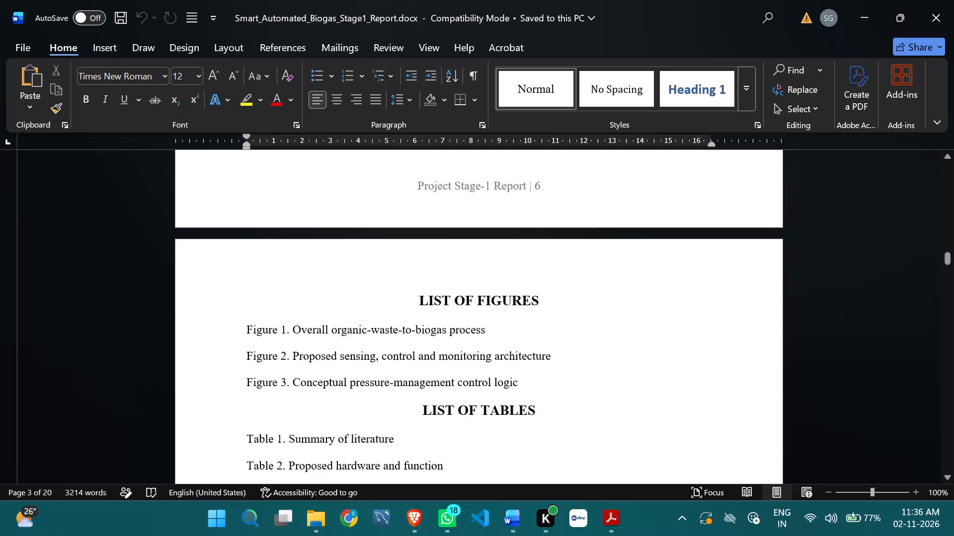
Review the biogas Stage-1 report from the lists of figures and tables through Chapters 1 and 2.
{"action": "scroll", "coordinate": [615, 267], "scroll_direction": "down", "scroll_amount": 1}
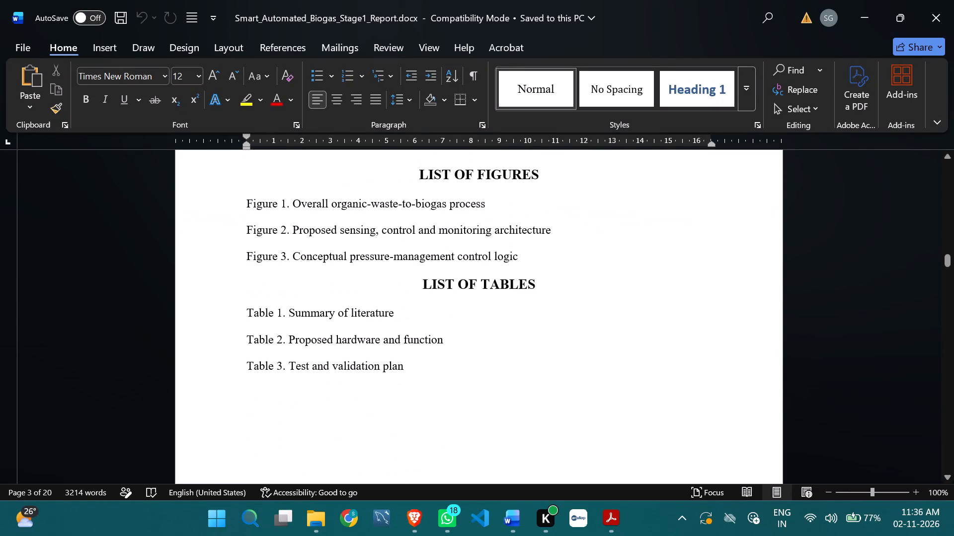
{"action": "scroll", "coordinate": [615, 267], "scroll_direction": "down", "scroll_amount": 2}
{"action": "scroll", "coordinate": [615, 267], "scroll_direction": "up", "scroll_amount": 1}
{"action": "scroll", "coordinate": [615, 267], "scroll_direction": "down", "scroll_amount": 1}
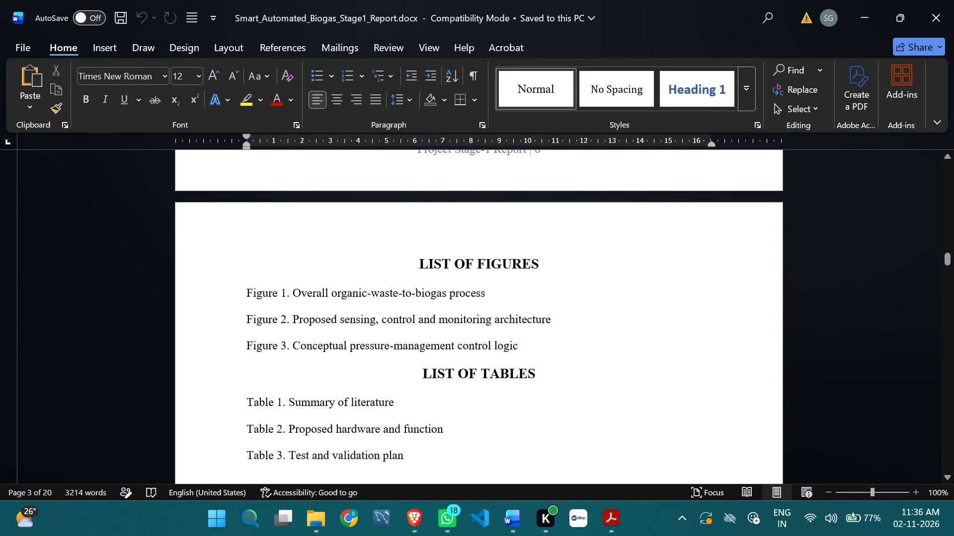
{"action": "scroll", "coordinate": [615, 267], "scroll_direction": "down", "scroll_amount": 1}
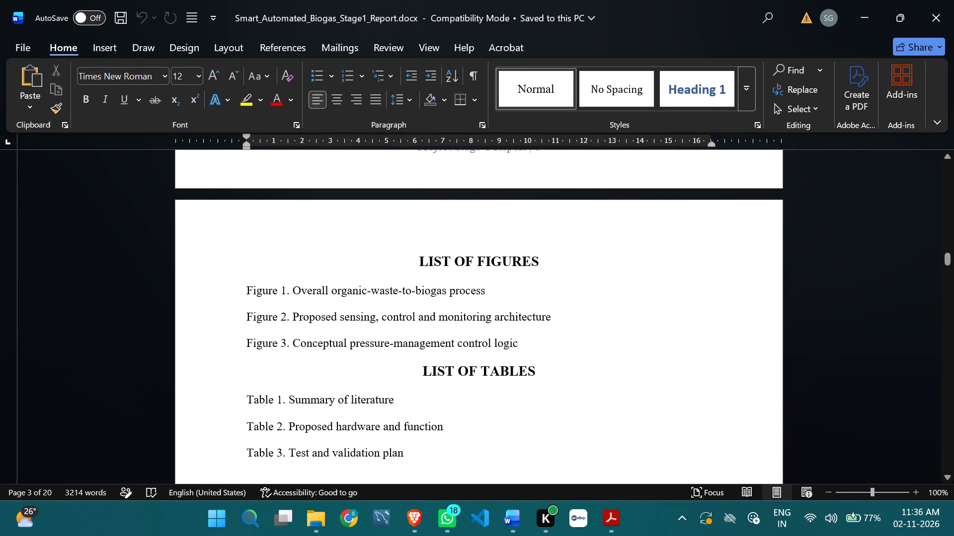
{"action": "scroll", "coordinate": [615, 267], "scroll_direction": "down", "scroll_amount": 6}
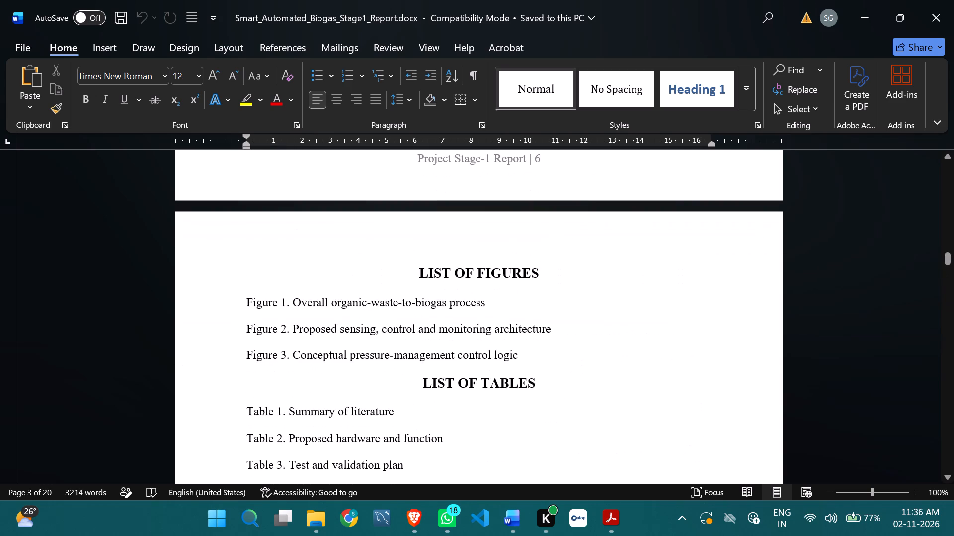
{"action": "scroll", "coordinate": [615, 267], "scroll_direction": "down", "scroll_amount": 10}
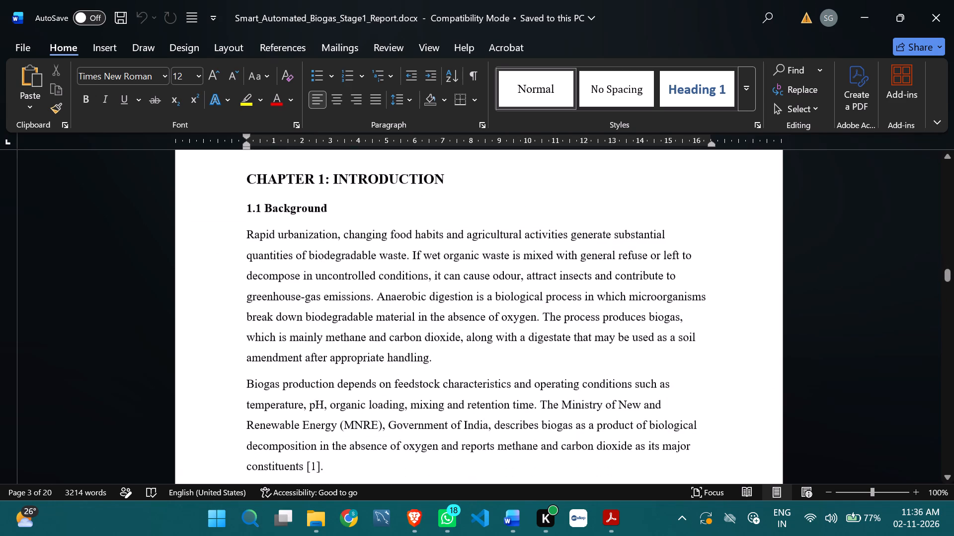
{"action": "scroll", "coordinate": [615, 267], "scroll_direction": "down", "scroll_amount": 2}
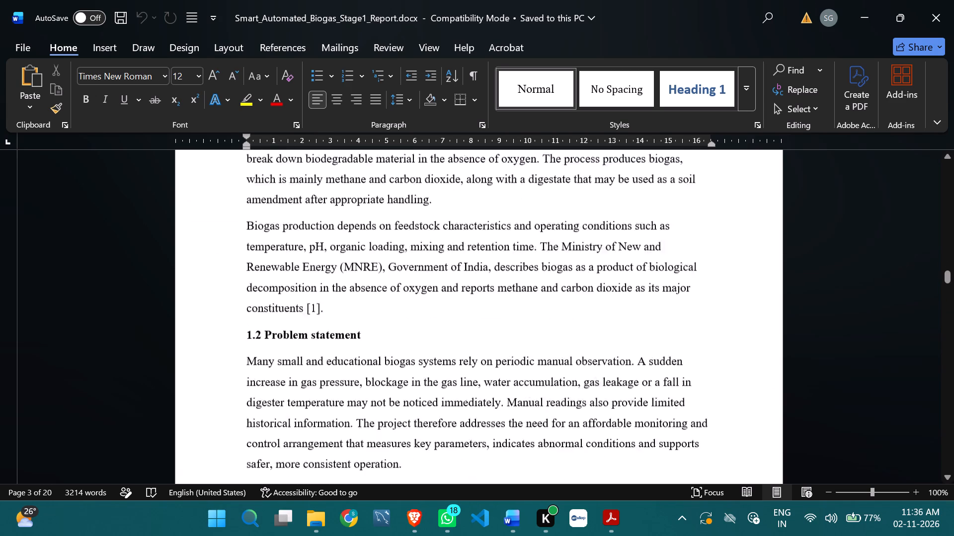
{"action": "scroll", "coordinate": [615, 267], "scroll_direction": "down", "scroll_amount": 8}
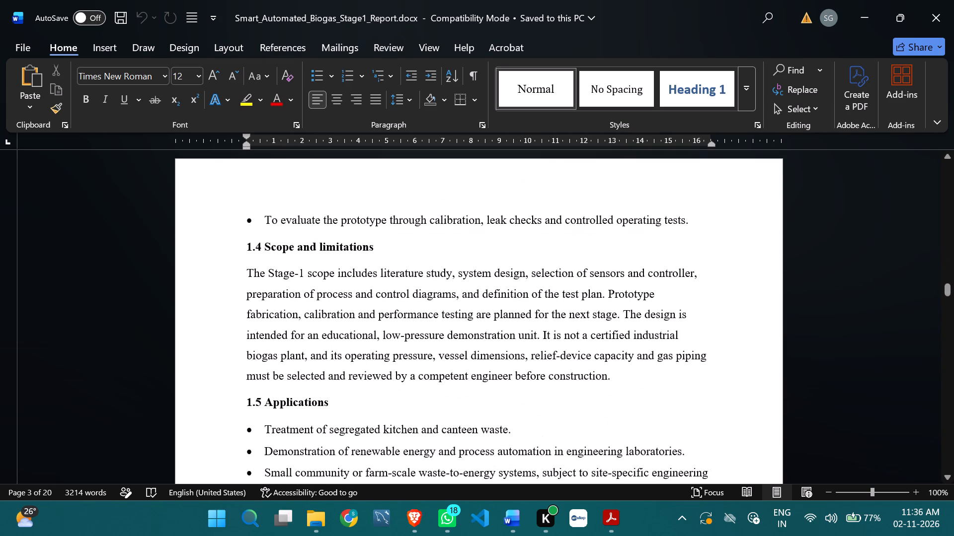
{"action": "scroll", "coordinate": [615, 267], "scroll_direction": "down", "scroll_amount": 8}
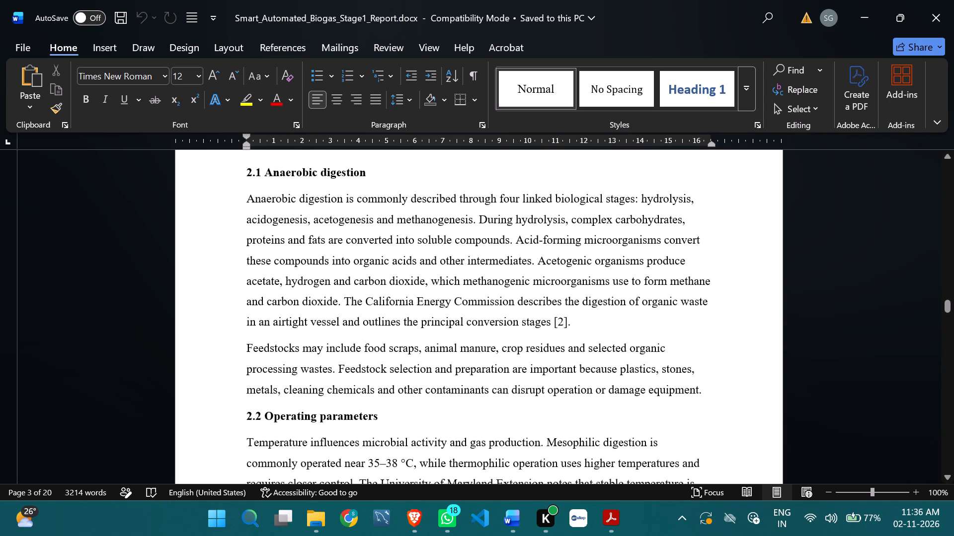
{"action": "scroll", "coordinate": [615, 266], "scroll_direction": "down", "scroll_amount": 5}
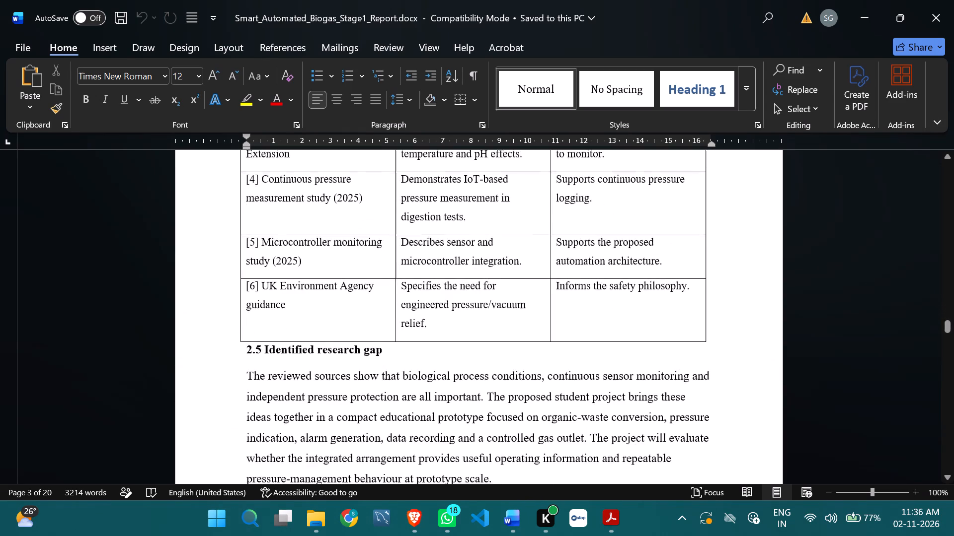
{"action": "scroll", "coordinate": [615, 266], "scroll_direction": "down", "scroll_amount": 5}
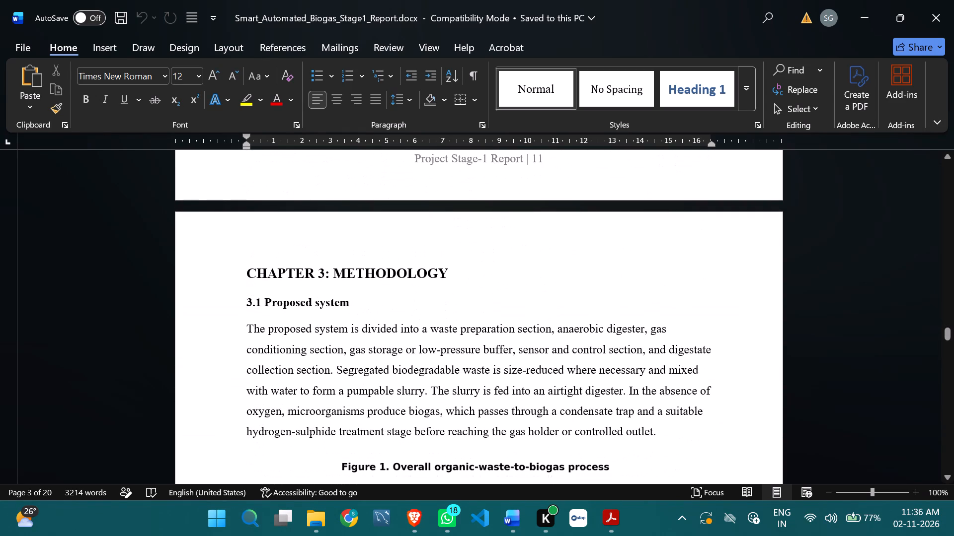
Review the report's Methodology chapter with its figures and component table, continuing through Chapter 4 to the proposed project schedule heading.
{"action": "scroll", "coordinate": [615, 266], "scroll_direction": "down", "scroll_amount": 2}
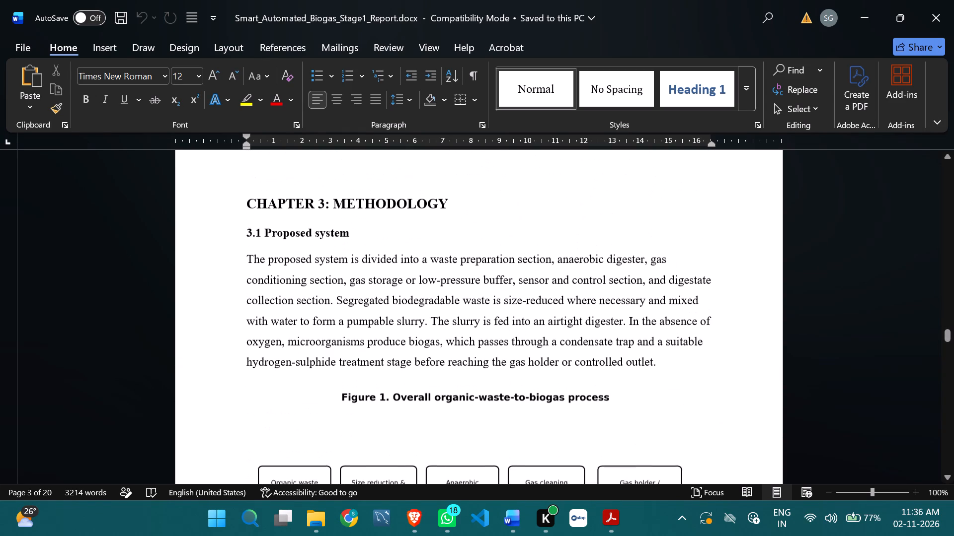
{"action": "scroll", "coordinate": [615, 266], "scroll_direction": "down", "scroll_amount": 3}
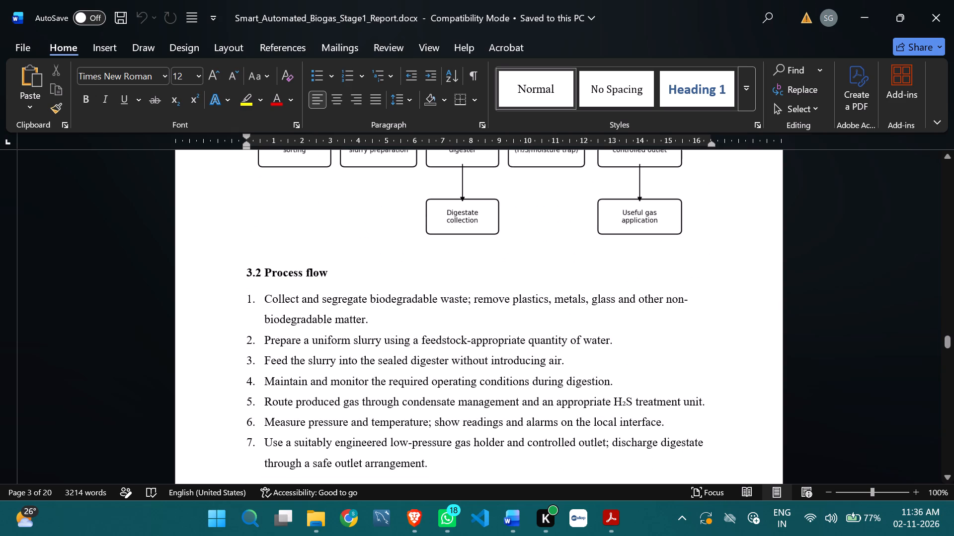
{"action": "scroll", "coordinate": [615, 266], "scroll_direction": "down", "scroll_amount": 5}
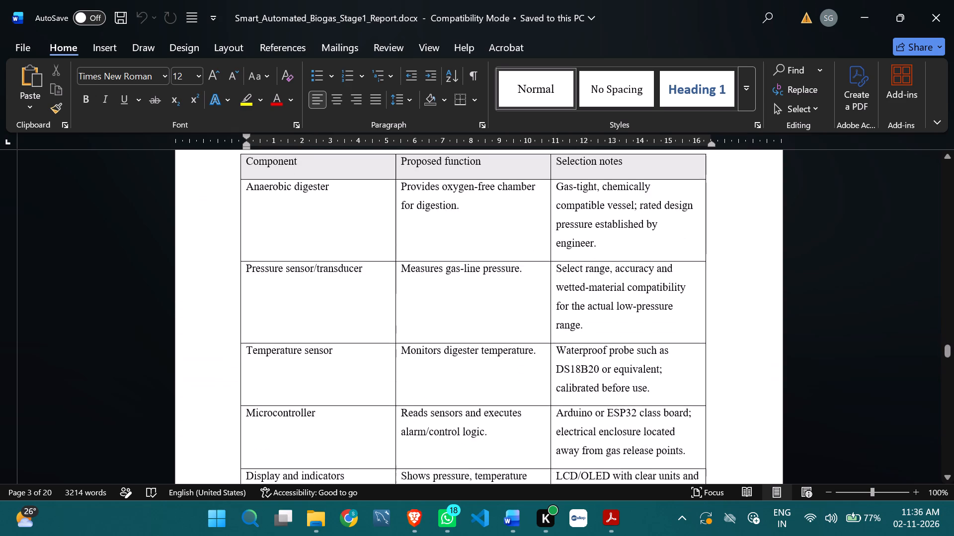
{"action": "scroll", "coordinate": [615, 266], "scroll_direction": "down", "scroll_amount": 5}
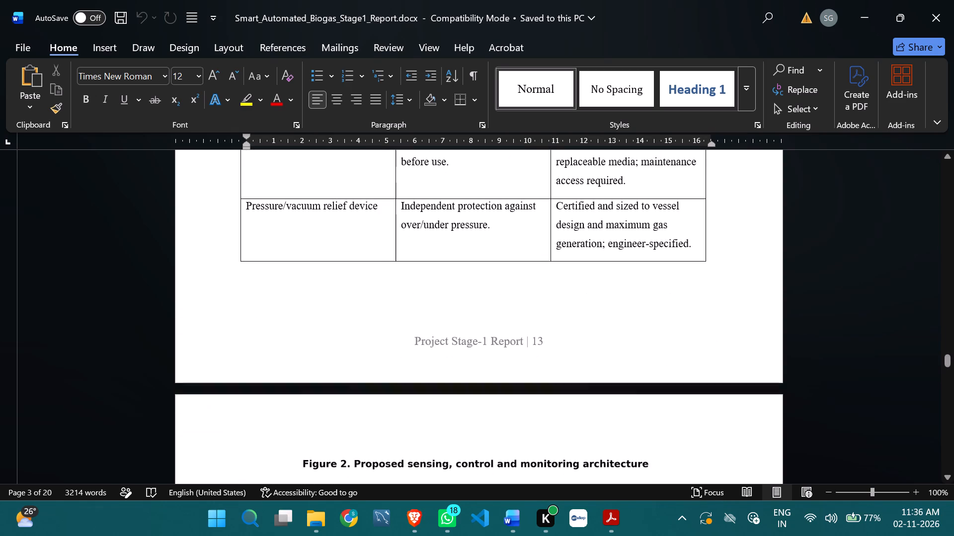
{"action": "scroll", "coordinate": [615, 266], "scroll_direction": "down", "scroll_amount": 5}
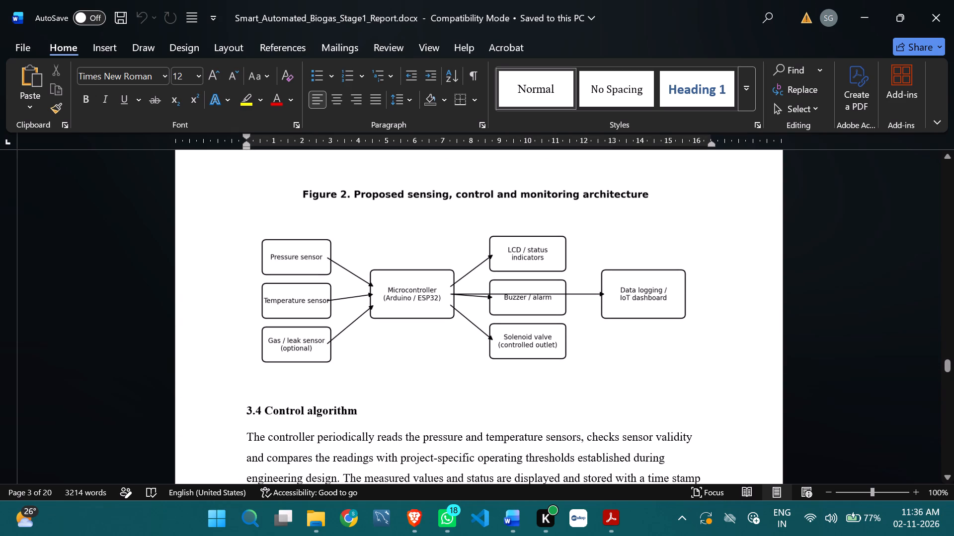
{"action": "scroll", "coordinate": [615, 266], "scroll_direction": "down", "scroll_amount": 2}
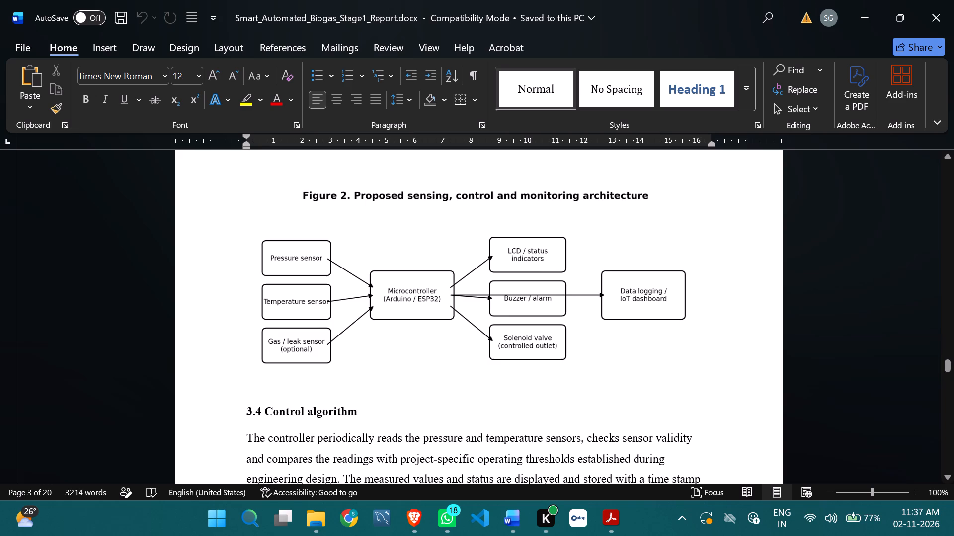
{"action": "scroll", "coordinate": [615, 266], "scroll_direction": "down", "scroll_amount": 3}
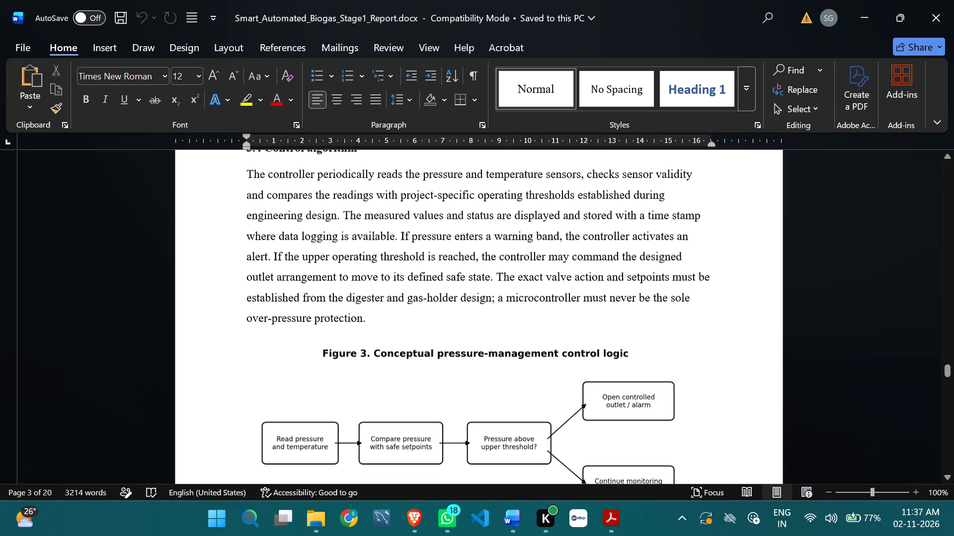
{"action": "scroll", "coordinate": [620, 246], "scroll_direction": "down", "scroll_amount": 3}
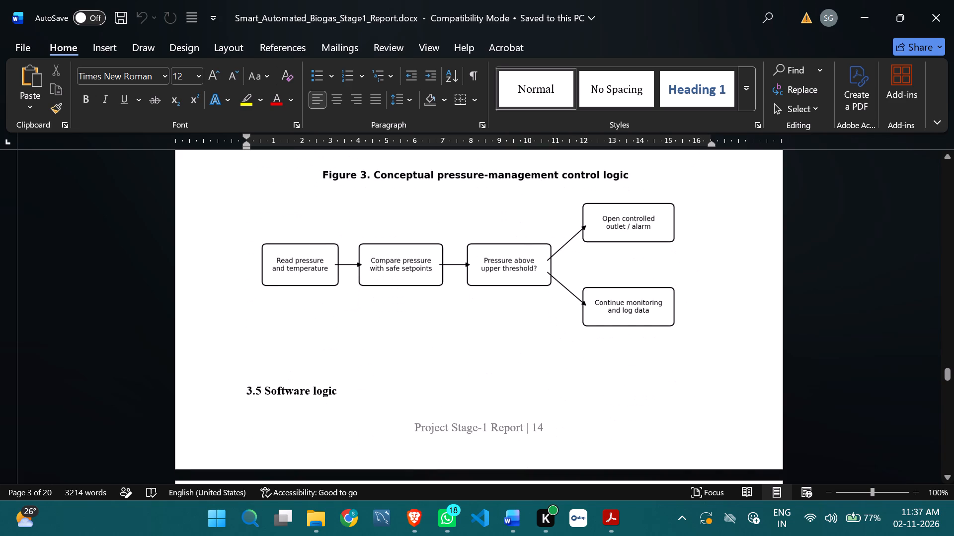
{"action": "scroll", "coordinate": [620, 246], "scroll_direction": "down", "scroll_amount": 7}
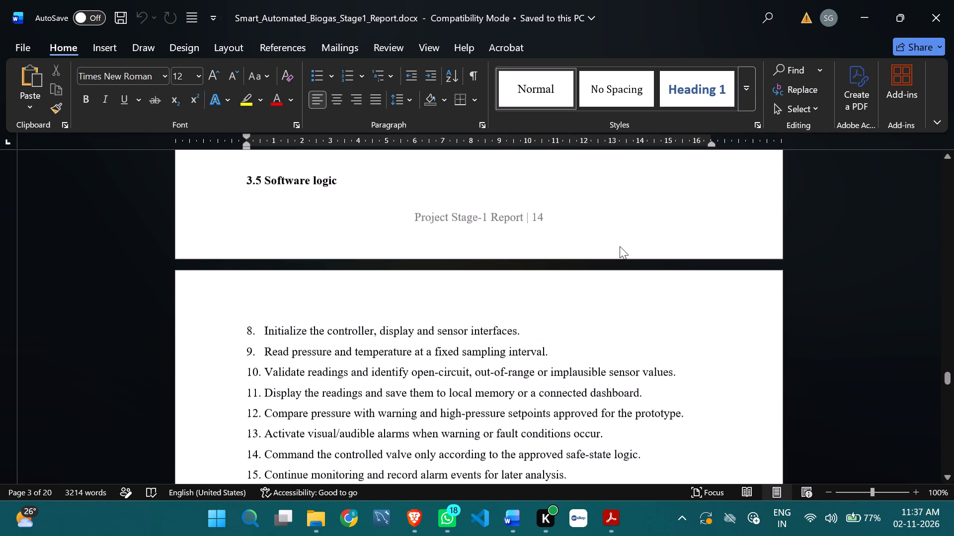
{"action": "scroll", "coordinate": [620, 246], "scroll_direction": "down", "scroll_amount": 4}
{"action": "scroll", "coordinate": [591, 322], "scroll_direction": "down", "scroll_amount": 5}
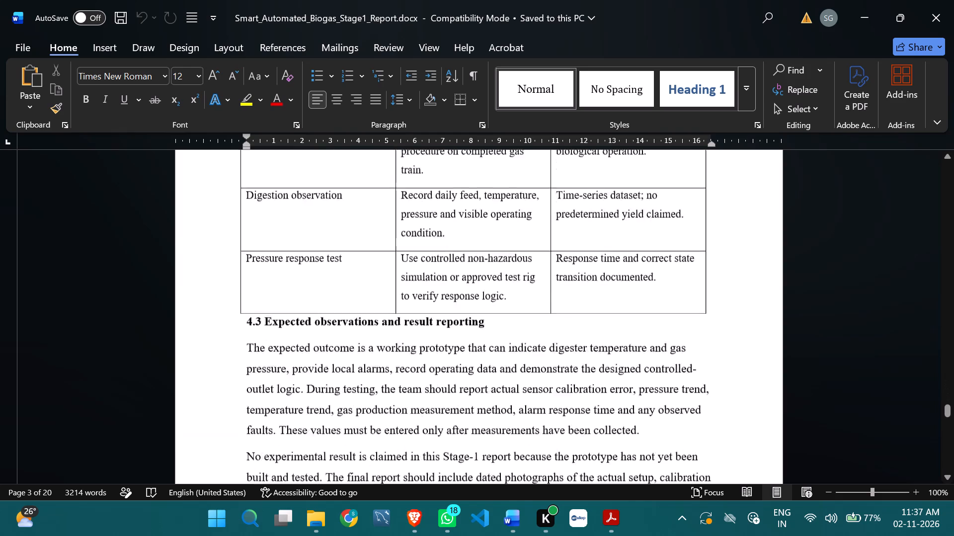
{"action": "scroll", "coordinate": [591, 322], "scroll_direction": "down", "scroll_amount": 4}
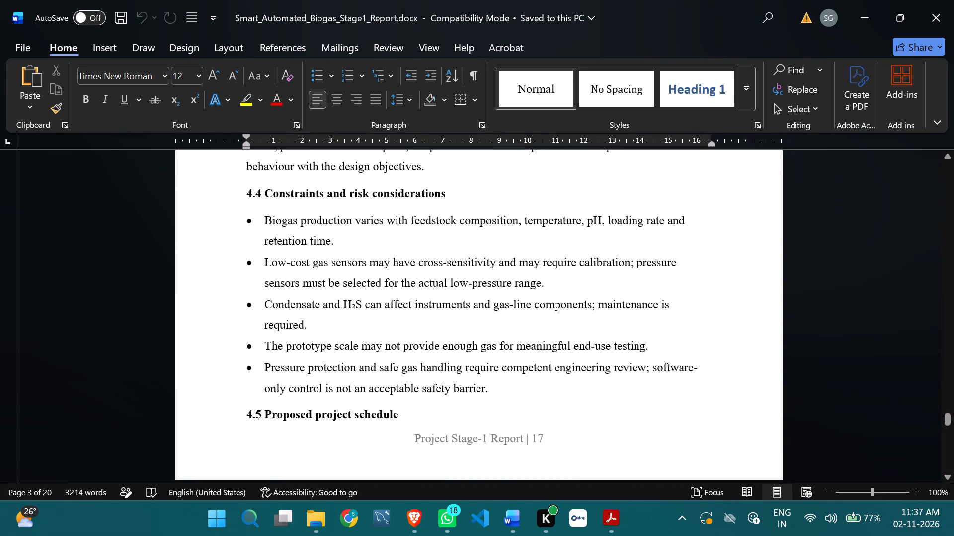
Create a new blank document.
{"action": "left_click", "coordinate": [19, 47]}
{"action": "left_click", "coordinate": [57, 120]}
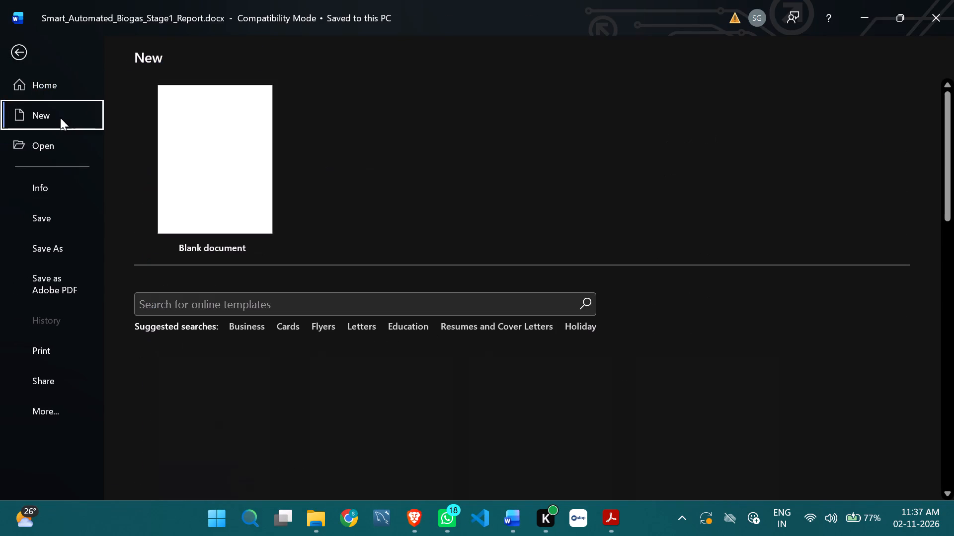
{"action": "left_click", "coordinate": [240, 163]}
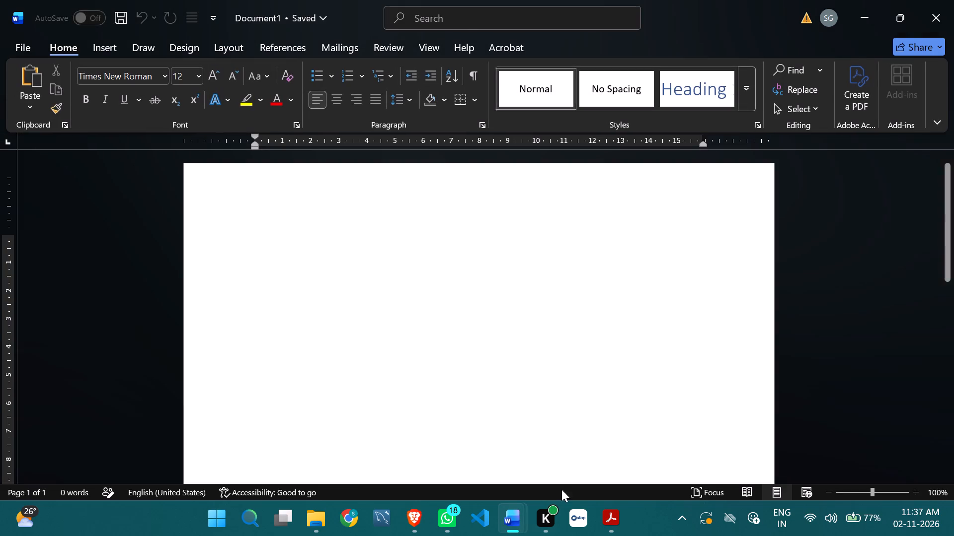
Switch to the project report format PDF in Adobe Acrobat to consult the font rules and chapter details.
{"action": "left_click", "coordinate": [602, 526]}
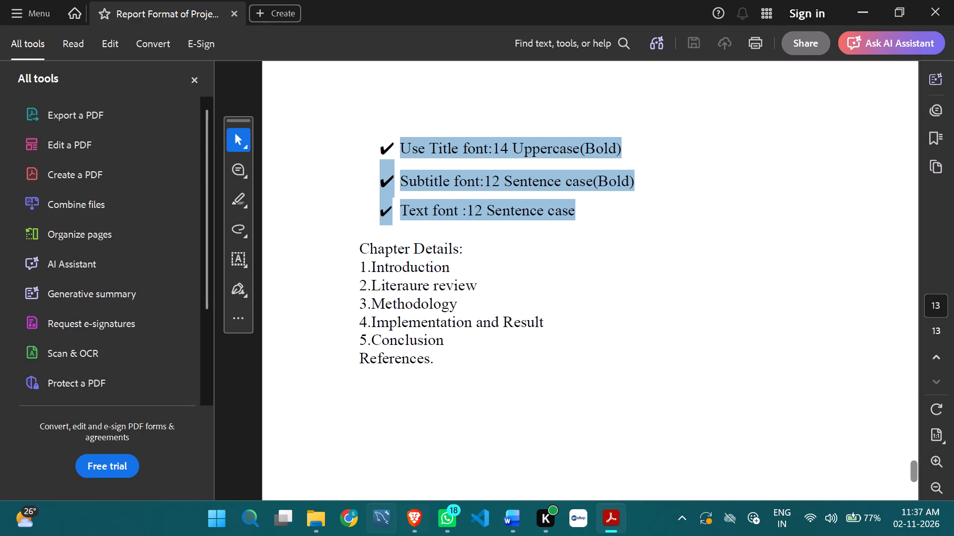
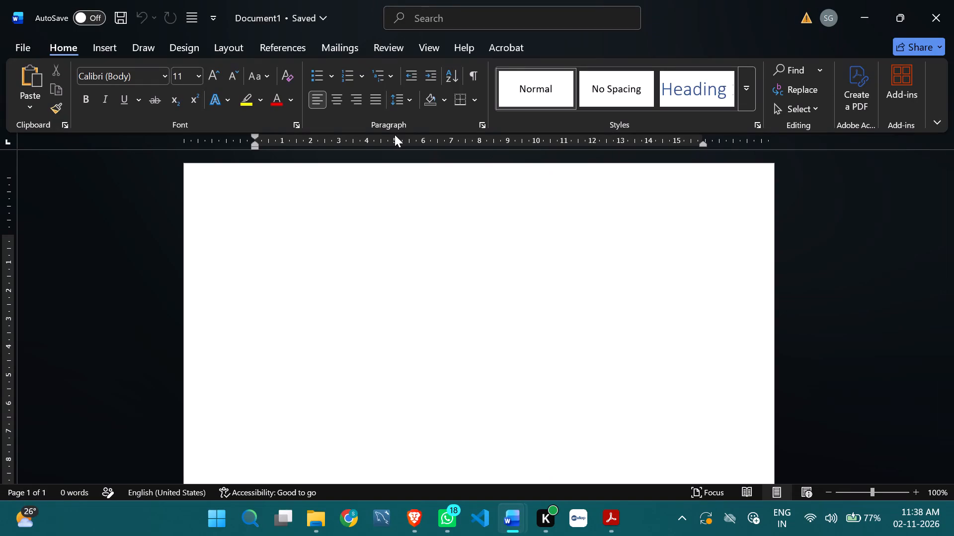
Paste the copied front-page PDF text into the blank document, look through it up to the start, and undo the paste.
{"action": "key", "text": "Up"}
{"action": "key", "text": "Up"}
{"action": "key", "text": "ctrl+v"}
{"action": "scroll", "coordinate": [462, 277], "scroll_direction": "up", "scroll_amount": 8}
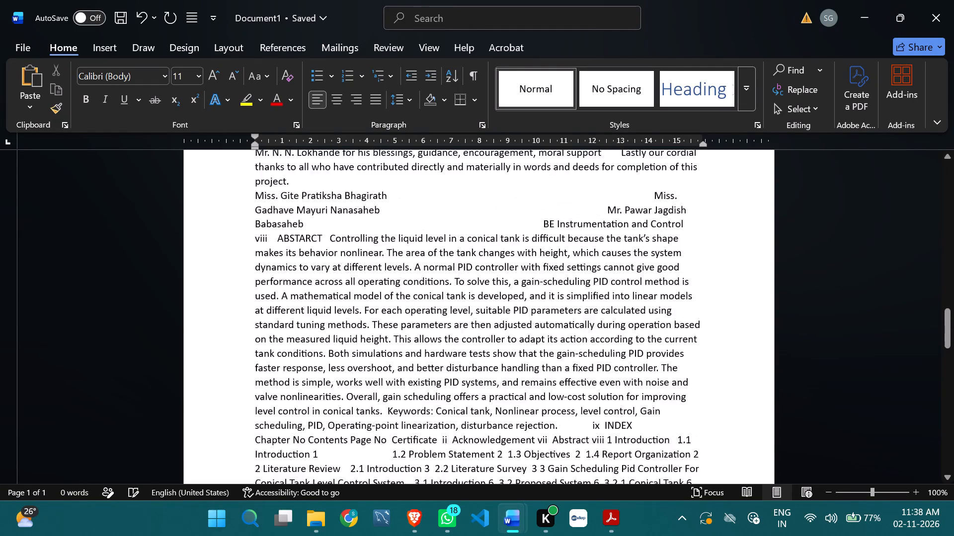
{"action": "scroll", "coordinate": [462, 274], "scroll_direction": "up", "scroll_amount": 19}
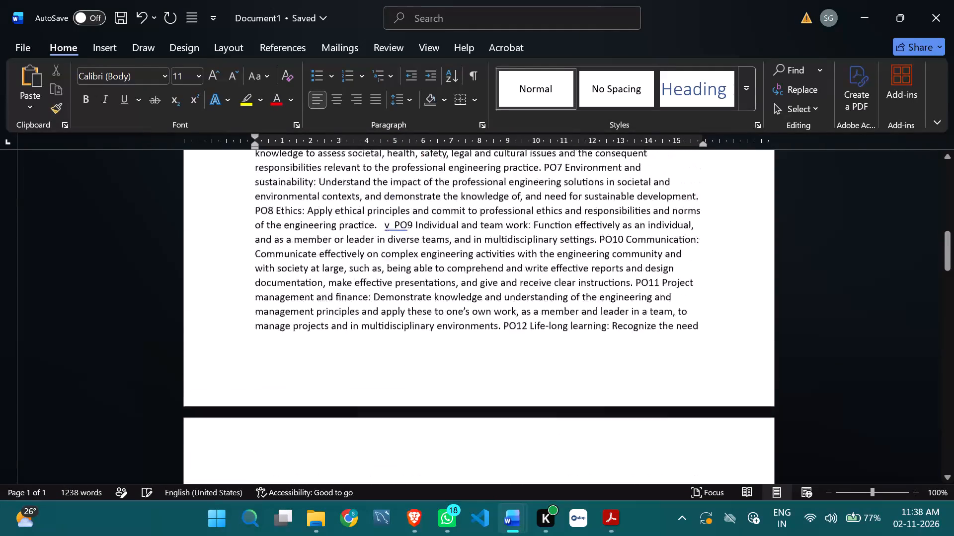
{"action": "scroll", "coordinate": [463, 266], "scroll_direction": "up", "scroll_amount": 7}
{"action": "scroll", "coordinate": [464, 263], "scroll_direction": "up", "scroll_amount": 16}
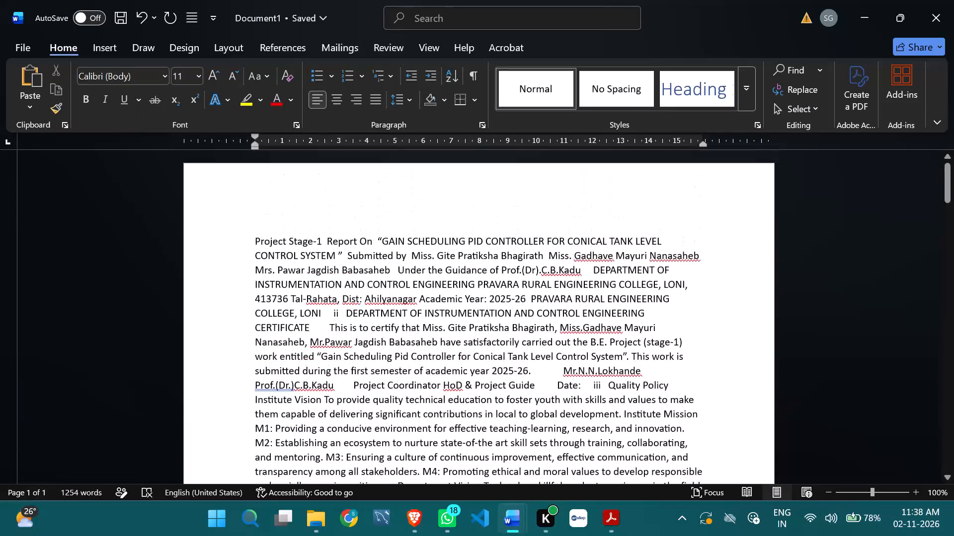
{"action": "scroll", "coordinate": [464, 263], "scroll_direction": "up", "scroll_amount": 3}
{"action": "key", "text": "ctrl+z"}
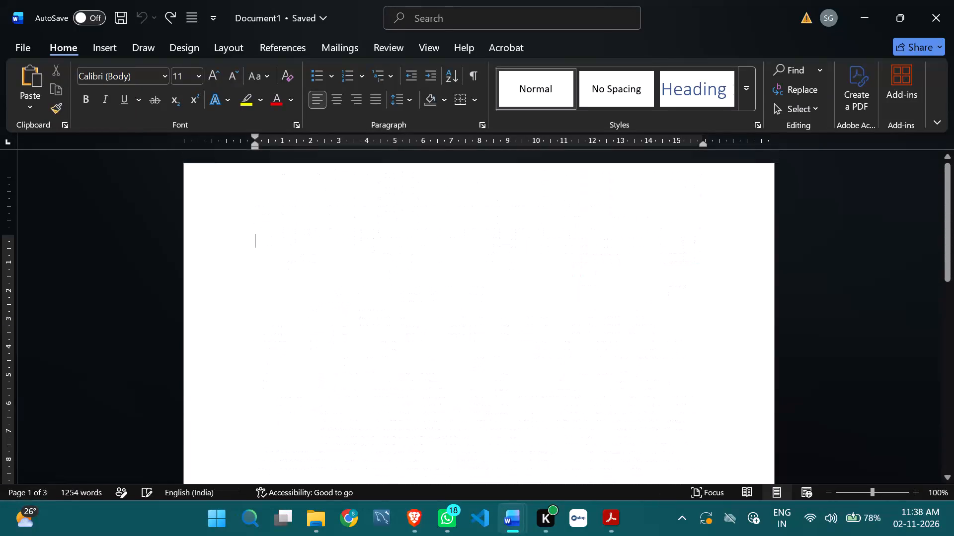
Switch to Brave and resume the paused YouTube song video.
{"action": "left_click", "coordinate": [414, 522]}
{"action": "left_click", "coordinate": [79, 0]}
{"action": "left_click", "coordinate": [352, 237]}
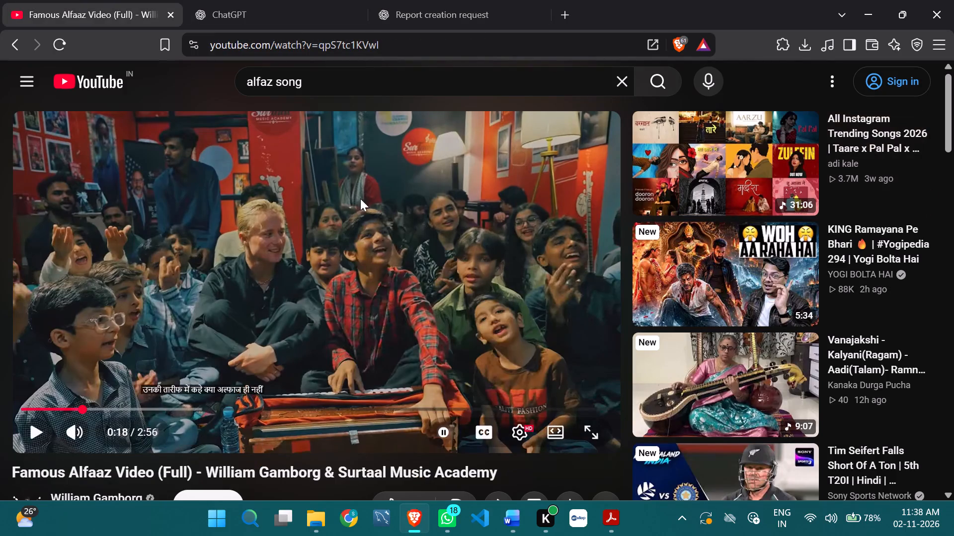
Search for "convert pdf to word" in a new browser tab and open iLovePDF's PDF to Word converter.
{"action": "left_click", "coordinate": [562, 9]}
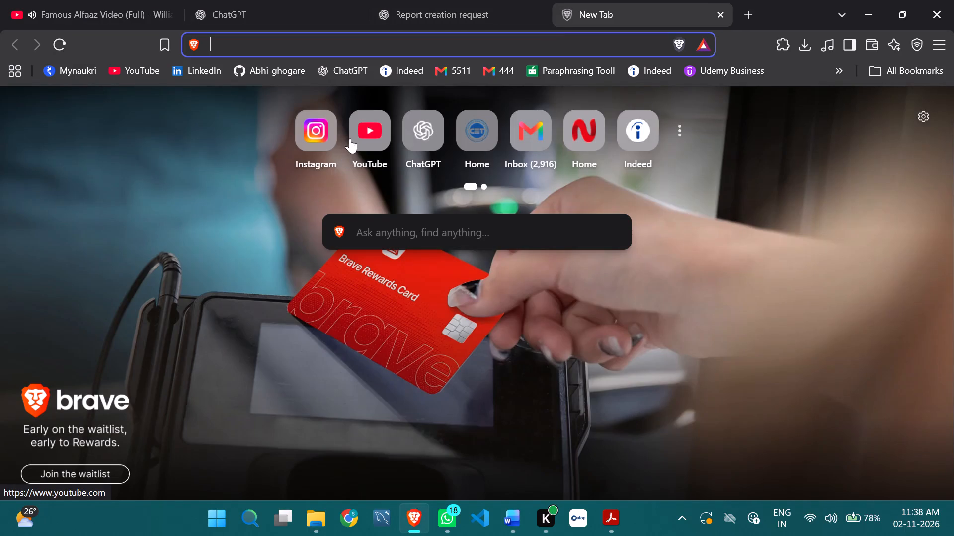
{"action": "type", "text": "convert"}
{"action": "key", "text": "space"}
{"action": "type", "text": "pdf to word"}
{"action": "key", "text": "Return"}
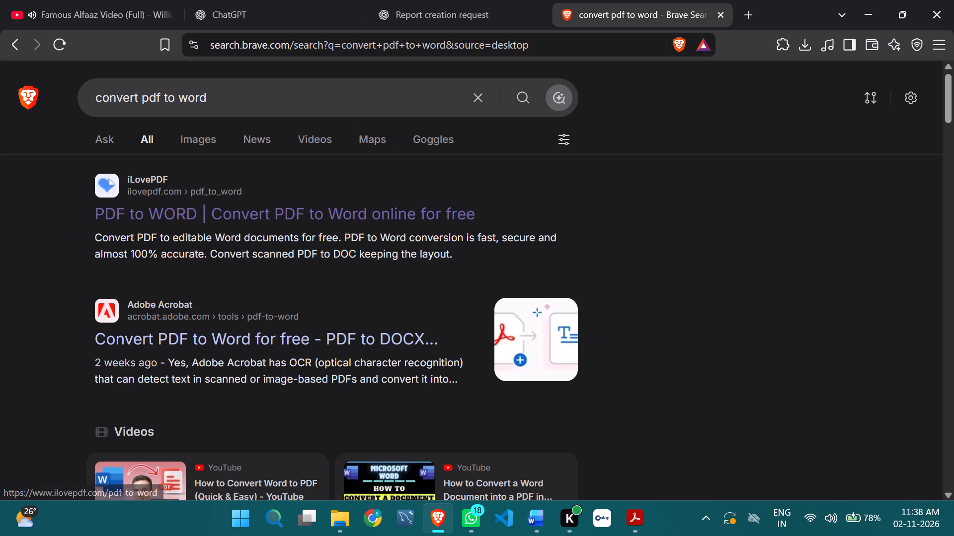
{"action": "left_click", "coordinate": [150, 207]}
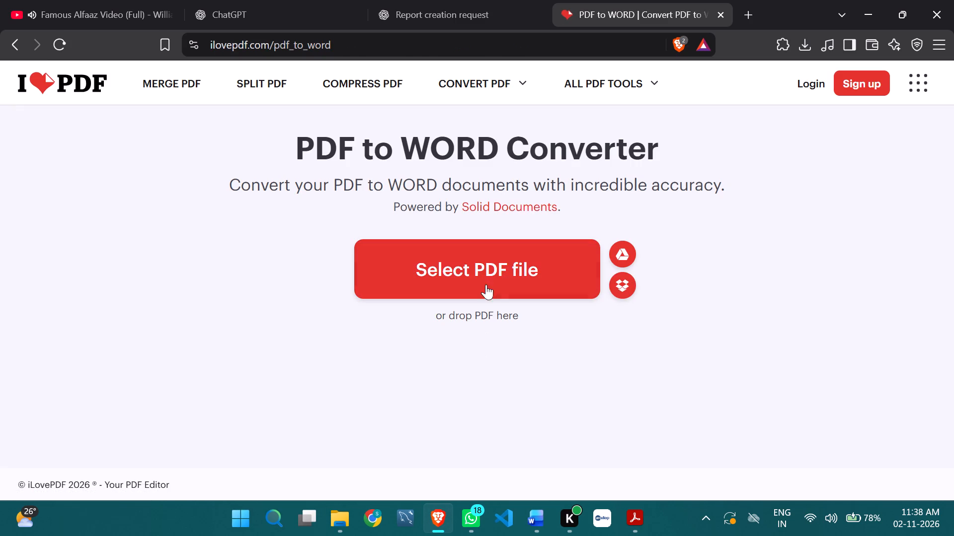
Convert BE Project Front Page.pdf from Downloads to Word without OCR and save it there as BE Project Front Page.docx.
{"action": "left_click", "coordinate": [484, 257]}
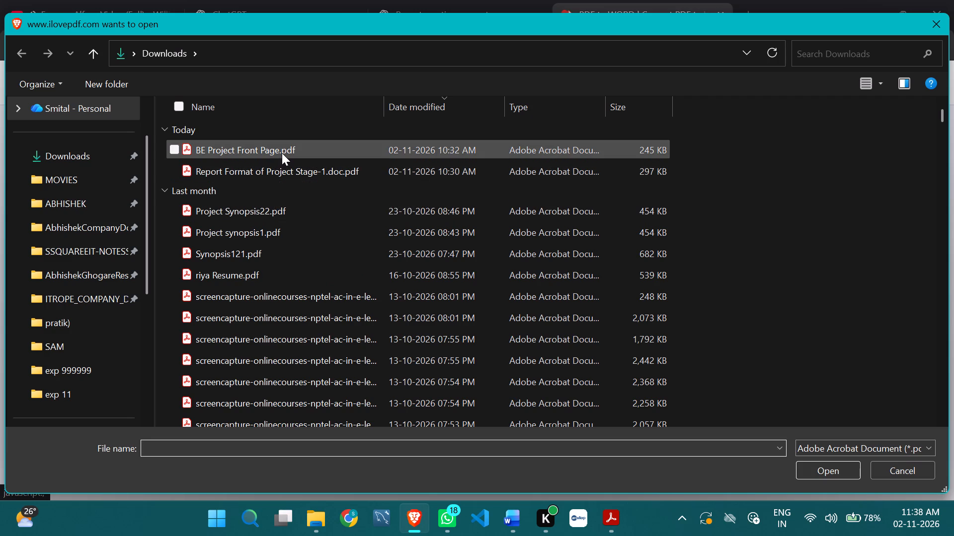
{"action": "left_click", "coordinate": [282, 153]}
{"action": "left_click", "coordinate": [838, 476]}
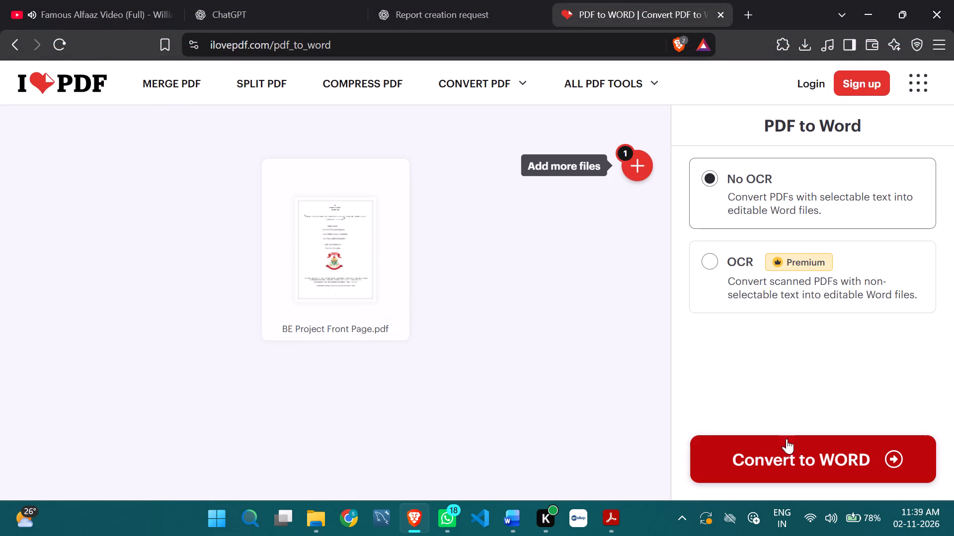
{"action": "left_click", "coordinate": [790, 450]}
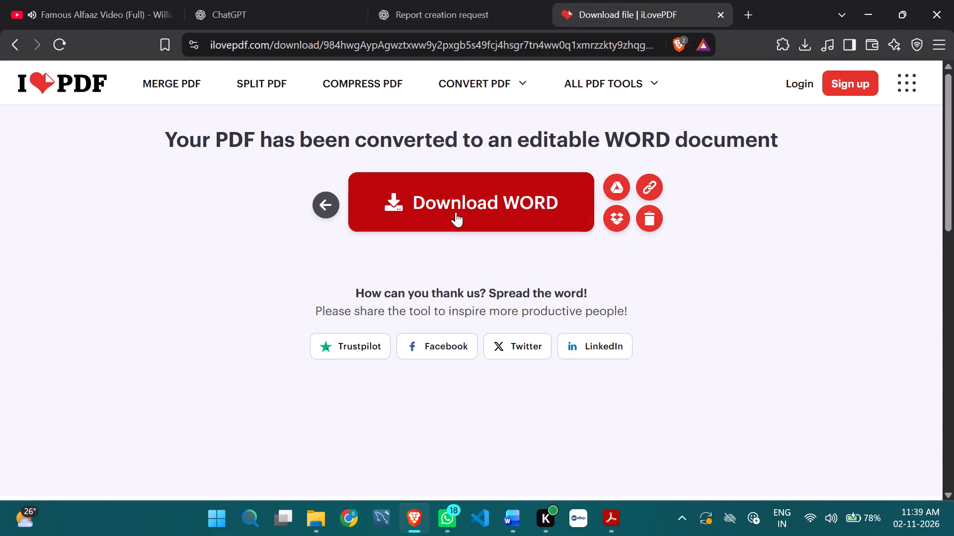
{"action": "left_click", "coordinate": [456, 212]}
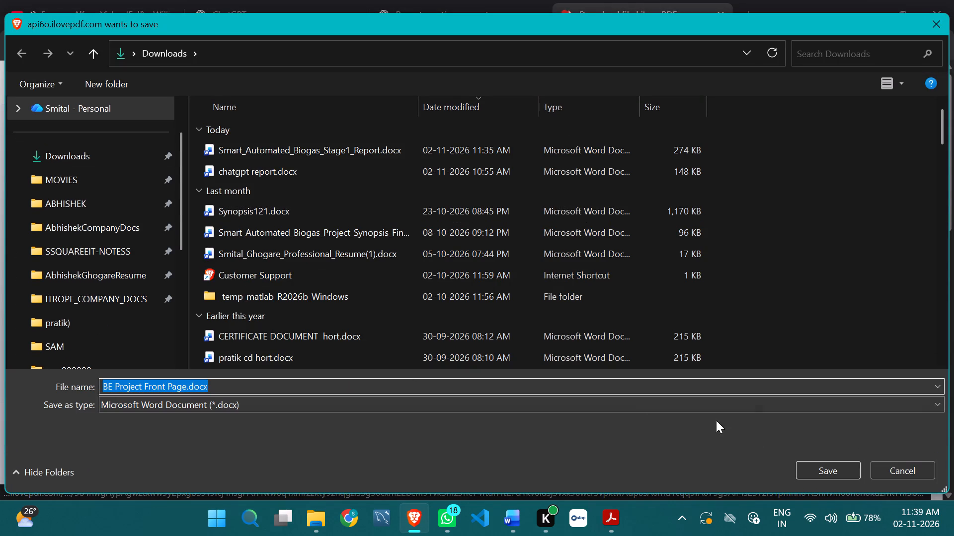
{"action": "left_click", "coordinate": [831, 475]}
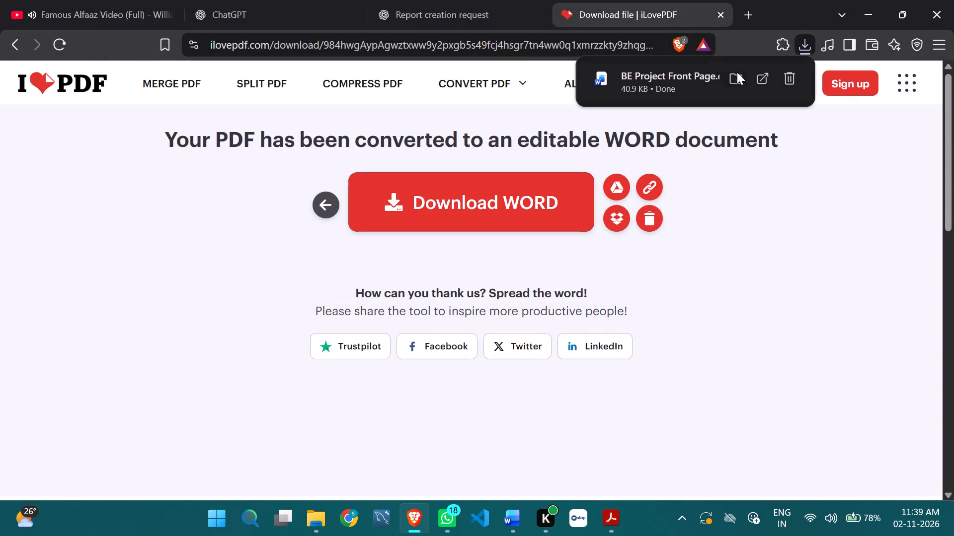
Open the downloaded BE Project Front Page.docx in Word and enable editing.
{"action": "left_click", "coordinate": [655, 82]}
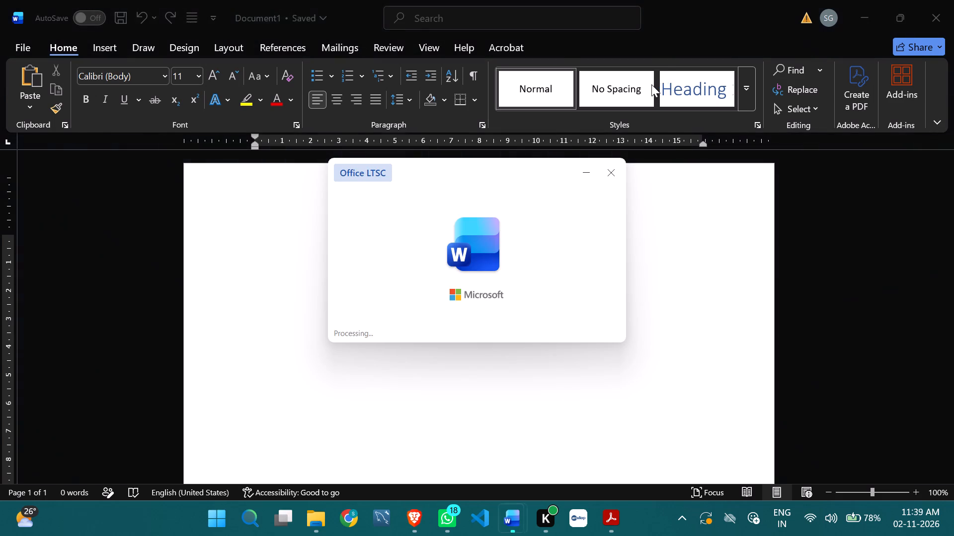
{"action": "left_click", "coordinate": [575, 59]}
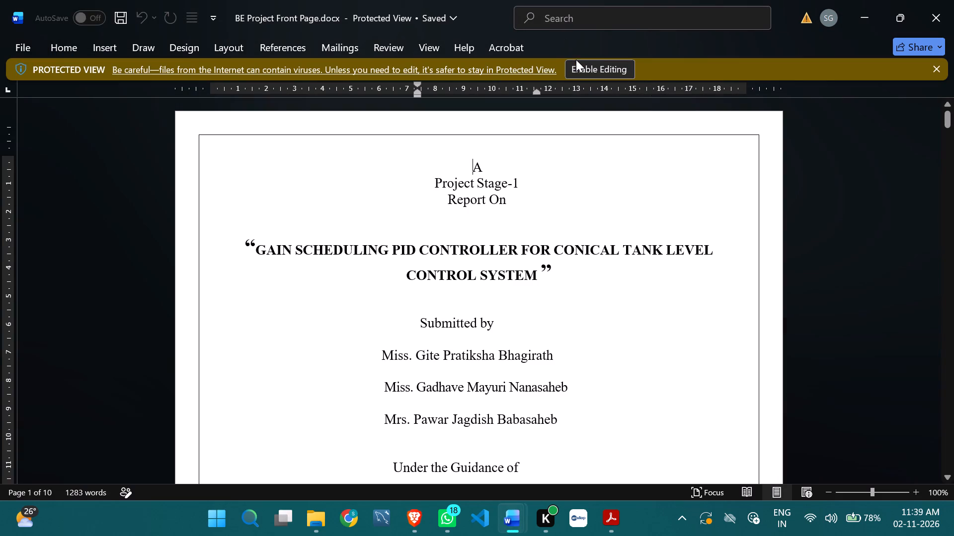
{"action": "left_click", "coordinate": [582, 64]}
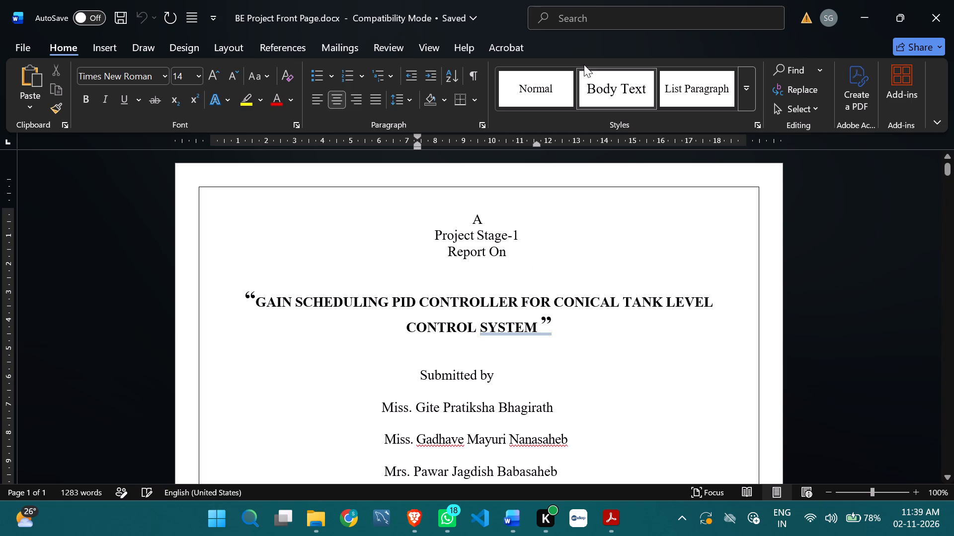
{"action": "scroll", "coordinate": [467, 263], "scroll_direction": "down", "scroll_amount": 2}
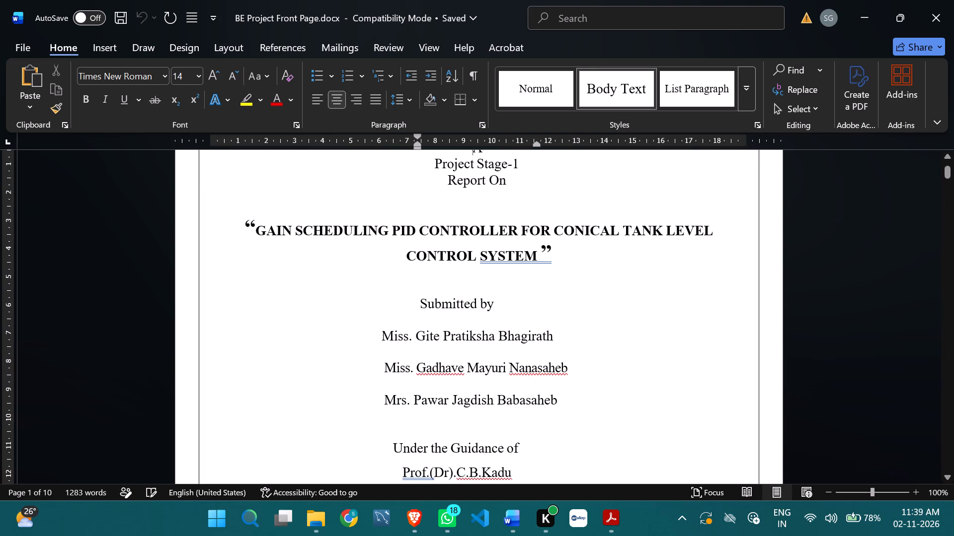
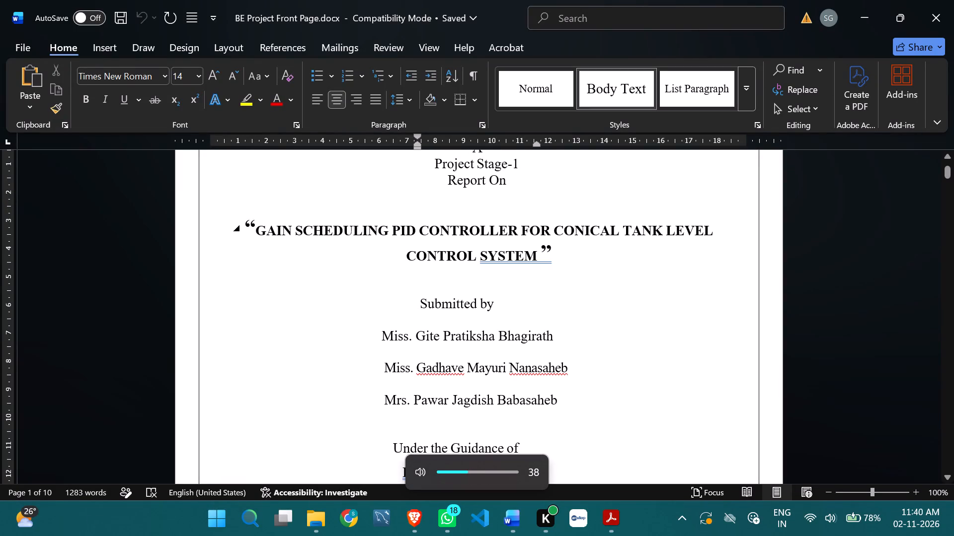
Delete the conical tank project title between the opening and closing quotation marks on the cover page.
{"action": "left_click_drag", "start_coordinate": [255, 232], "coordinate": [547, 265]}
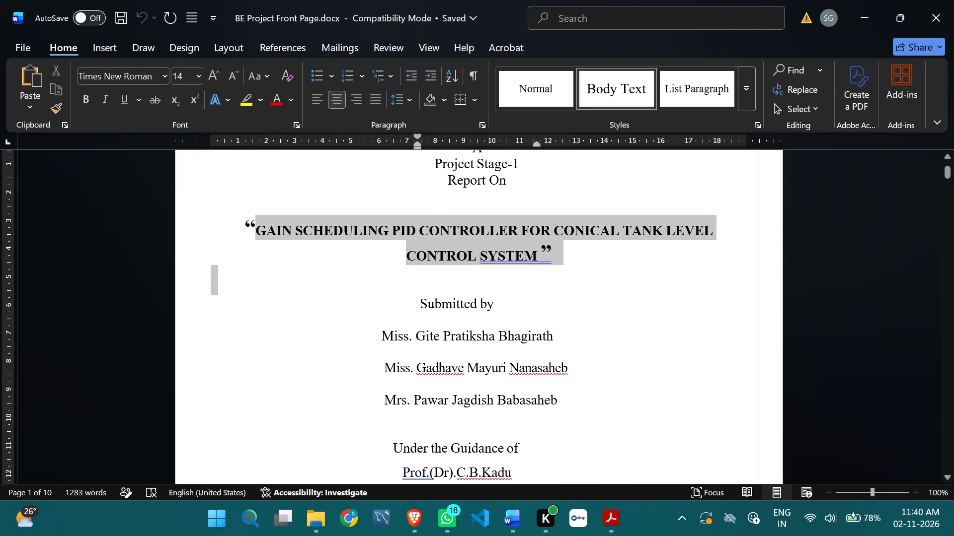
{"action": "left_click_drag", "start_coordinate": [547, 265], "coordinate": [540, 259]}
{"action": "key", "text": "BackSpace"}
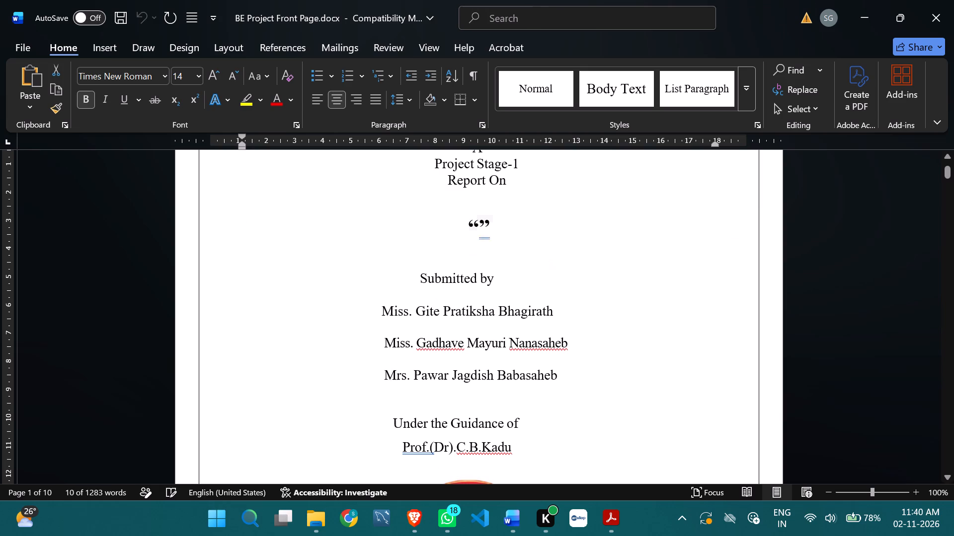
{"action": "left_click", "coordinate": [404, 534]}
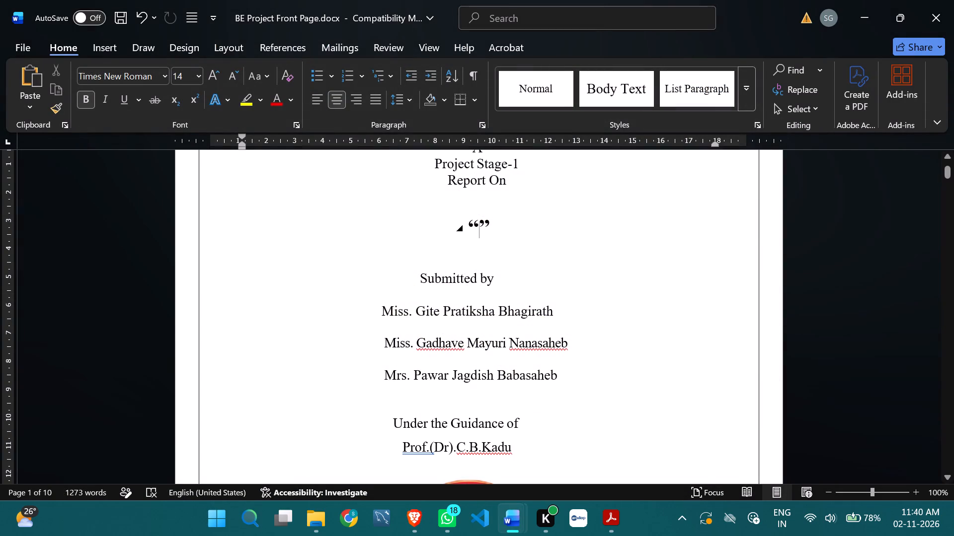
{"action": "left_click", "coordinate": [477, 221]}
{"action": "key", "text": "ctrl+v"}
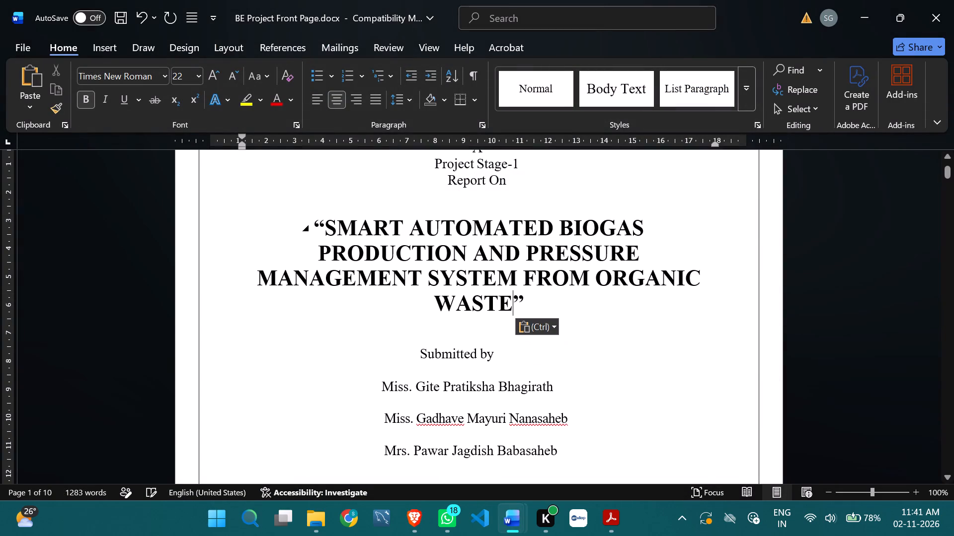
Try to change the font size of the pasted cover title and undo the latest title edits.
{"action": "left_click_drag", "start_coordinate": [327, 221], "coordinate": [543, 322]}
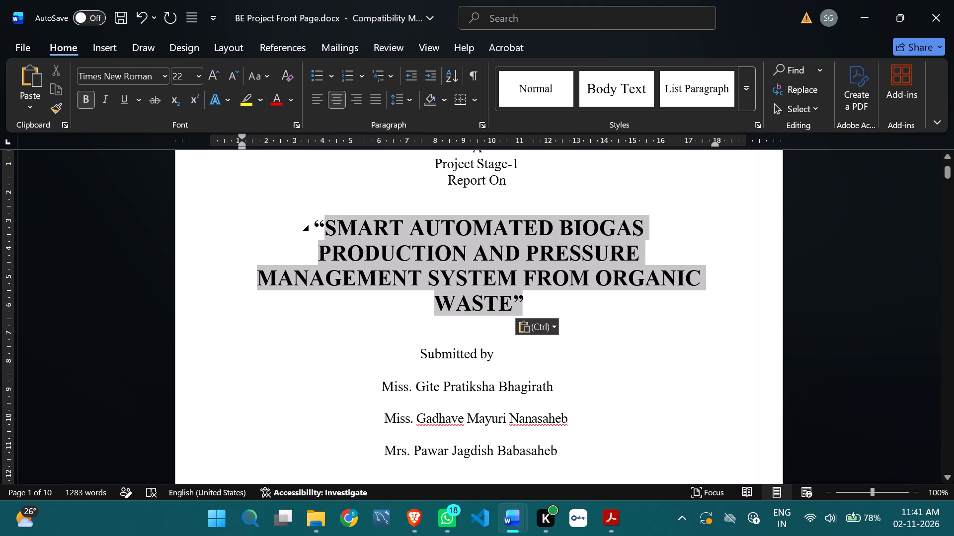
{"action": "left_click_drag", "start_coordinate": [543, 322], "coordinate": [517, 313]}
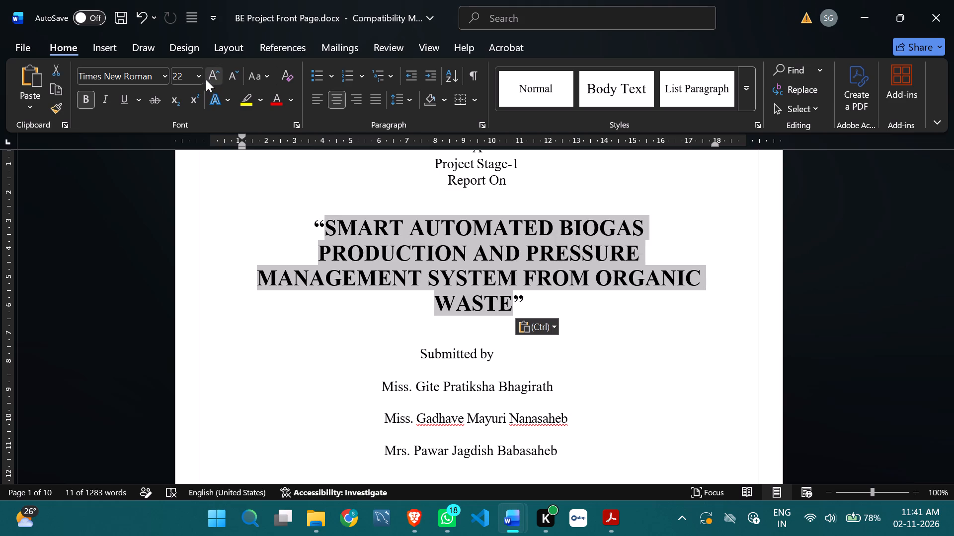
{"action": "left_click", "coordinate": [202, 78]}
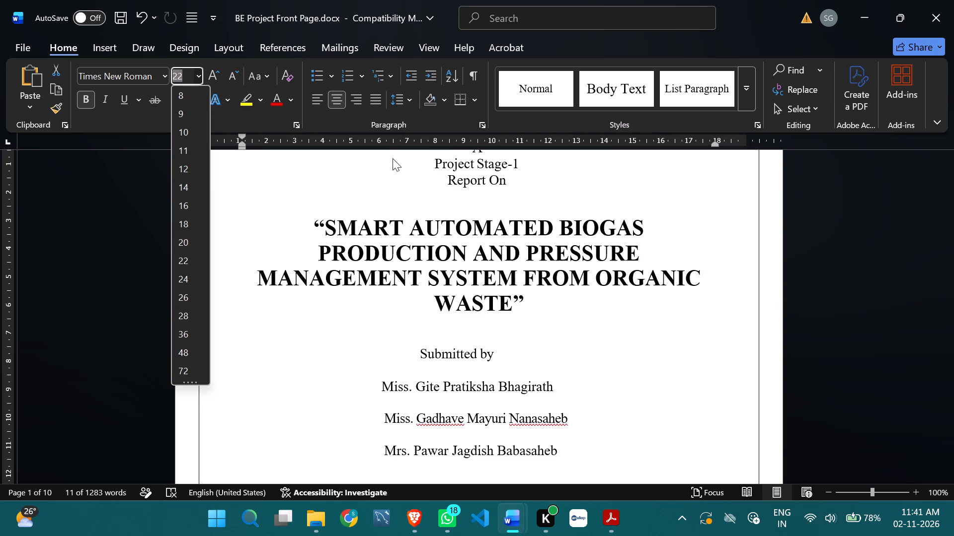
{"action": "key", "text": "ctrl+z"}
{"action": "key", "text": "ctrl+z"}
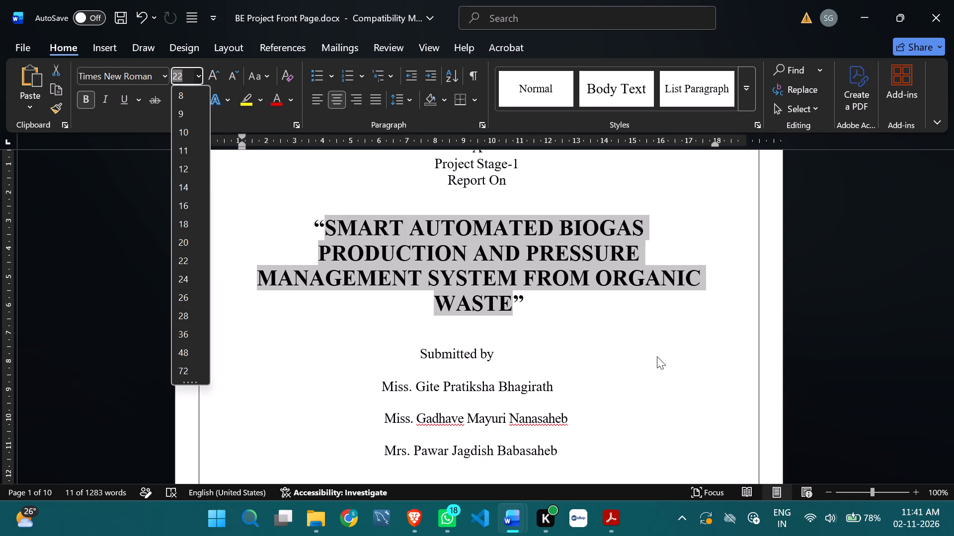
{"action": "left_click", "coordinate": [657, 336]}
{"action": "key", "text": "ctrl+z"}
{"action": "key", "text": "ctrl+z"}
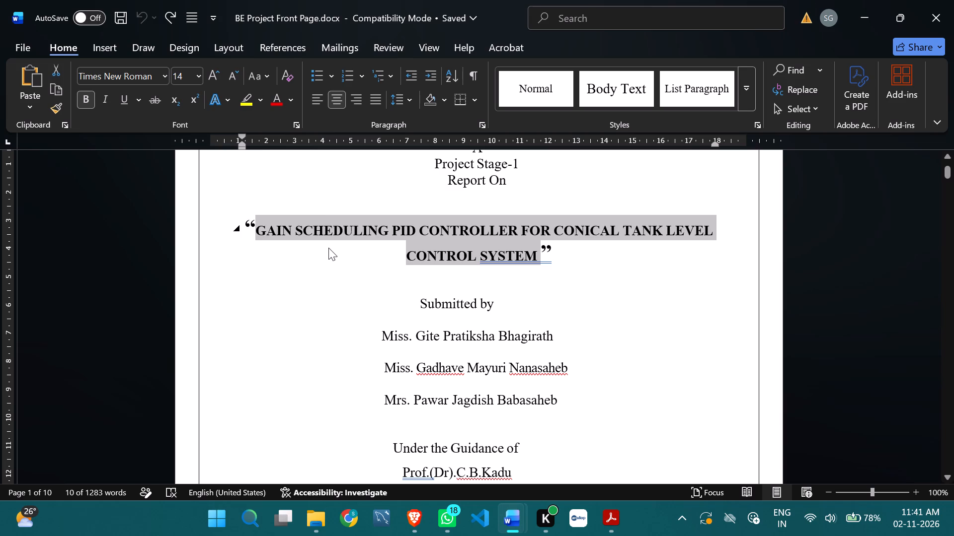
Replace the selected conical tank title on the cover page with the copied title SMART AUTOMATED BIOGAS PRODUCTION AND PRESSURE MANAGEMENT SYSTEM FROM ORGANIC WASTE.
{"action": "key", "text": "ctrl+v"}
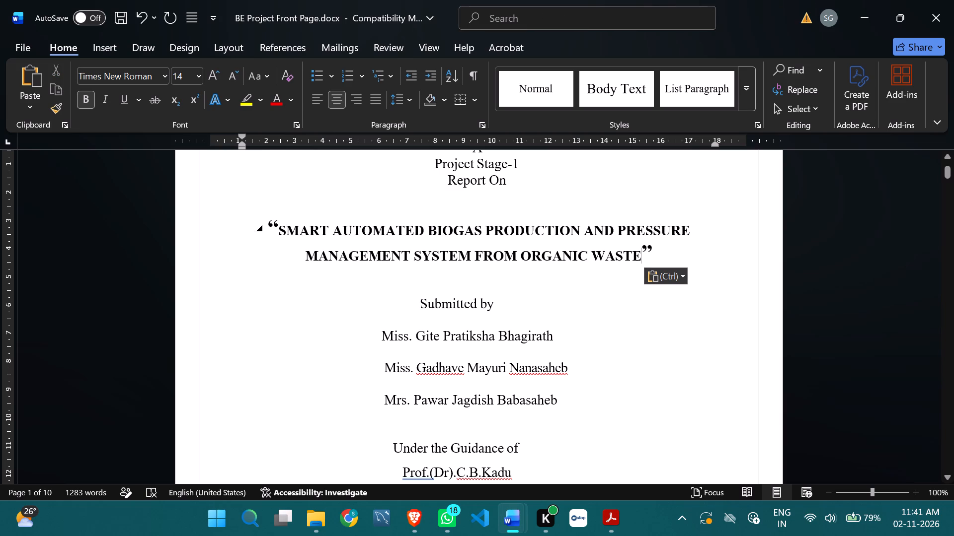
{"action": "left_click", "coordinate": [279, 271]}
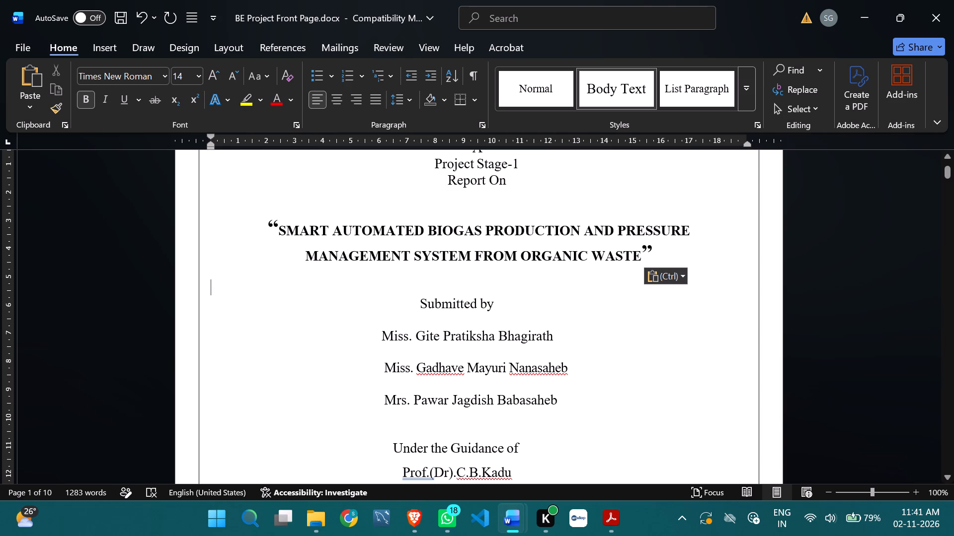
Centre-align the "Submitted by" line on the cover page and insert five spaces before its text.
{"action": "left_click_drag", "start_coordinate": [420, 305], "coordinate": [513, 311]}
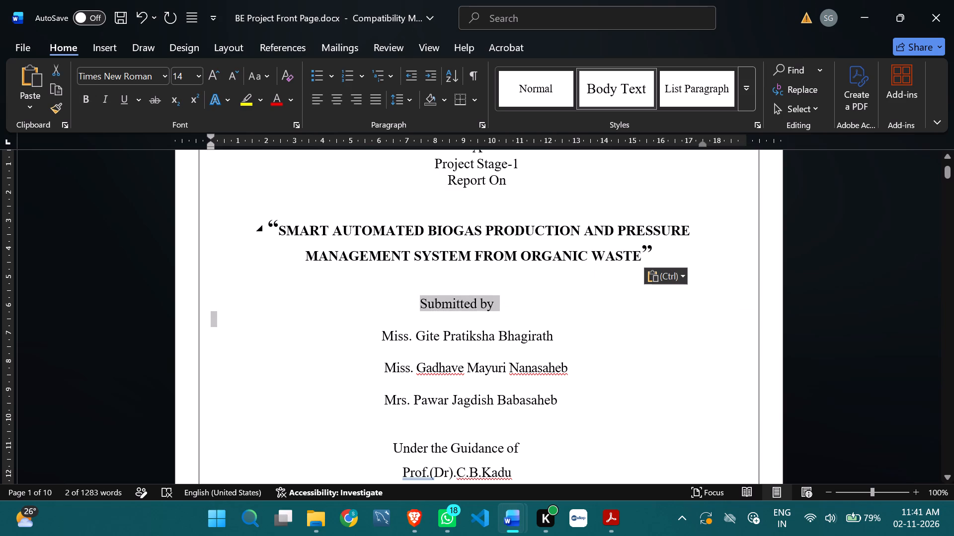
{"action": "left_click", "coordinate": [332, 93]}
{"action": "left_click", "coordinate": [332, 94]}
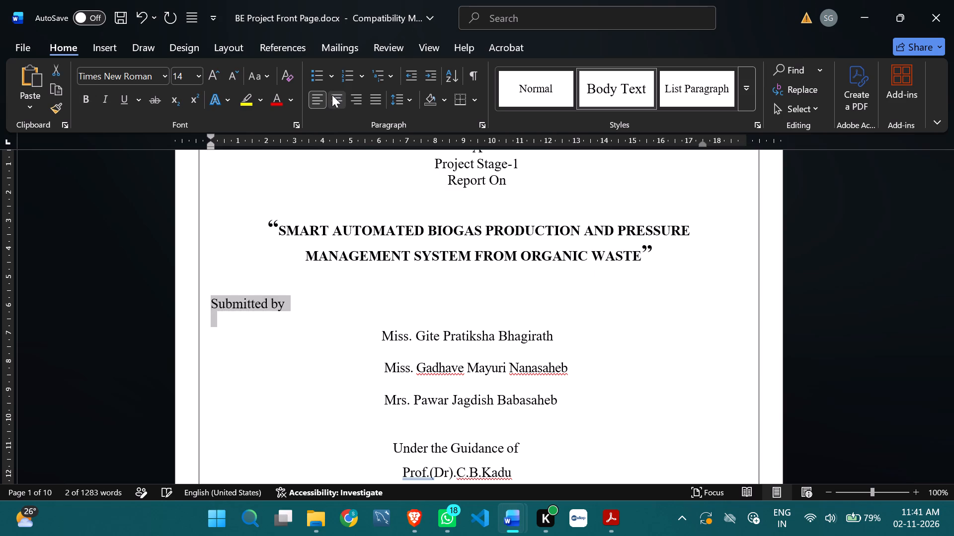
{"action": "left_click", "coordinate": [332, 96]}
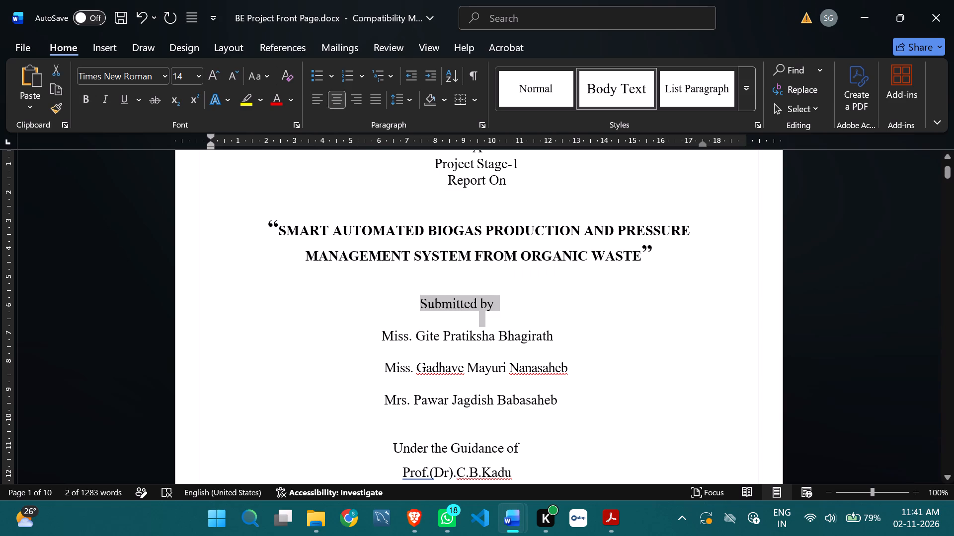
{"action": "left_click", "coordinate": [529, 283]}
{"action": "left_click", "coordinate": [420, 306]}
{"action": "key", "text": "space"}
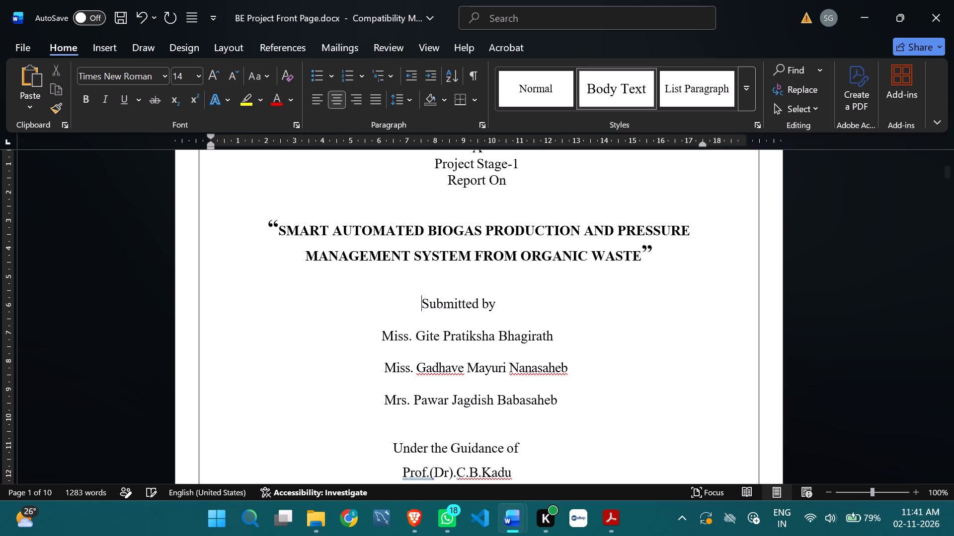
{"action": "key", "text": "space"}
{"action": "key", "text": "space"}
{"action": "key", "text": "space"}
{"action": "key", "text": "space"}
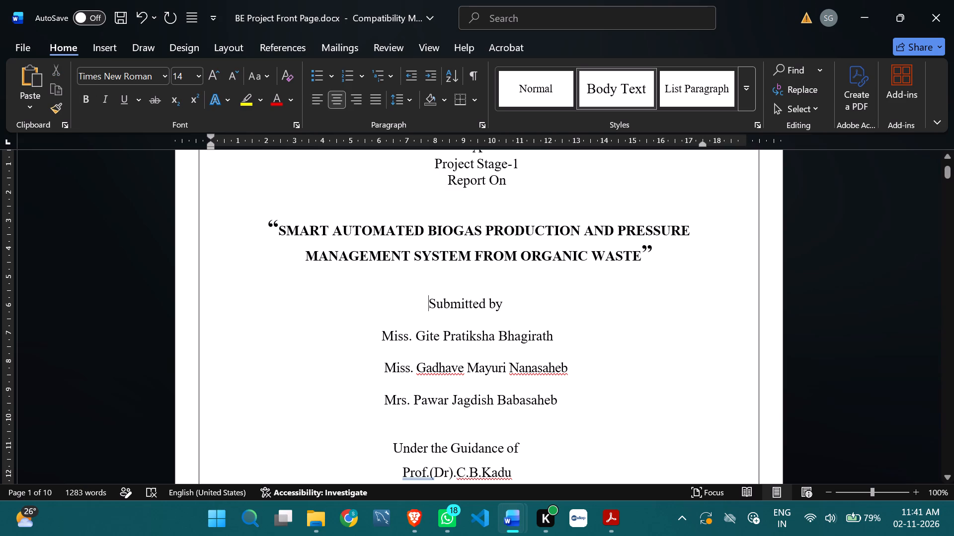
Replace the first student's name under "Submitted by" with the new student's full name, keeping the Miss. prefix.
{"action": "left_click_drag", "start_coordinate": [417, 333], "coordinate": [557, 346]}
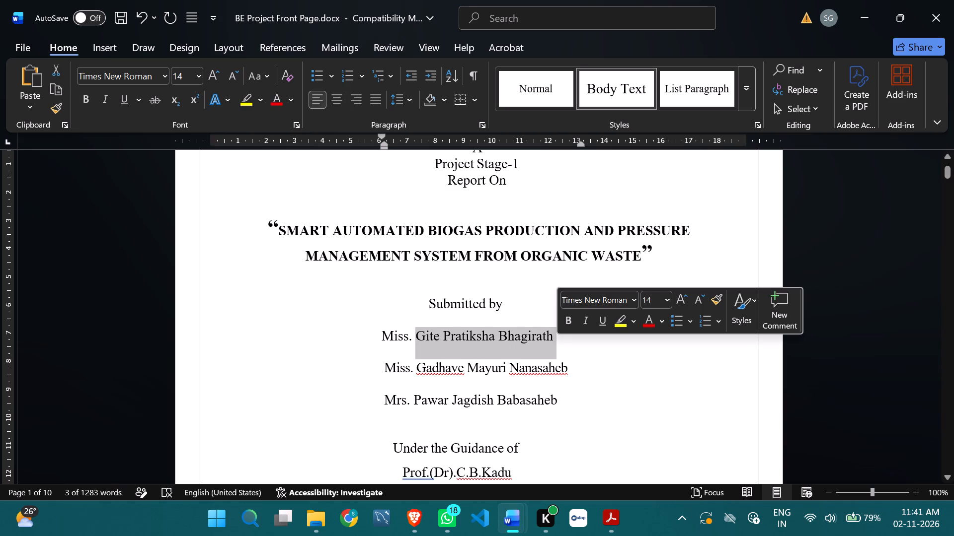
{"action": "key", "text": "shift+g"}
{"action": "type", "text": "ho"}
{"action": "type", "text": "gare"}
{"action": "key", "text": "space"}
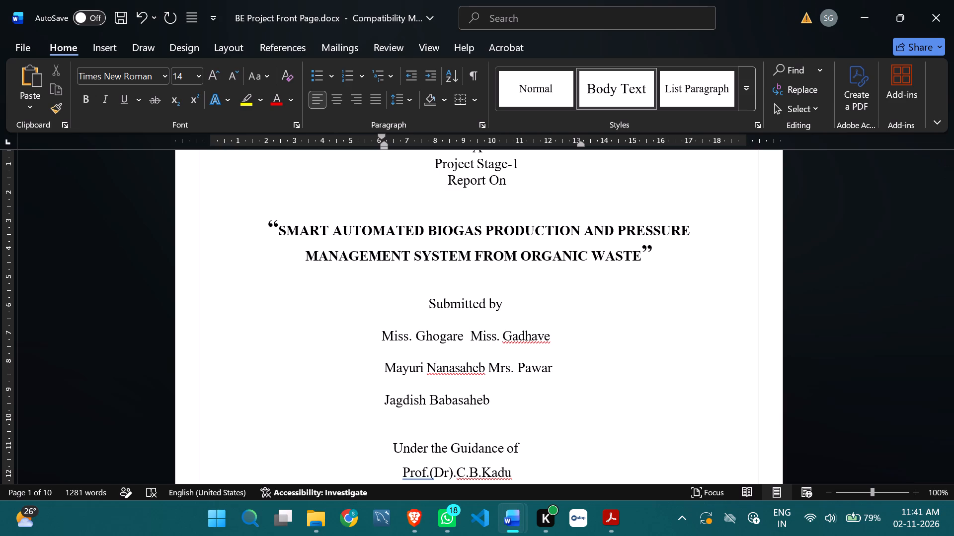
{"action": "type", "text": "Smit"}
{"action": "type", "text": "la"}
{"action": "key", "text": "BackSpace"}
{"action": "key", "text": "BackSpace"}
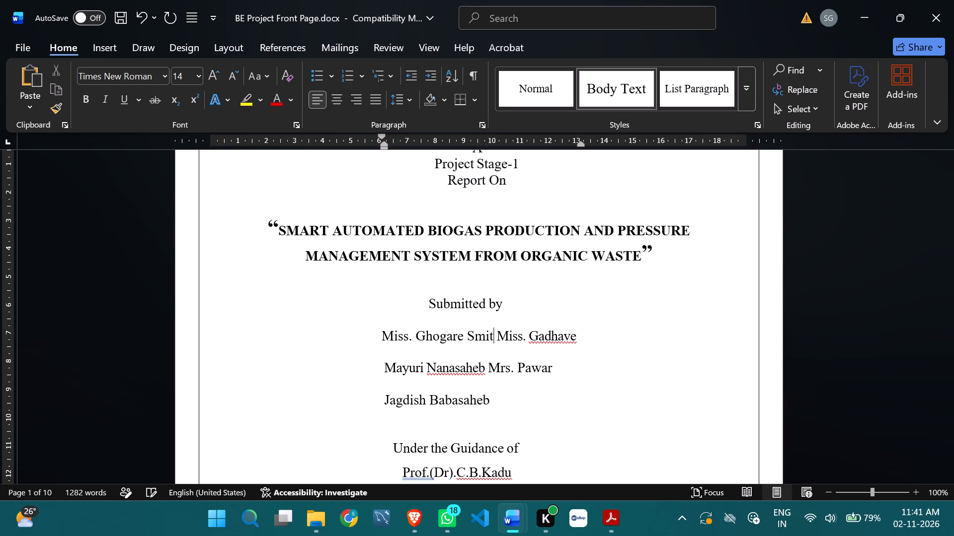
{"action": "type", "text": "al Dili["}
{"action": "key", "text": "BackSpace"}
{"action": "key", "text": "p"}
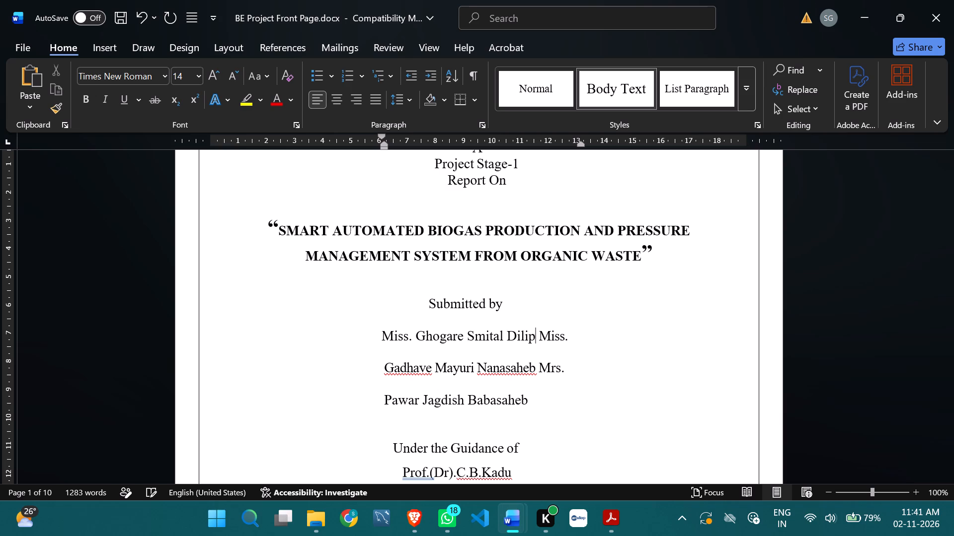
Put the second student's entry on its own line on the cover page and replace the name with the new student's surname.
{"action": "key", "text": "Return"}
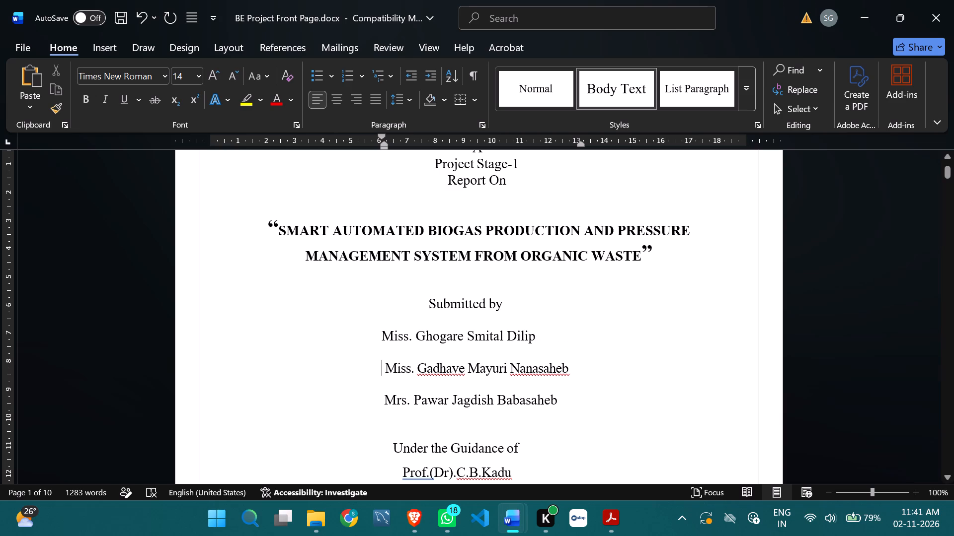
{"action": "left_click_drag", "start_coordinate": [416, 367], "coordinate": [567, 381]}
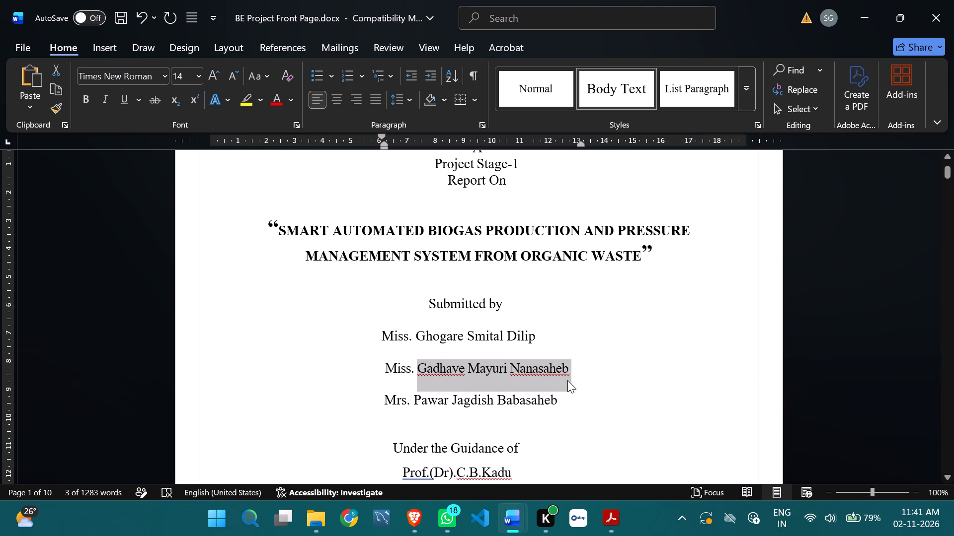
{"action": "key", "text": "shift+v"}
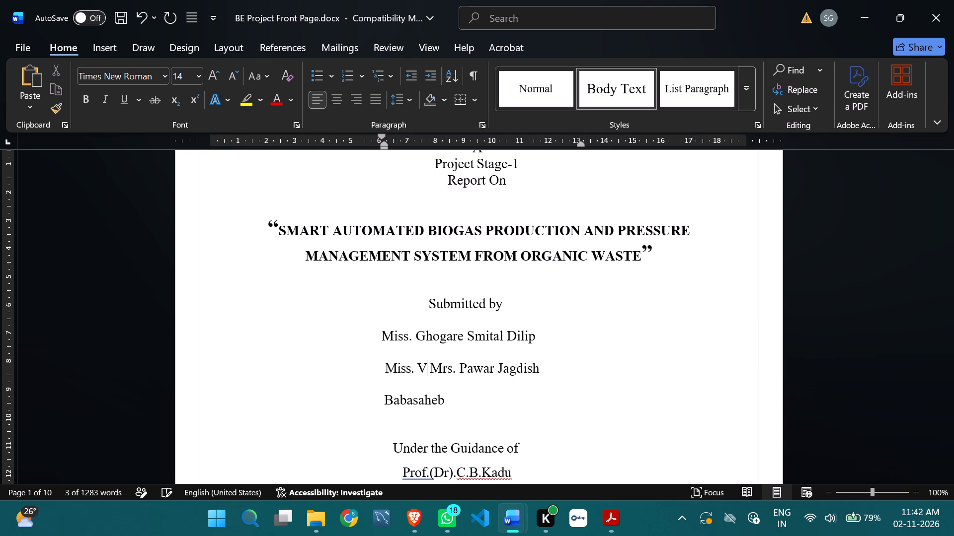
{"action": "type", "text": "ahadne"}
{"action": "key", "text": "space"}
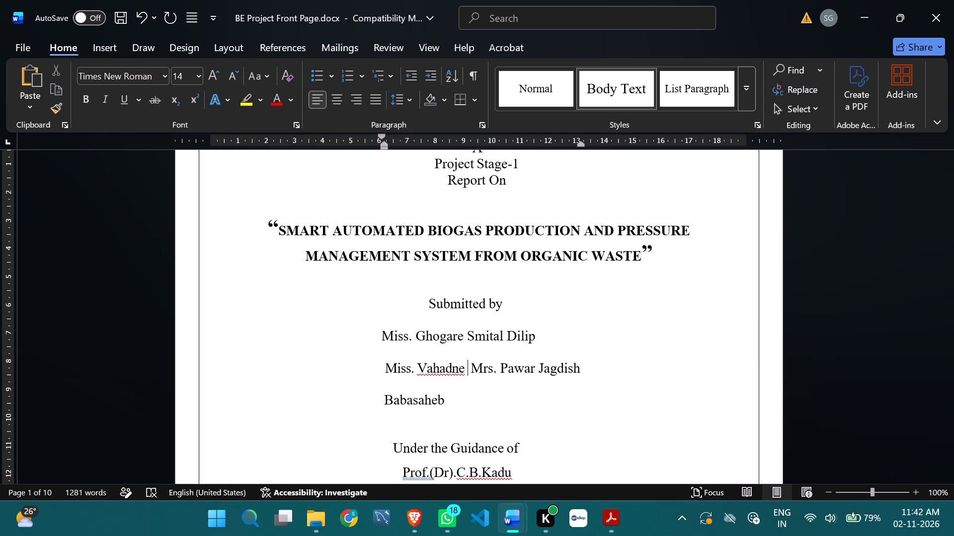
Complete the second student's entry on the cover page by adding the given name and middle name, with the middle name's spelling corrected.
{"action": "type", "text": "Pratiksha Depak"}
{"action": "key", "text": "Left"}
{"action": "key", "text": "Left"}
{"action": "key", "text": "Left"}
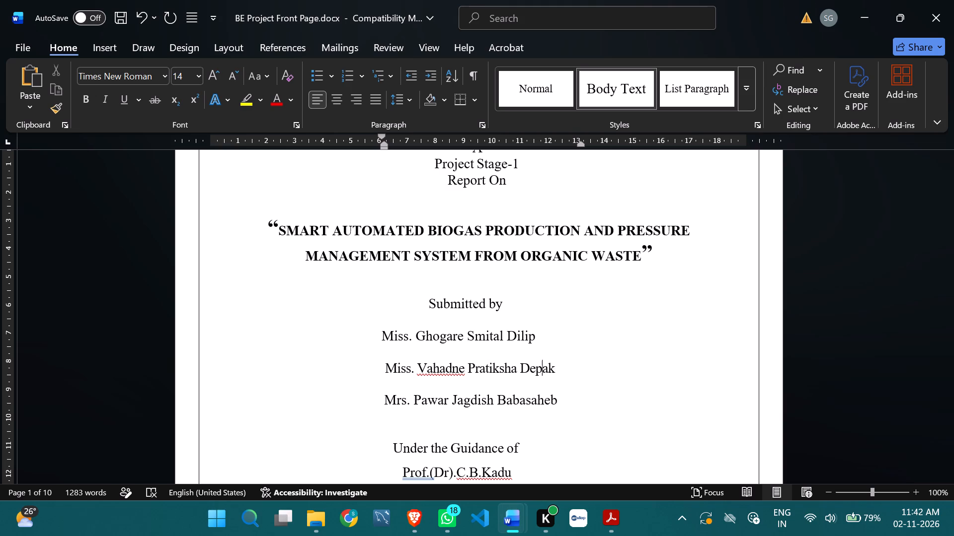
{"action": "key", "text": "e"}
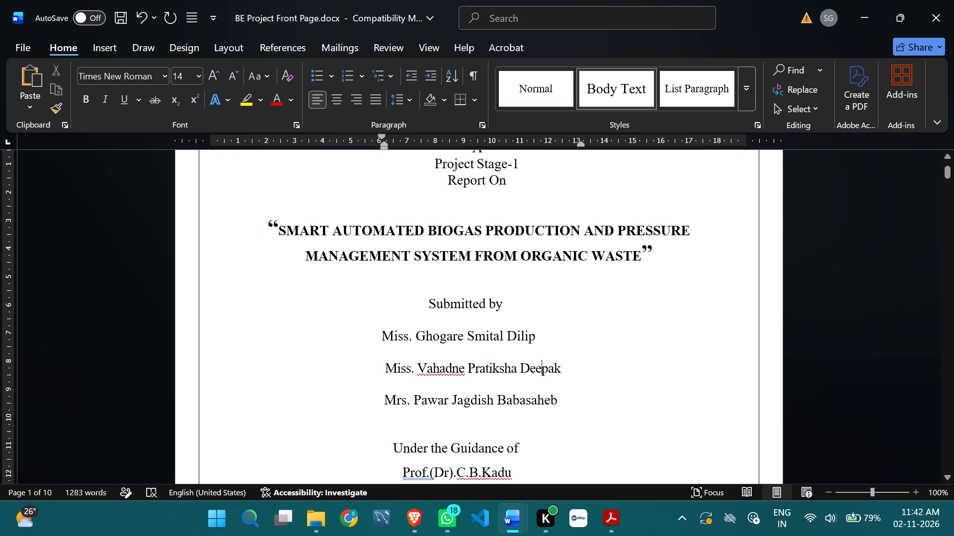
Replace the third student's entry on the cover page with the title Miss. and the new student's full name.
{"action": "left_click_drag", "start_coordinate": [380, 397], "coordinate": [591, 432]}
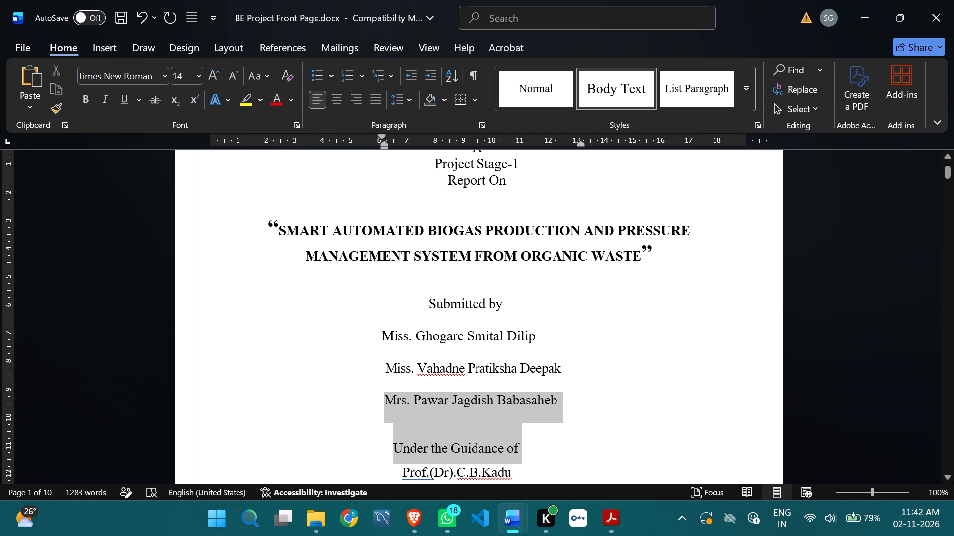
{"action": "left_click_drag", "start_coordinate": [591, 432], "coordinate": [585, 407]}
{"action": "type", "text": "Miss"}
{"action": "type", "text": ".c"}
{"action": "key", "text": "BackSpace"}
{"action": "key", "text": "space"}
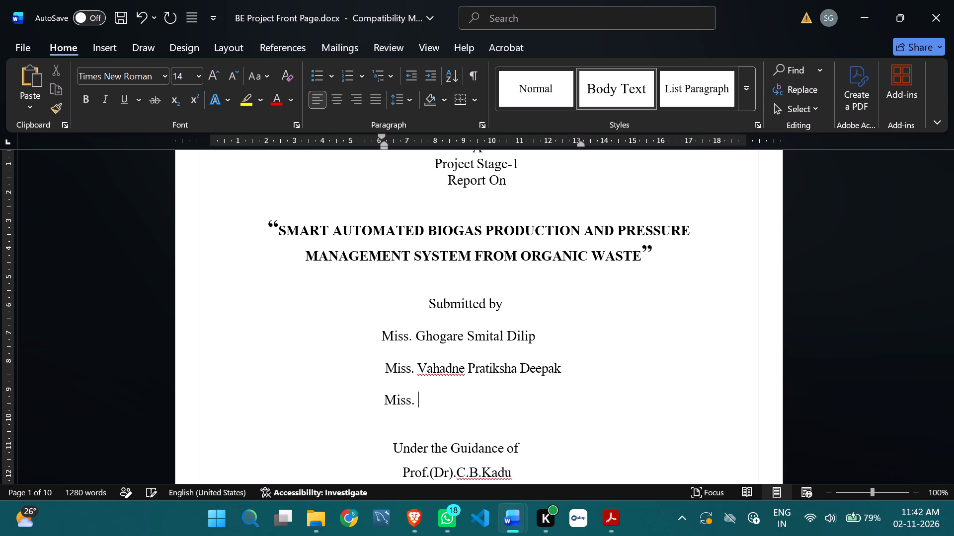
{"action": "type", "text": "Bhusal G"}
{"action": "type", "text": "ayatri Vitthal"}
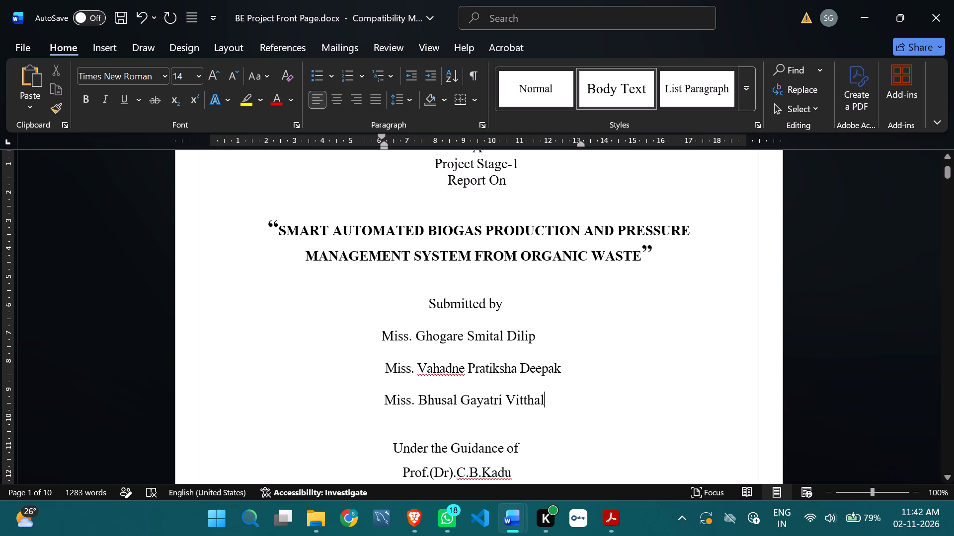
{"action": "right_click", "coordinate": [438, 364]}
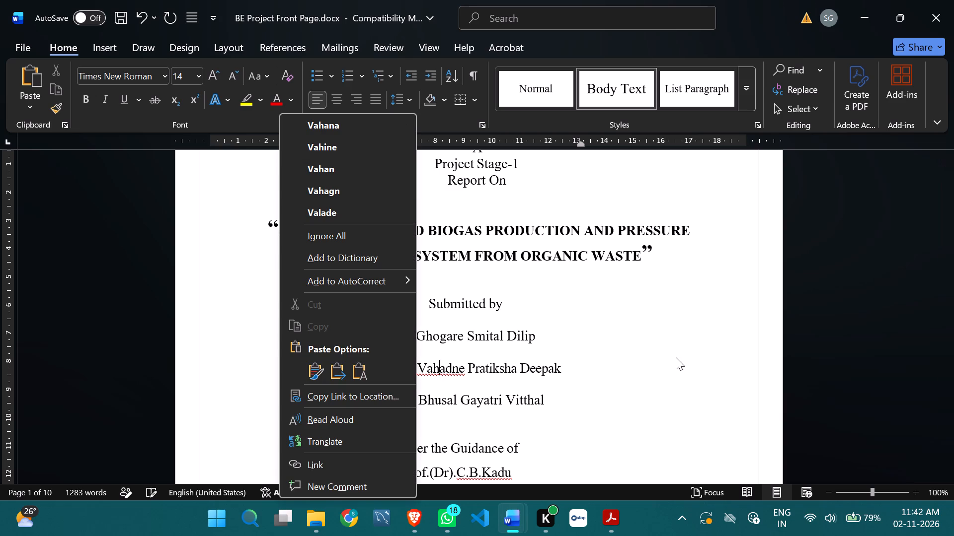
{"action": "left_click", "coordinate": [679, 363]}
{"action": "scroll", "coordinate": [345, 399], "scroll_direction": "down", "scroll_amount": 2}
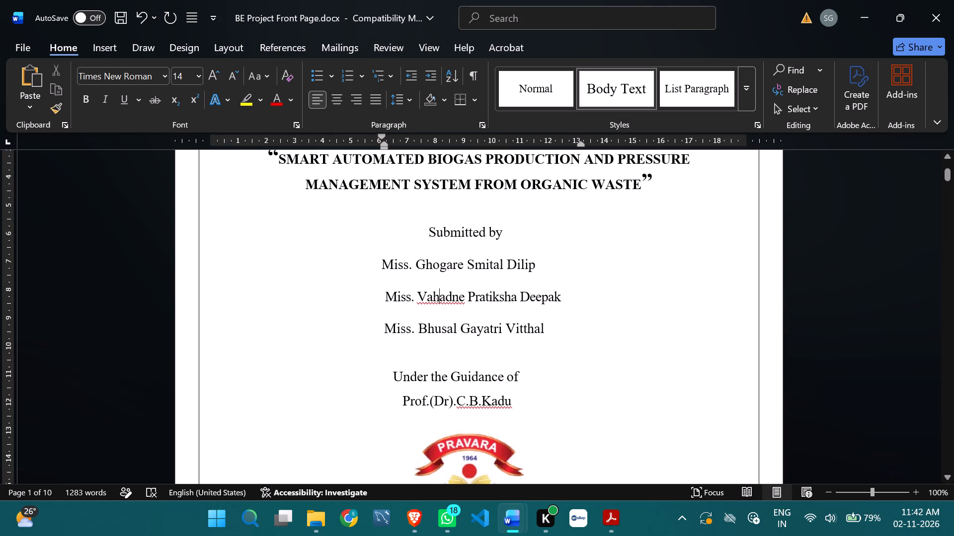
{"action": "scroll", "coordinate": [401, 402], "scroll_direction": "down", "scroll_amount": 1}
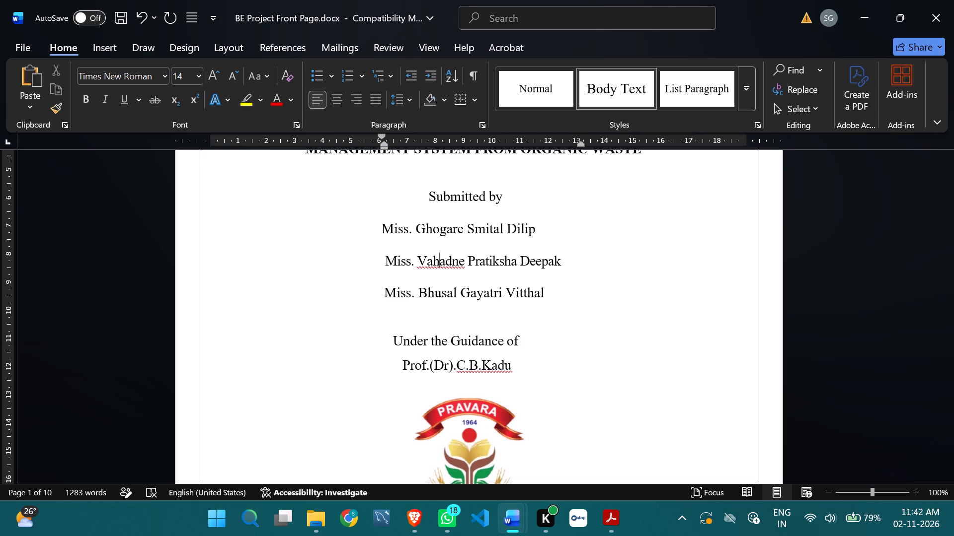
Replace the guide's name after "Prof.(Dr)." on the cover page, starting the new name with the initial "P.".
{"action": "left_click_drag", "start_coordinate": [401, 363], "coordinate": [442, 363]}
{"action": "left_click", "coordinate": [465, 369]}
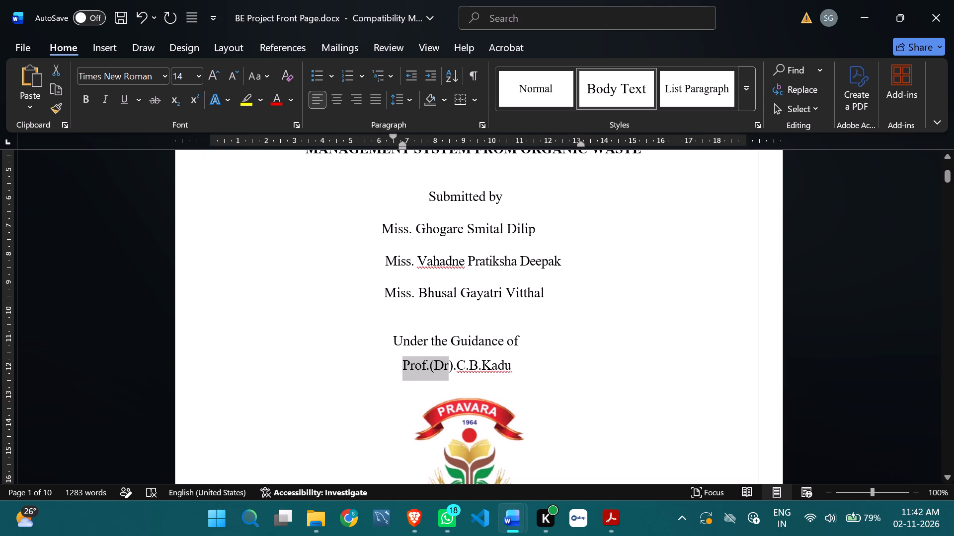
{"action": "left_click_drag", "start_coordinate": [457, 363], "coordinate": [508, 366]}
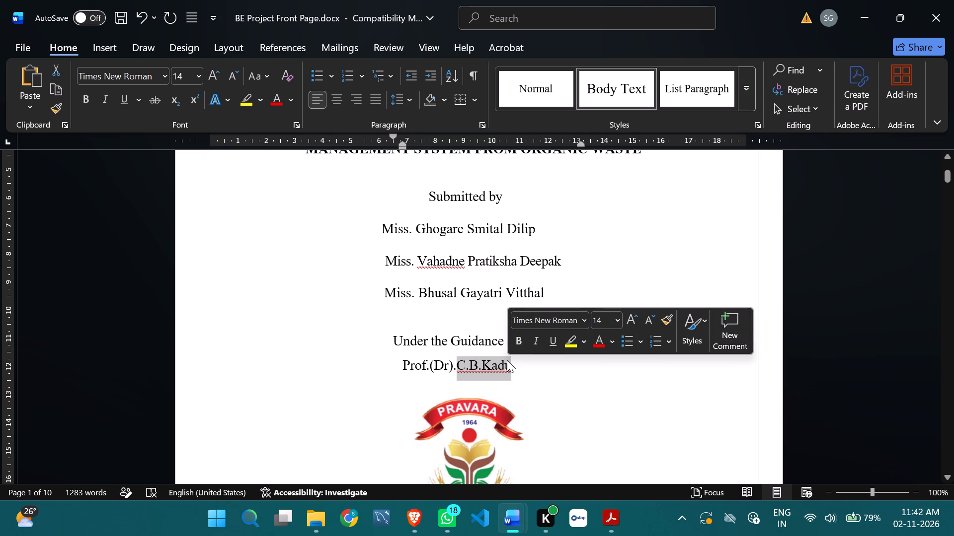
{"action": "key", "text": "equal"}
{"action": "key", "text": "BackSpace"}
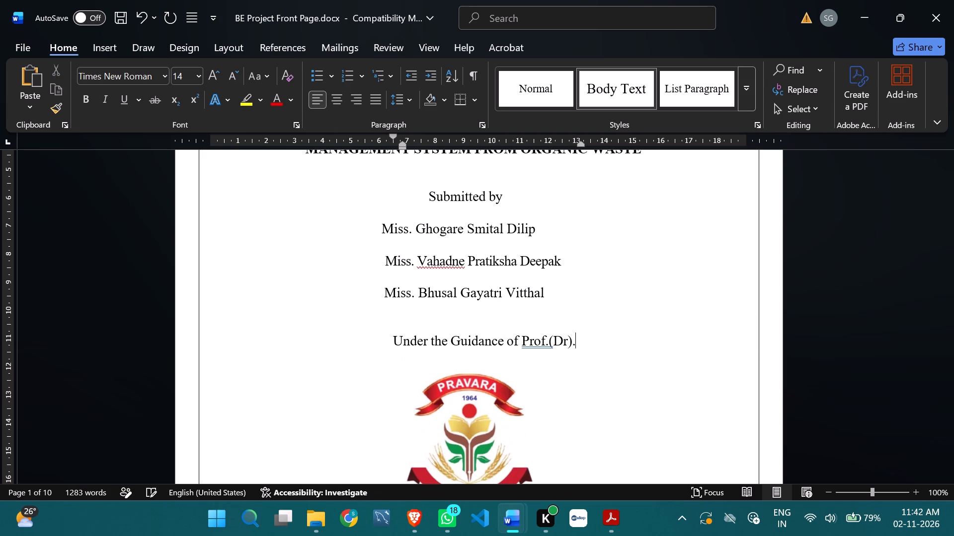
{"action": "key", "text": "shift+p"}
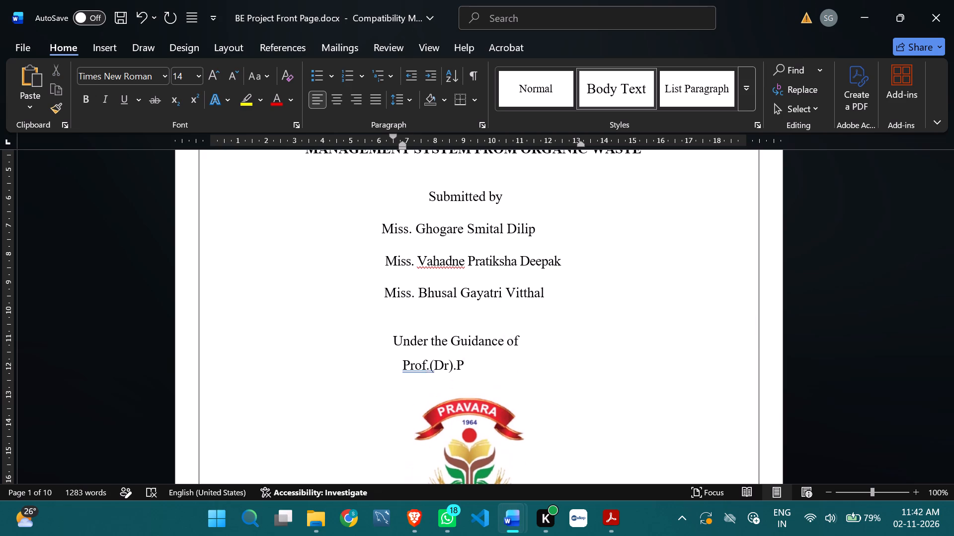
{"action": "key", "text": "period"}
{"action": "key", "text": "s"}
{"action": "key", "text": "BackSpace"}
Complete the guide's name on the cover page with the second initial and the surname.
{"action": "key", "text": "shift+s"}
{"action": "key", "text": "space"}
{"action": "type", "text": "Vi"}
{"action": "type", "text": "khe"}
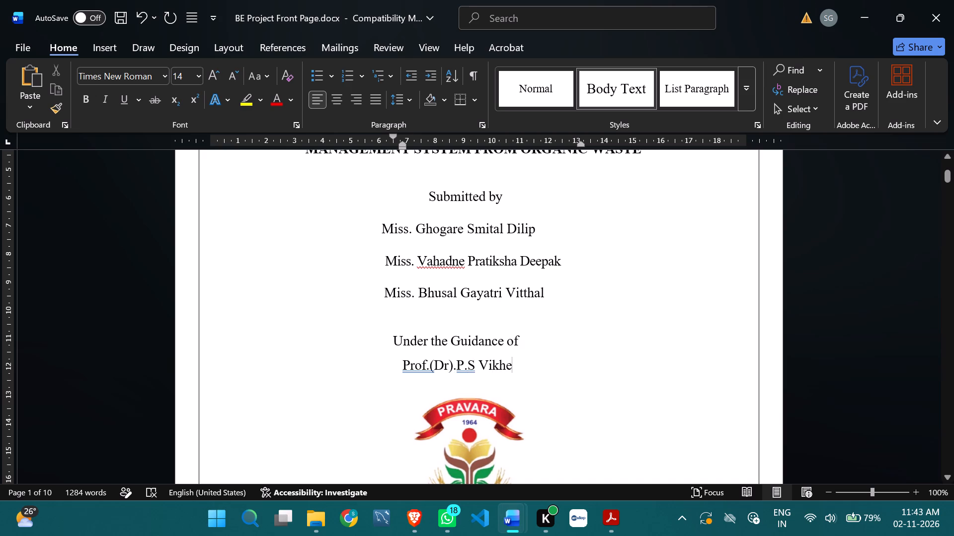
Make the "Under the Guidance of" line, the guide's name and the "Submitted by" line bold on the cover page.
{"action": "left_click_drag", "start_coordinate": [387, 339], "coordinate": [521, 372]}
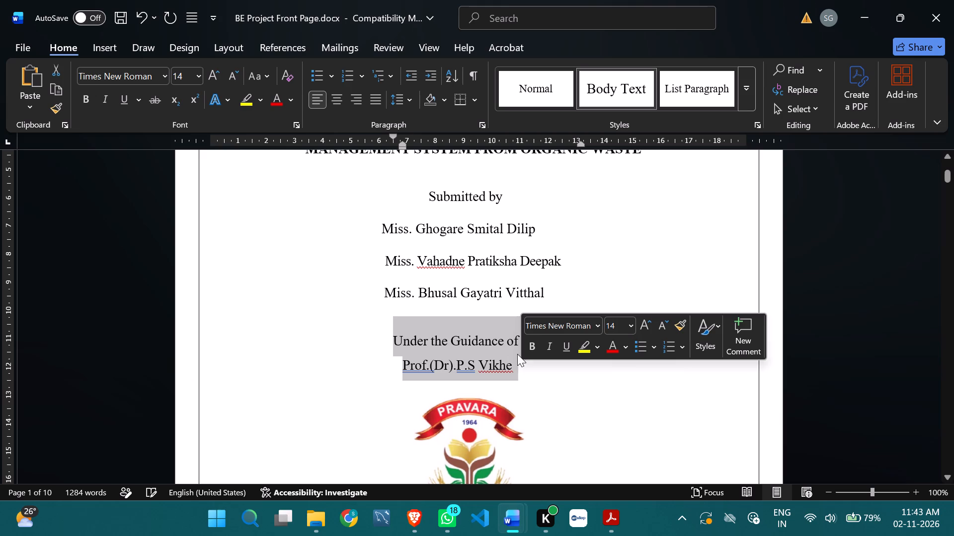
{"action": "left_click", "coordinate": [533, 342]}
{"action": "left_click", "coordinate": [545, 402]}
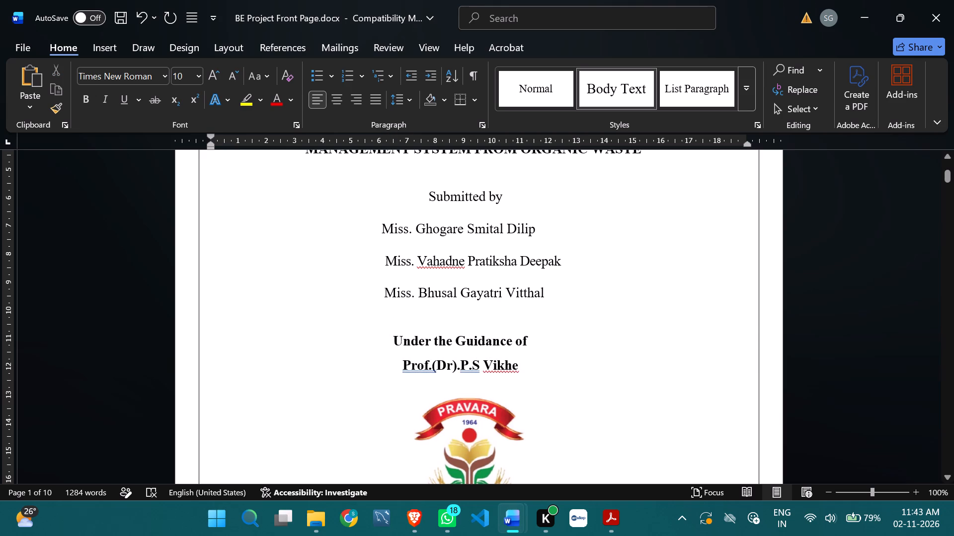
{"action": "left_click_drag", "start_coordinate": [421, 203], "coordinate": [503, 201]}
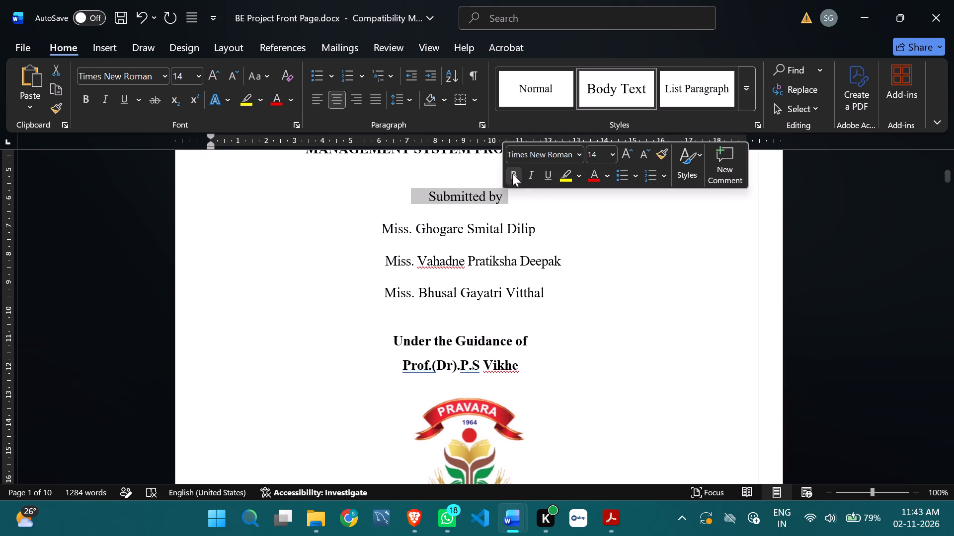
{"action": "left_click", "coordinate": [512, 172]}
{"action": "left_click", "coordinate": [625, 332]}
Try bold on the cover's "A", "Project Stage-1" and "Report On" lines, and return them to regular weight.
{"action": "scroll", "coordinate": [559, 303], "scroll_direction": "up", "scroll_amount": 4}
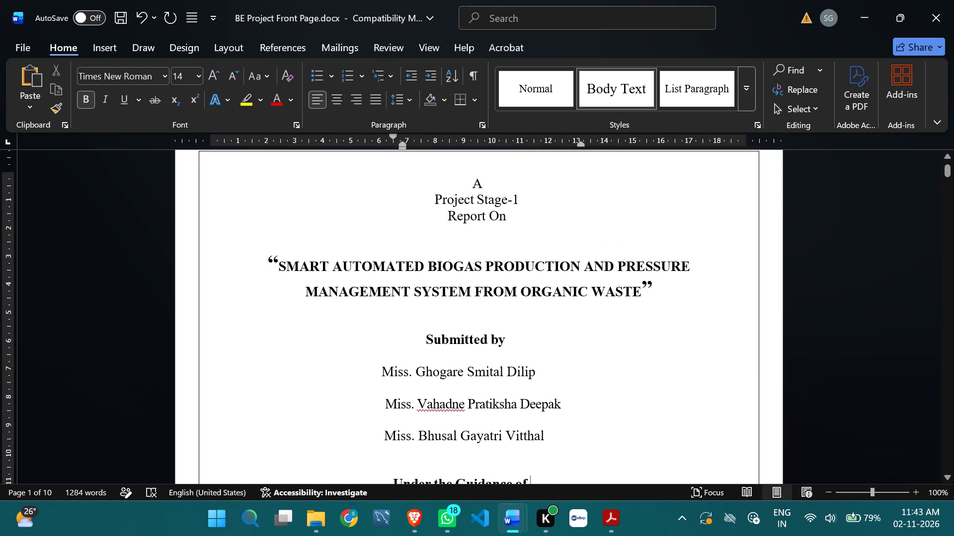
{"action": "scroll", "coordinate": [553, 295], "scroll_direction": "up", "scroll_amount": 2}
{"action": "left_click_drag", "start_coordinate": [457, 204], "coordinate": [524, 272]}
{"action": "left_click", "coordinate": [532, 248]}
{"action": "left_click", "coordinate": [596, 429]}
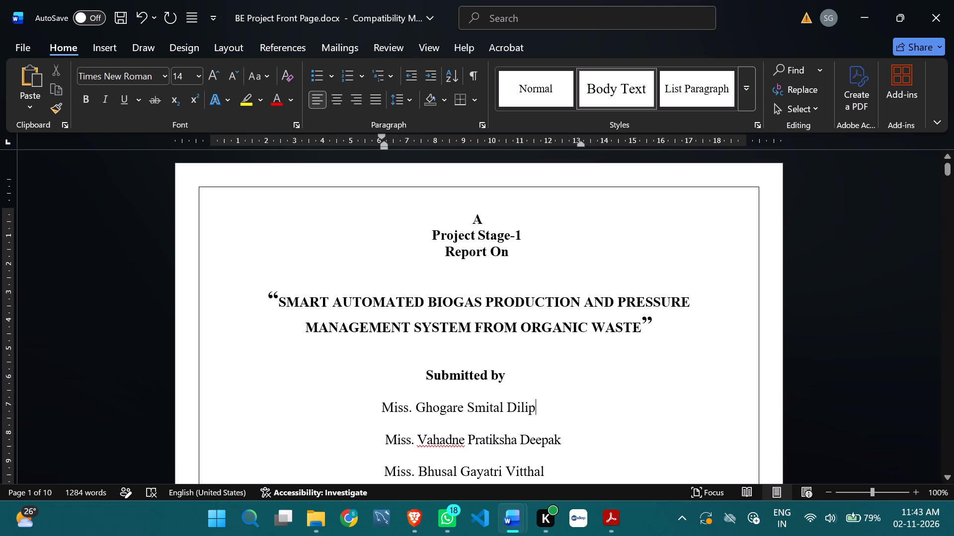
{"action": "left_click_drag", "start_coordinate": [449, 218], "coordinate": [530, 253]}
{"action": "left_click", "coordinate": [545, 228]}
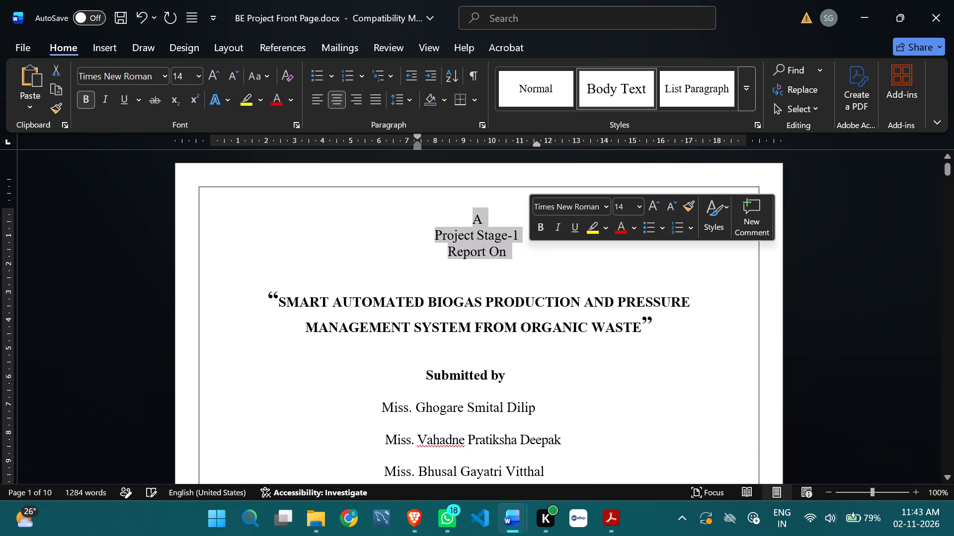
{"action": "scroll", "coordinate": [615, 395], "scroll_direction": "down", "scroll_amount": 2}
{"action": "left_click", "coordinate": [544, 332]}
Review the rest of the cover page and the certificate page's statement with the student names and project title.
{"action": "scroll", "coordinate": [506, 323], "scroll_direction": "down", "scroll_amount": 5}
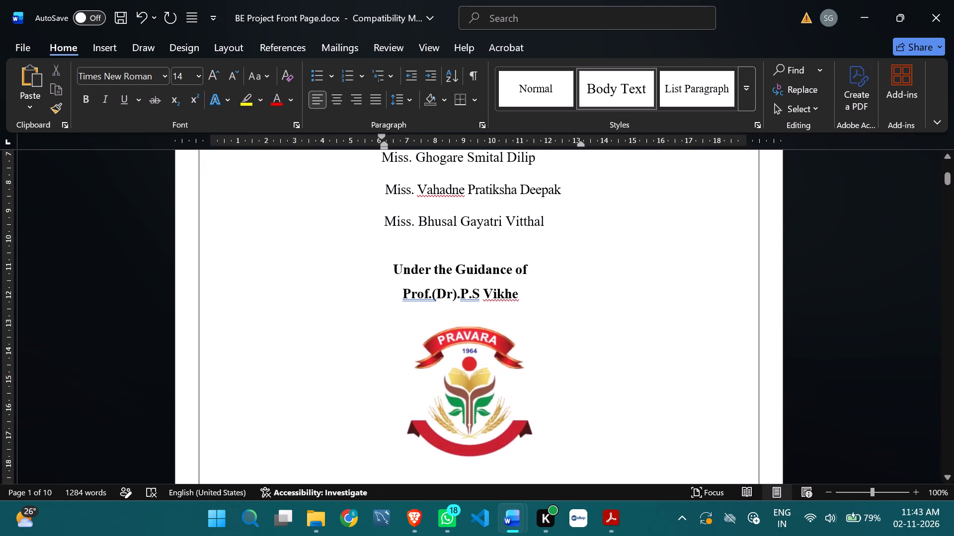
{"action": "scroll", "coordinate": [506, 324], "scroll_direction": "down", "scroll_amount": 10}
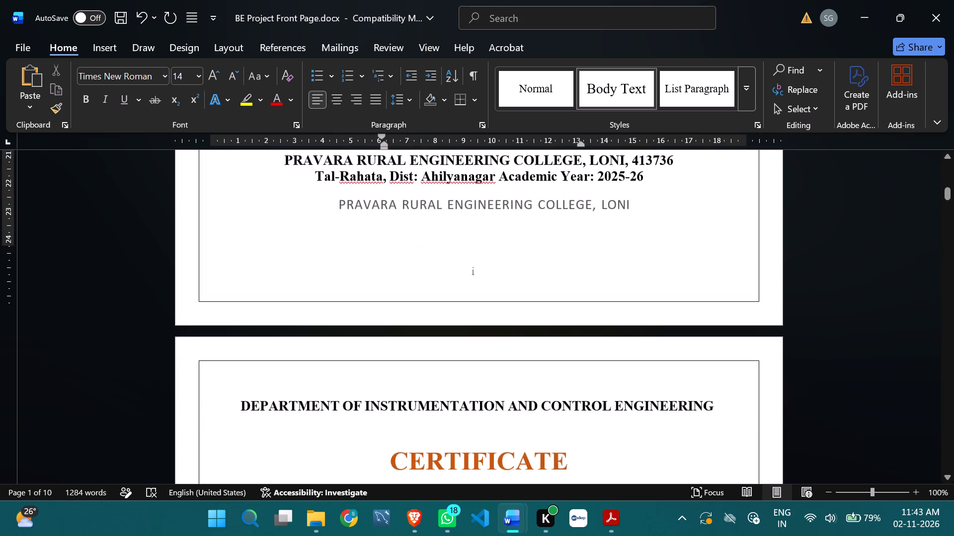
{"action": "scroll", "coordinate": [506, 324], "scroll_direction": "down", "scroll_amount": 14}
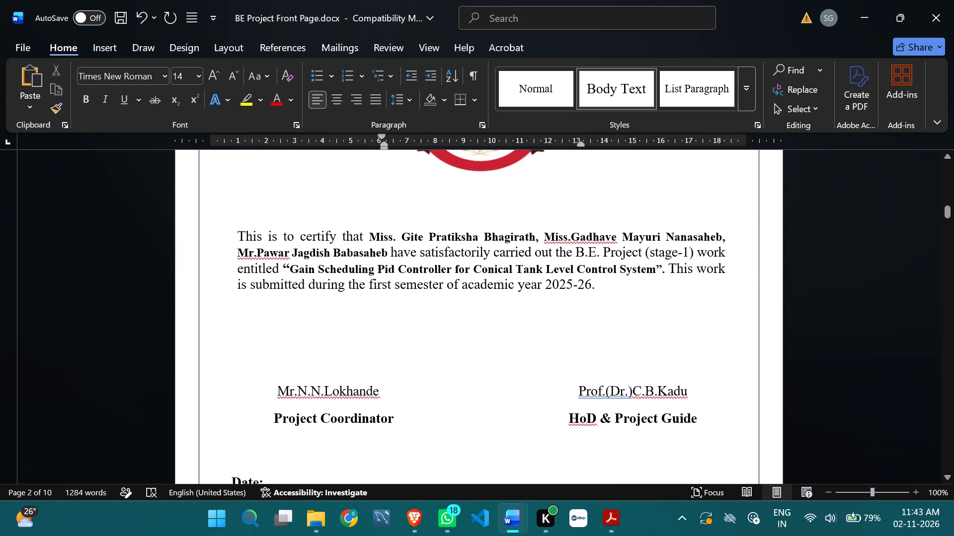
Replace the first student's name in the page 2 certificate paragraph with the first student's name from the cover page.
{"action": "left_click_drag", "start_coordinate": [402, 233], "coordinate": [528, 237]}
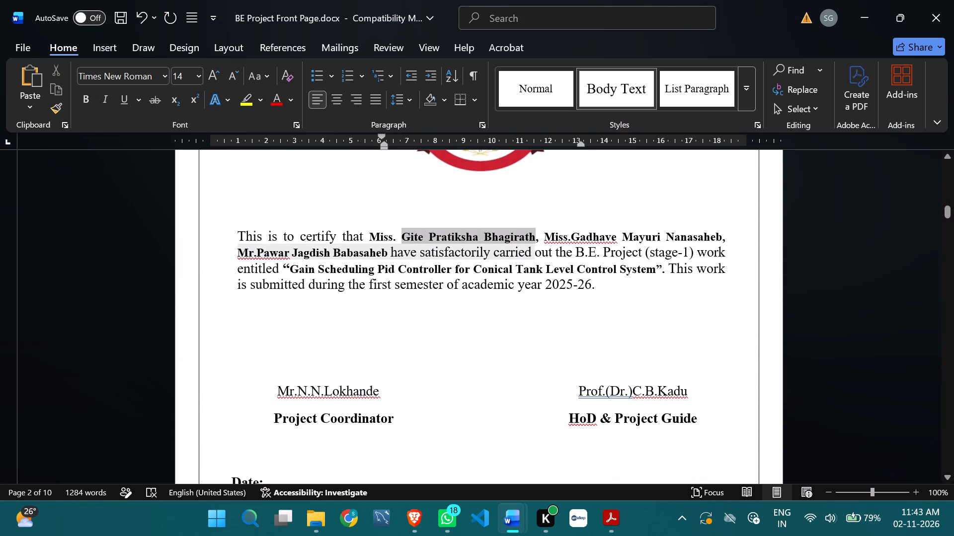
{"action": "left_click_drag", "start_coordinate": [528, 237], "coordinate": [530, 236]}
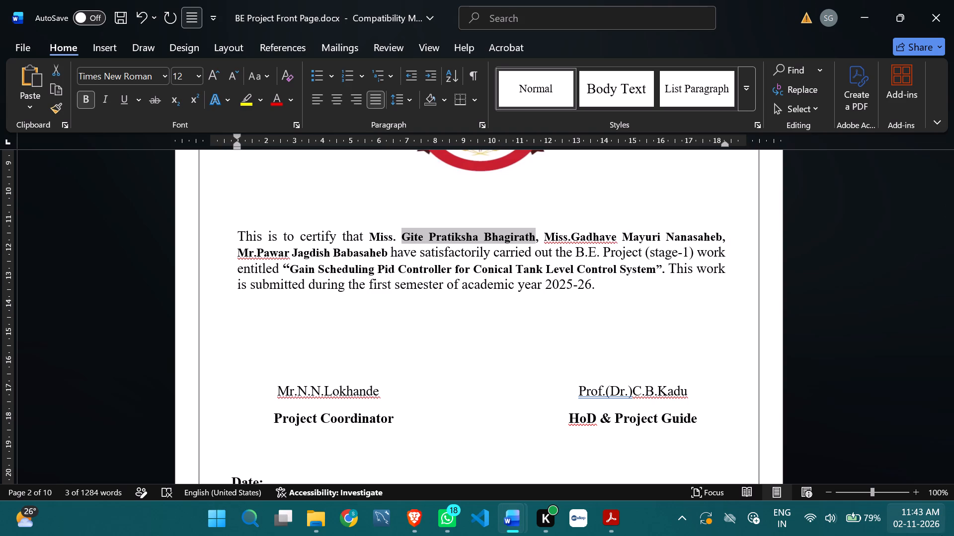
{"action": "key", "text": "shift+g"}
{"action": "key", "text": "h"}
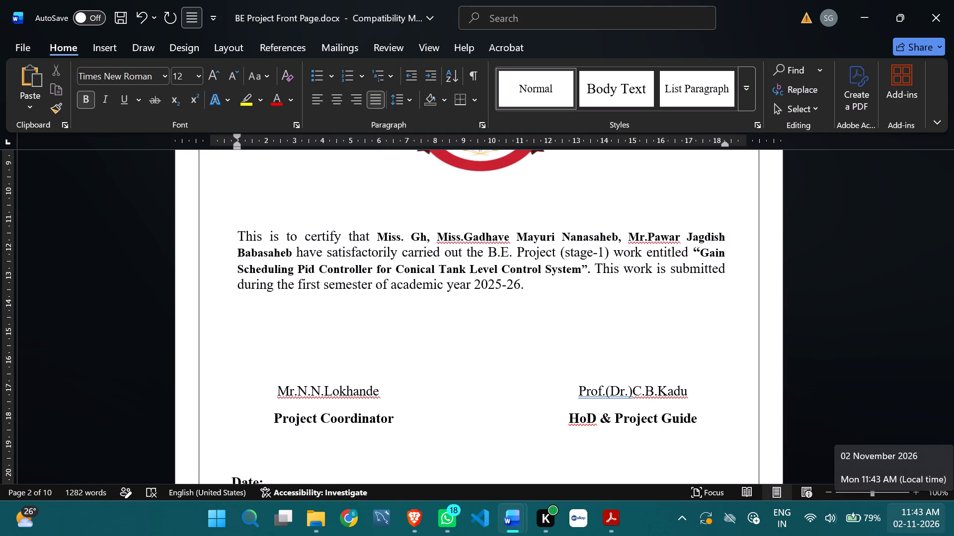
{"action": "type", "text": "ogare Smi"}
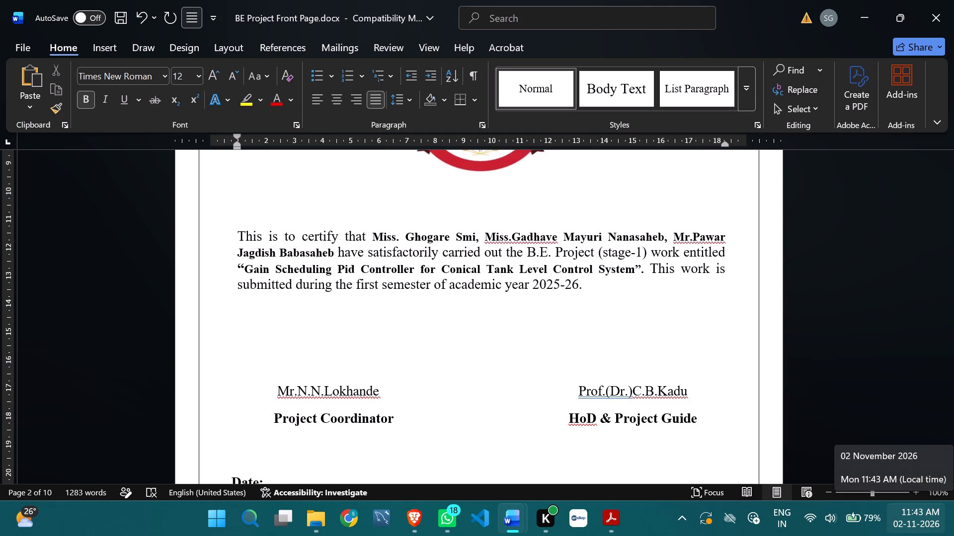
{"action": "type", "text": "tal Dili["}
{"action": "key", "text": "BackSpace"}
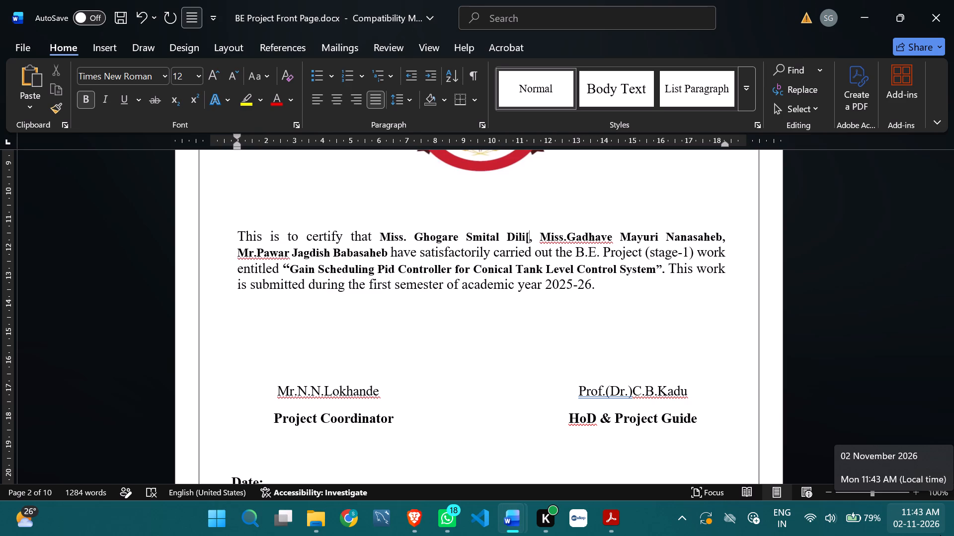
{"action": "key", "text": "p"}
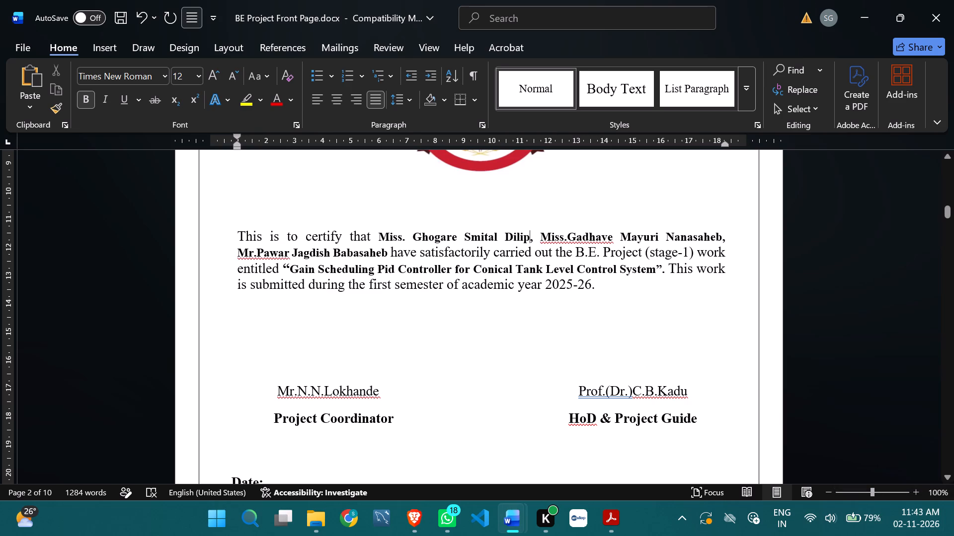
Replace the second student's name in the certificate paragraph with the second student's name from the cover page, adding a space after "Miss.".
{"action": "left_click_drag", "start_coordinate": [569, 233], "coordinate": [709, 241]}
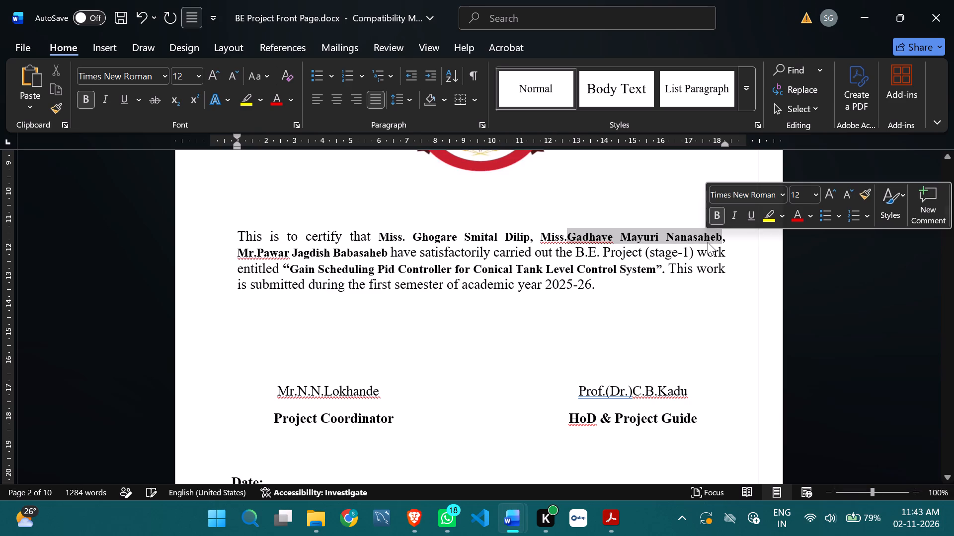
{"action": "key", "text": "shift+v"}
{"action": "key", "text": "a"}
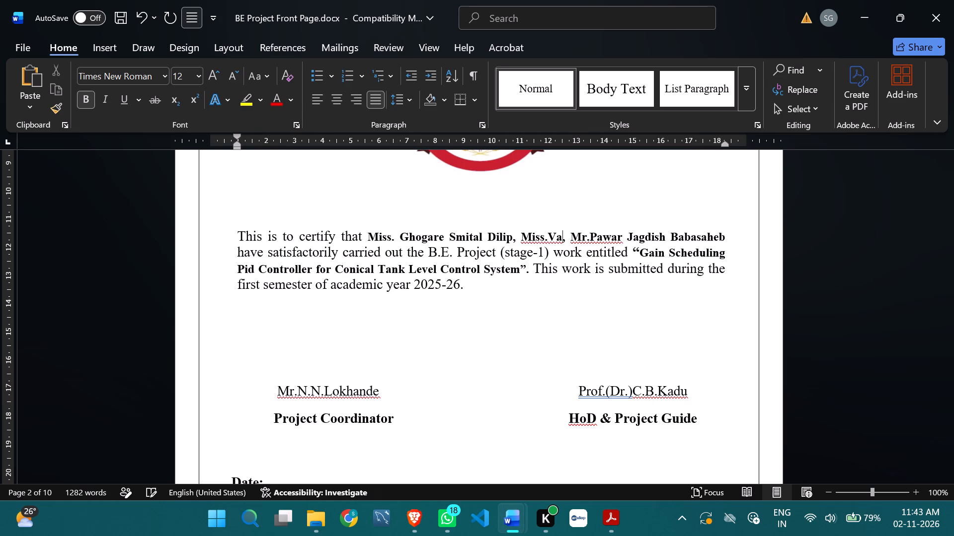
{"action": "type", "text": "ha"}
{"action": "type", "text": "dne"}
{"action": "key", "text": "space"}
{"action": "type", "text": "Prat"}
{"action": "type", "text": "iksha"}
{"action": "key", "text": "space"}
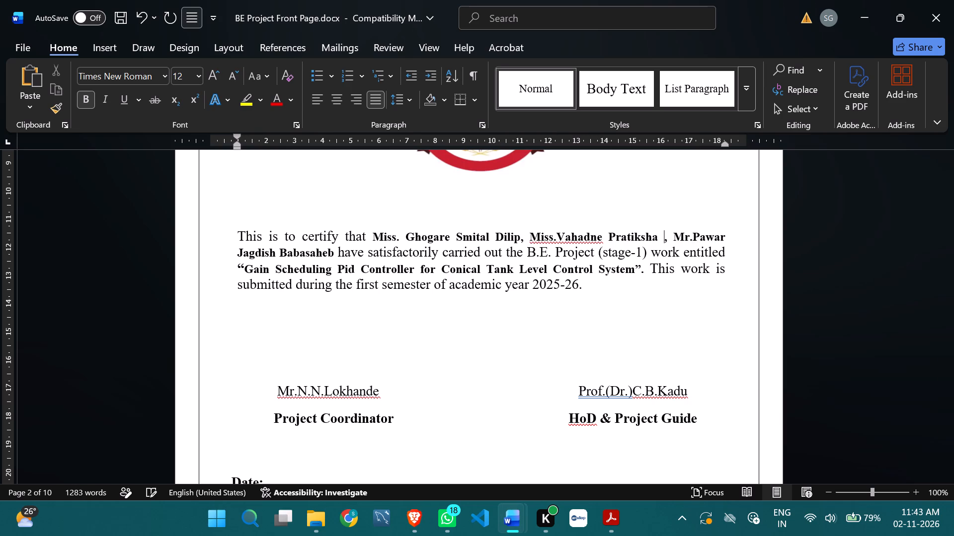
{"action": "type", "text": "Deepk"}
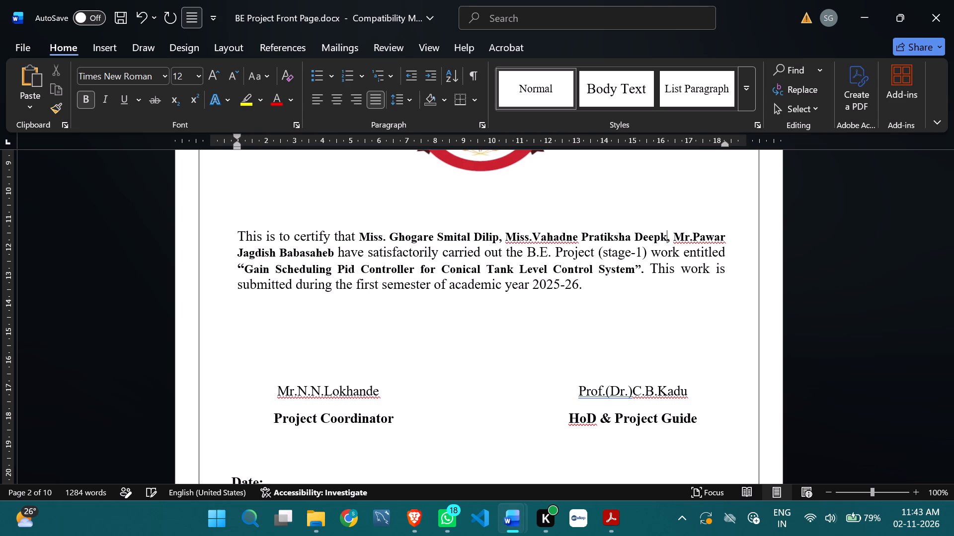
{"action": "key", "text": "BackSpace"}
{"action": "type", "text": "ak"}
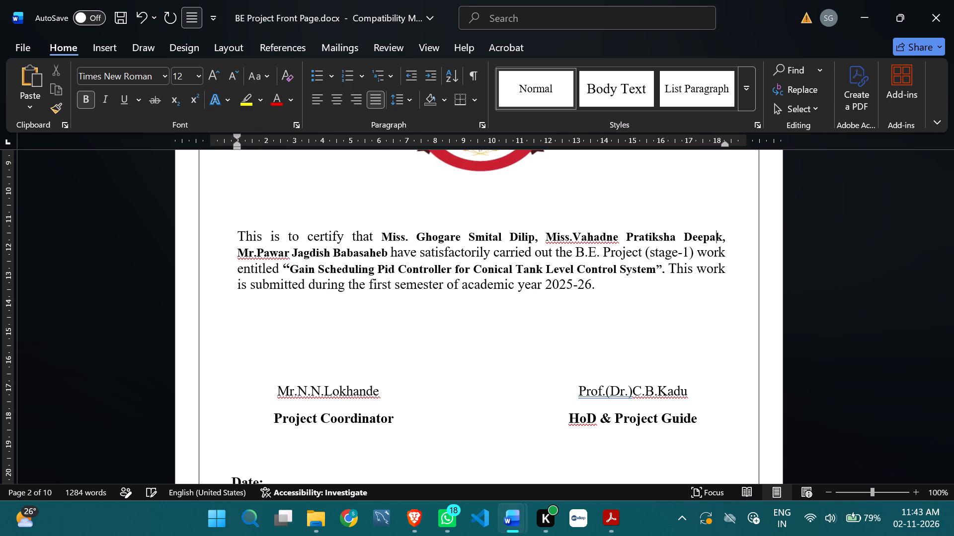
{"action": "left_click", "coordinate": [575, 234]}
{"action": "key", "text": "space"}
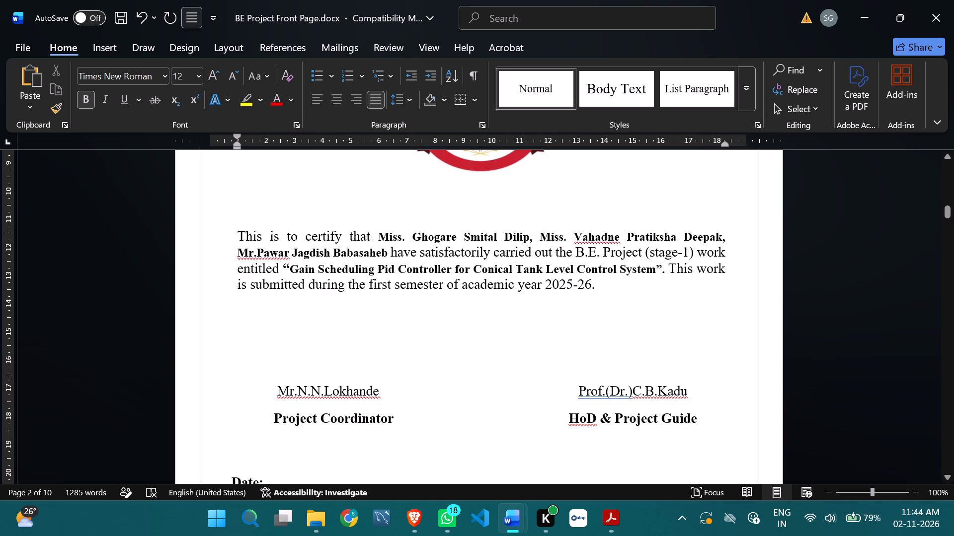
Change the third student's honorific in the certificate paragraph to "Miss." followed by a space.
{"action": "left_click", "coordinate": [249, 252]}
{"action": "key", "text": "Right"}
{"action": "key", "text": "BackSpace"}
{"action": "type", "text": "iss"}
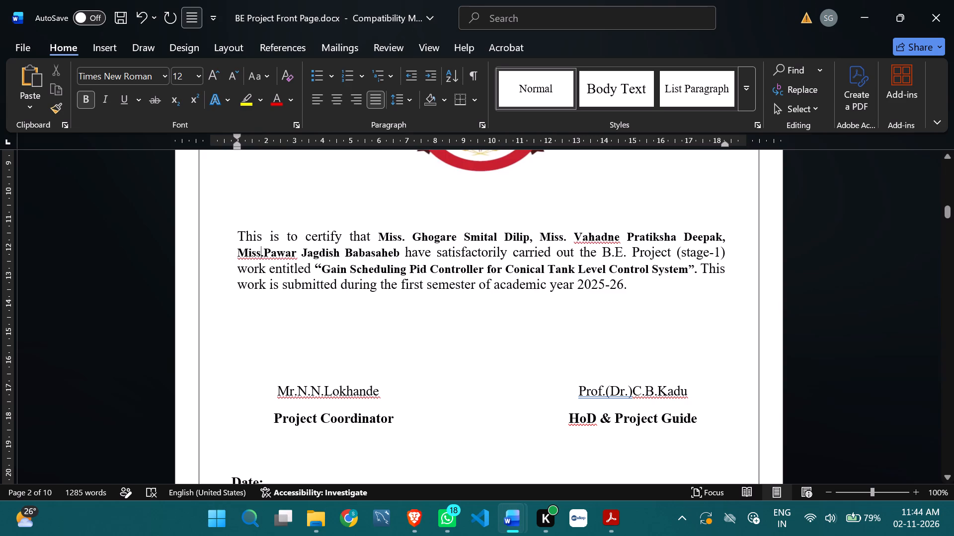
{"action": "left_click", "coordinate": [264, 250]}
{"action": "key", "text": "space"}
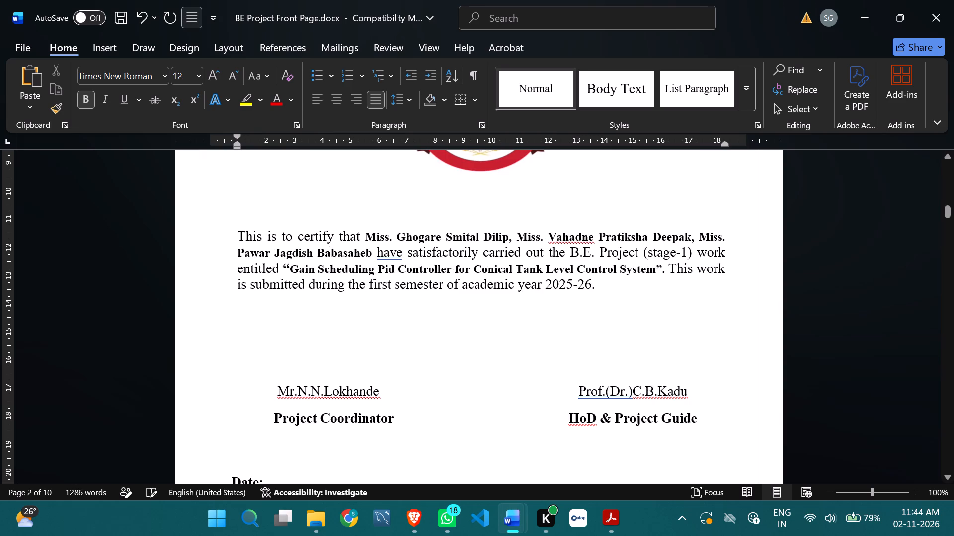
Replace the third student's name in the certificate paragraph with the third student's full name from the cover page.
{"action": "left_click_drag", "start_coordinate": [239, 250], "coordinate": [366, 259]}
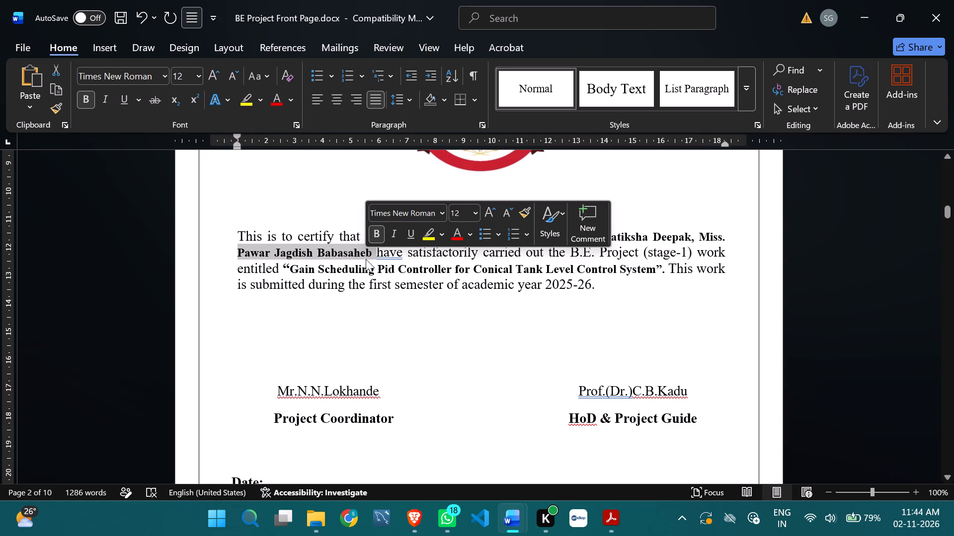
{"action": "key", "text": "BackSpace"}
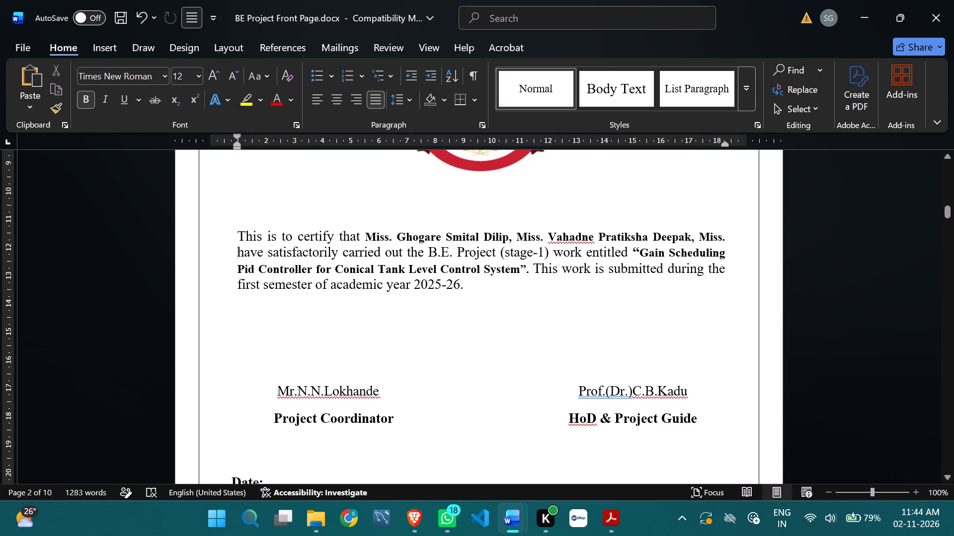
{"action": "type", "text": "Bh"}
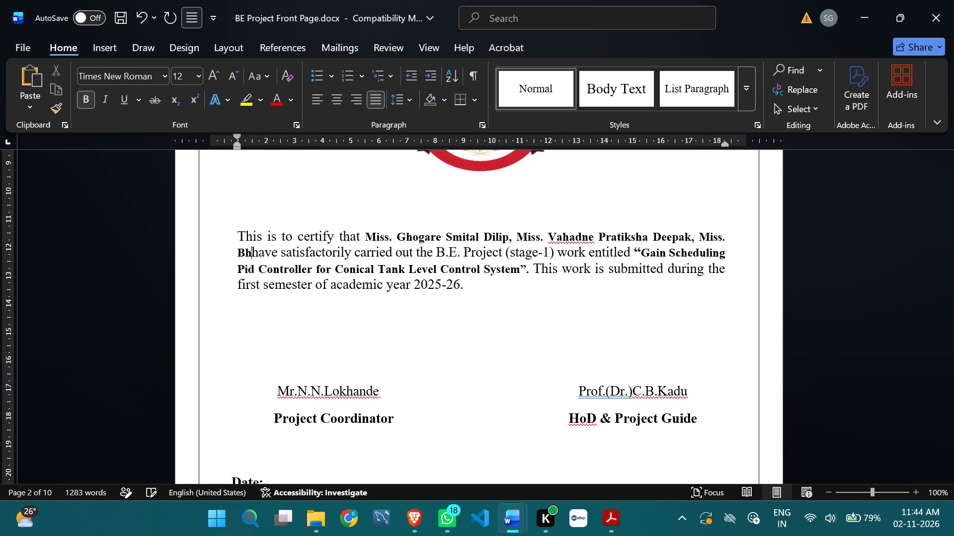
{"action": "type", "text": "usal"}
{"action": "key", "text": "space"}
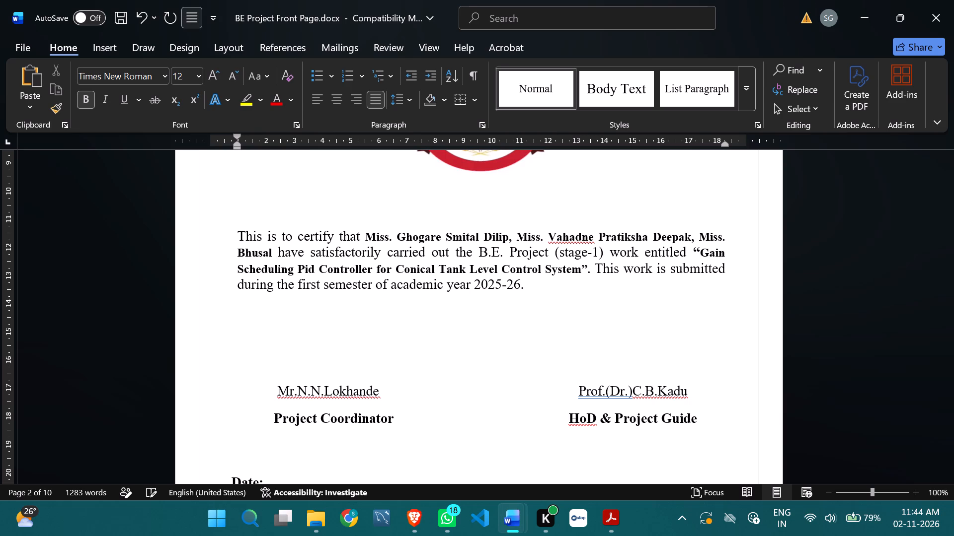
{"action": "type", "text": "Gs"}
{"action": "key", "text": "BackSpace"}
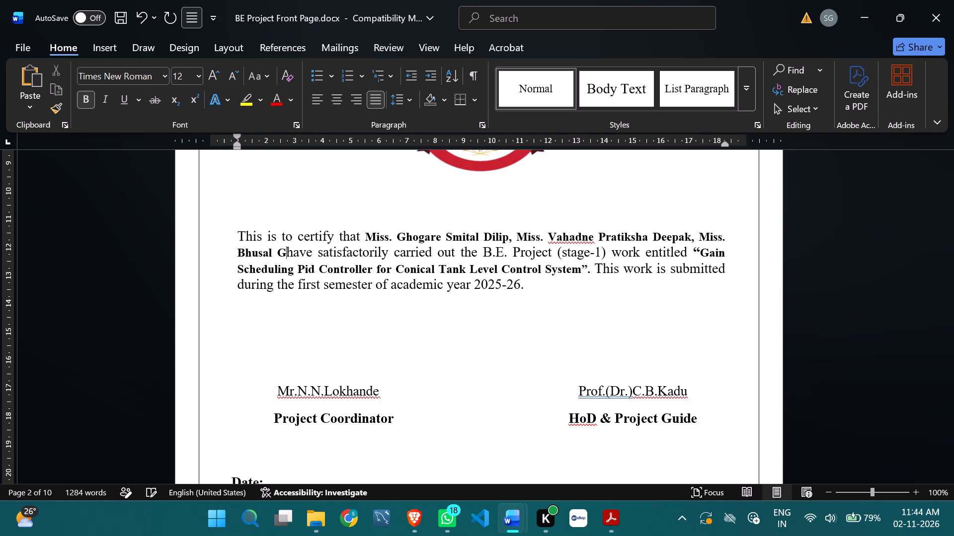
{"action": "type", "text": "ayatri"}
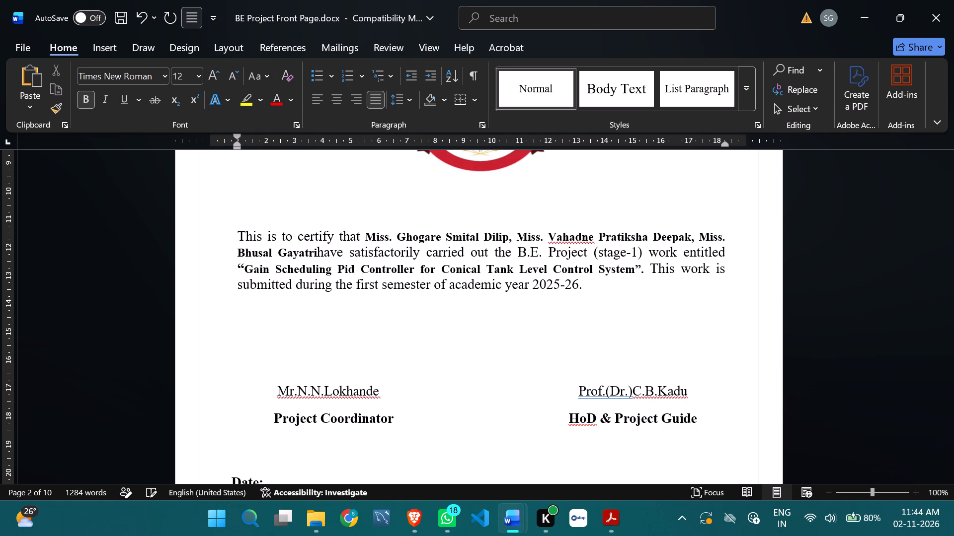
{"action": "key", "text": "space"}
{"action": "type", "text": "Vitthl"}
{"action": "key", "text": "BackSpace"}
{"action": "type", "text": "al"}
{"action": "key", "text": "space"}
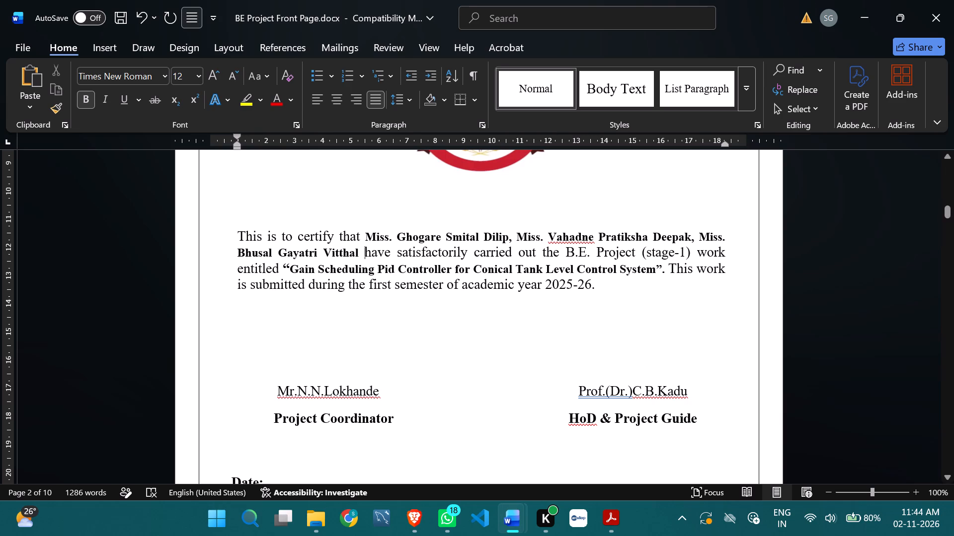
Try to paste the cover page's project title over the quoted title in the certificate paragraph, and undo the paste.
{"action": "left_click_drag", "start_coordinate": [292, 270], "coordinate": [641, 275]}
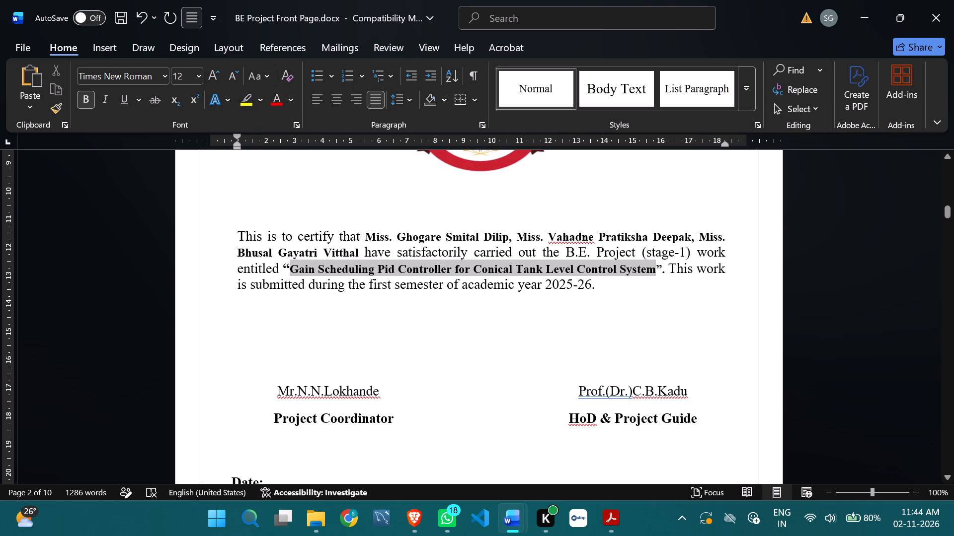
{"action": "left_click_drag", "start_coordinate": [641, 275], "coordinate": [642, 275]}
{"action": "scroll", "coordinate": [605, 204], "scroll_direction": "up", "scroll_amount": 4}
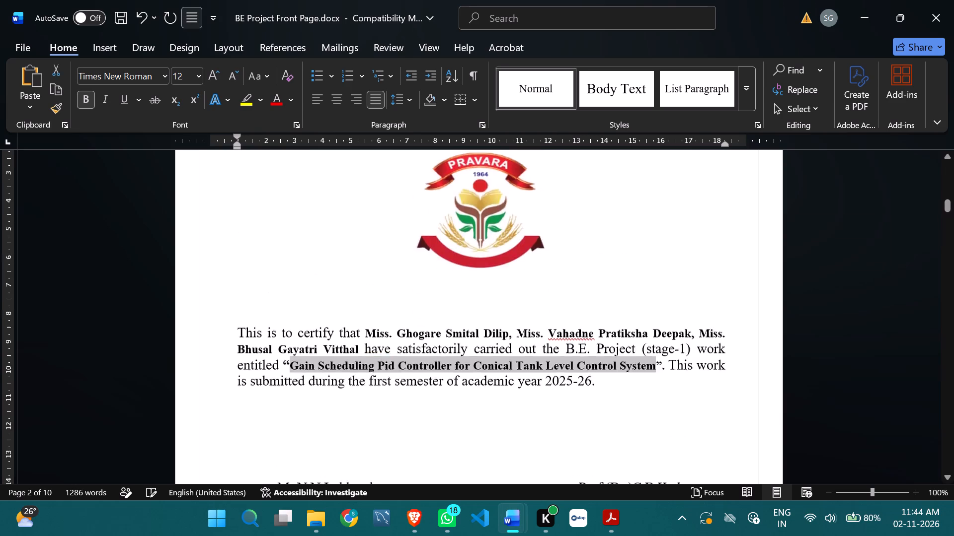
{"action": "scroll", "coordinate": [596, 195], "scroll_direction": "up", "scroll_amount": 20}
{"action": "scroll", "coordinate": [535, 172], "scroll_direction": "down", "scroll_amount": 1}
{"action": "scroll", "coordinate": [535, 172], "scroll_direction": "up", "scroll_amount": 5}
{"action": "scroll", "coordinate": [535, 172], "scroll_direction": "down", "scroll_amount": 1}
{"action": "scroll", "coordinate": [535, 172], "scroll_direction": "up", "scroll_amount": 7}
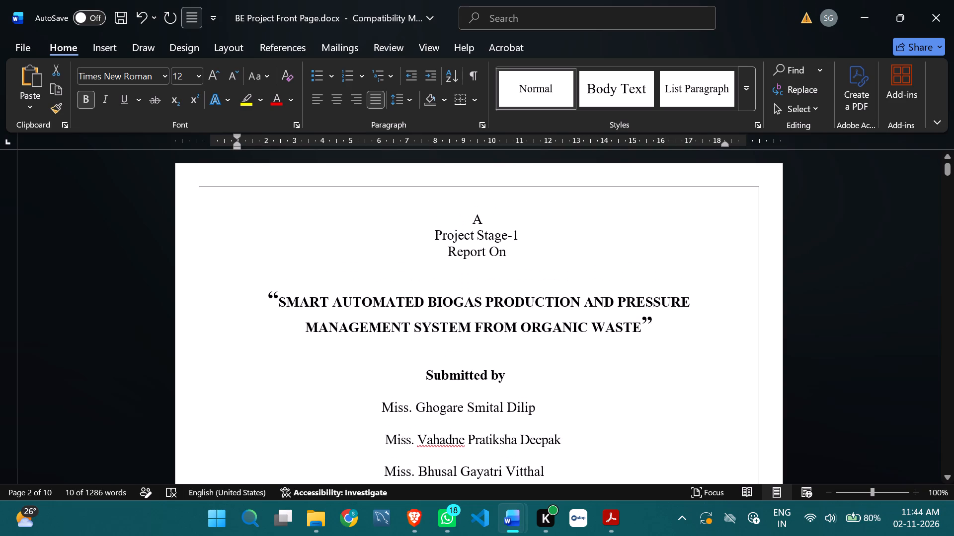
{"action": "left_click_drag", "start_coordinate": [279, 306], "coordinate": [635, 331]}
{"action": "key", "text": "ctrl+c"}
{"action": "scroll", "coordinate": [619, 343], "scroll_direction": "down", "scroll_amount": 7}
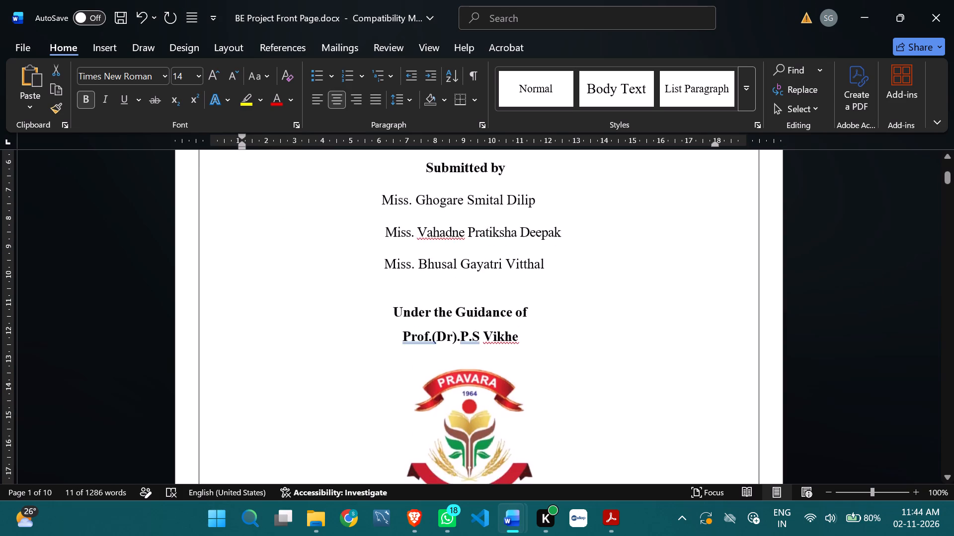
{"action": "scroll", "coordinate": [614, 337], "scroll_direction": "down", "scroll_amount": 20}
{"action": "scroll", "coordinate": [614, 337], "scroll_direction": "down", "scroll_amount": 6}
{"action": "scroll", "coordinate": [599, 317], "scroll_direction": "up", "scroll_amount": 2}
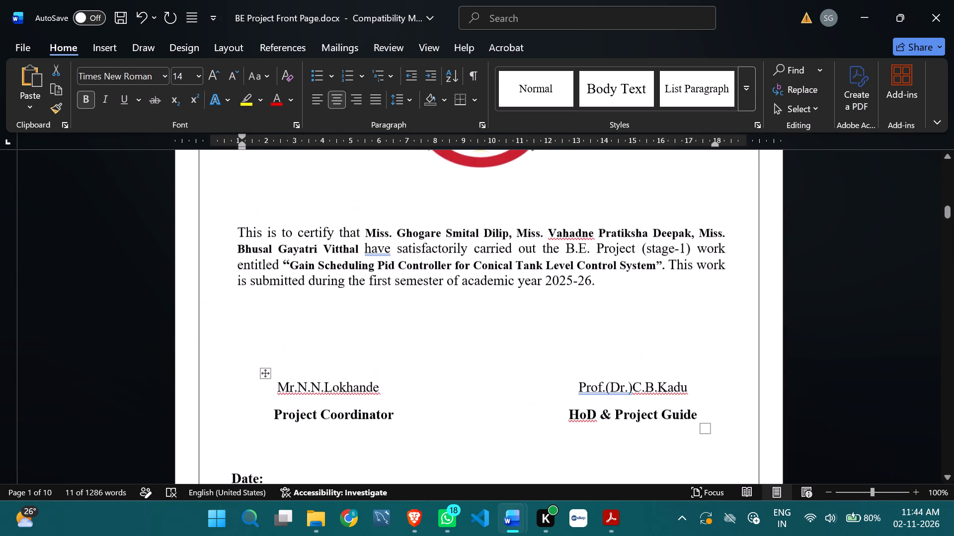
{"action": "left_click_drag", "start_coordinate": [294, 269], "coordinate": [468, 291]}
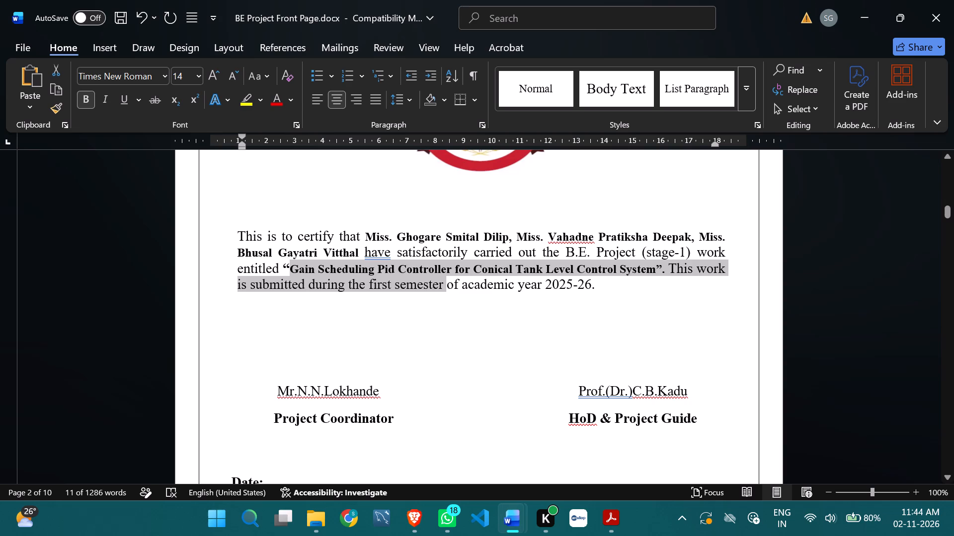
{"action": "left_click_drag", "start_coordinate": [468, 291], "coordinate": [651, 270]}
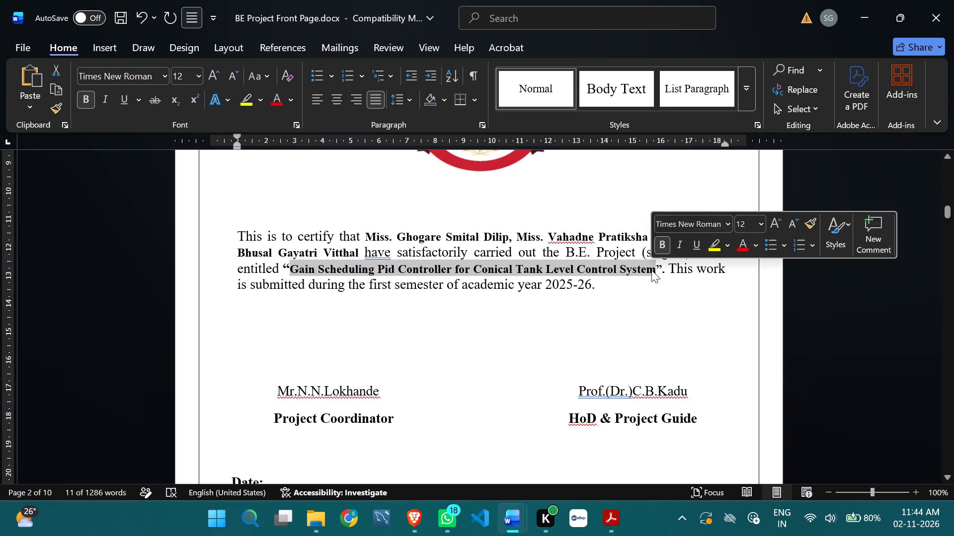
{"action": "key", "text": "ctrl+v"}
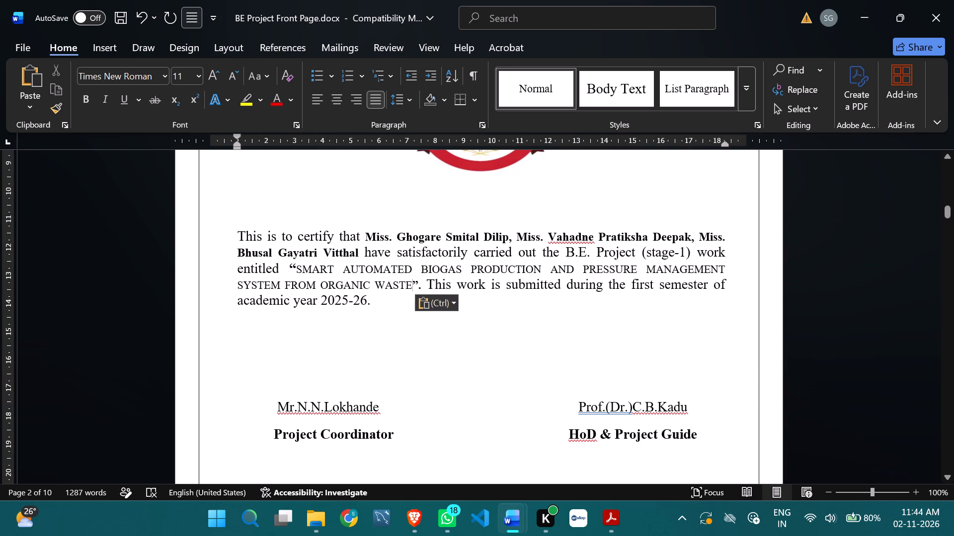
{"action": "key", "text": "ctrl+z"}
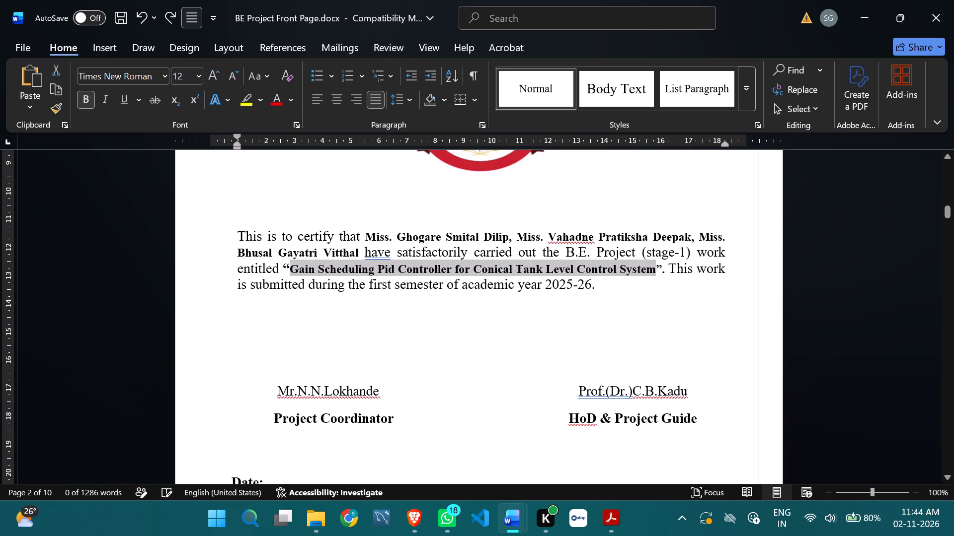
Replace the quoted project title in the certificate paragraph with "Smart Automated Biogas Production and Pressure Management System from Organic Waste".
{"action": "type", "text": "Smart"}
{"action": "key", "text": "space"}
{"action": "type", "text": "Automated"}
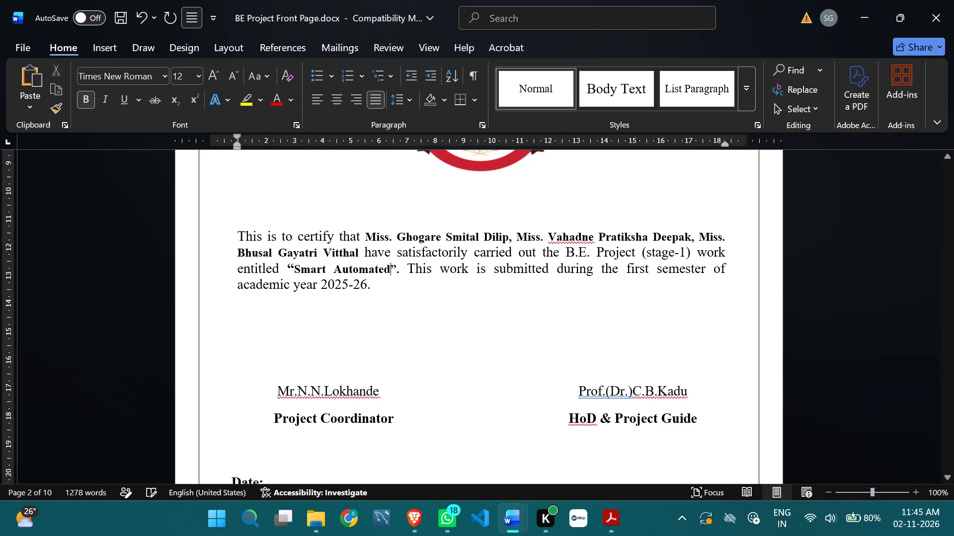
{"action": "scroll", "coordinate": [426, 292], "scroll_direction": "up", "scroll_amount": 20}
{"action": "scroll", "coordinate": [426, 292], "scroll_direction": "up", "scroll_amount": 8}
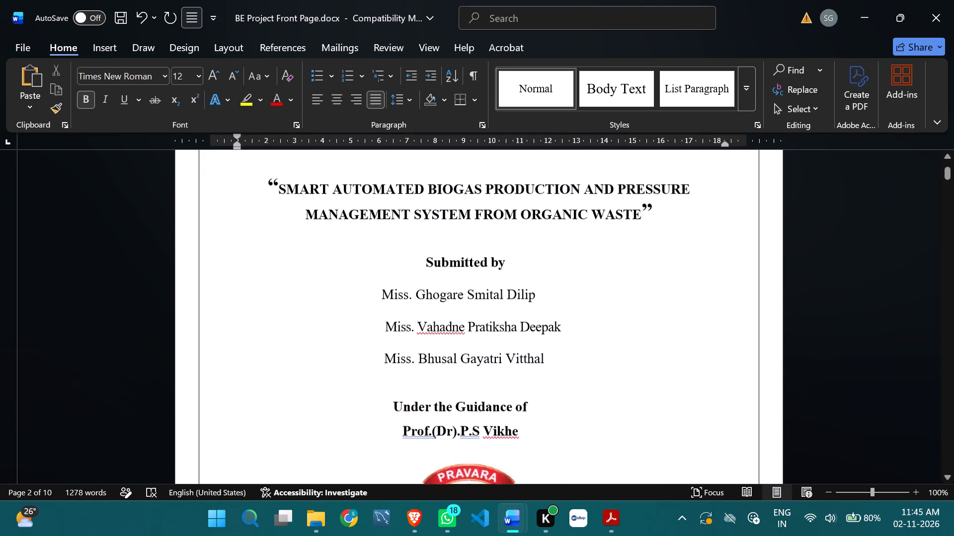
{"action": "scroll", "coordinate": [421, 290], "scroll_direction": "up", "scroll_amount": 3}
{"action": "scroll", "coordinate": [421, 290], "scroll_direction": "down", "scroll_amount": 18}
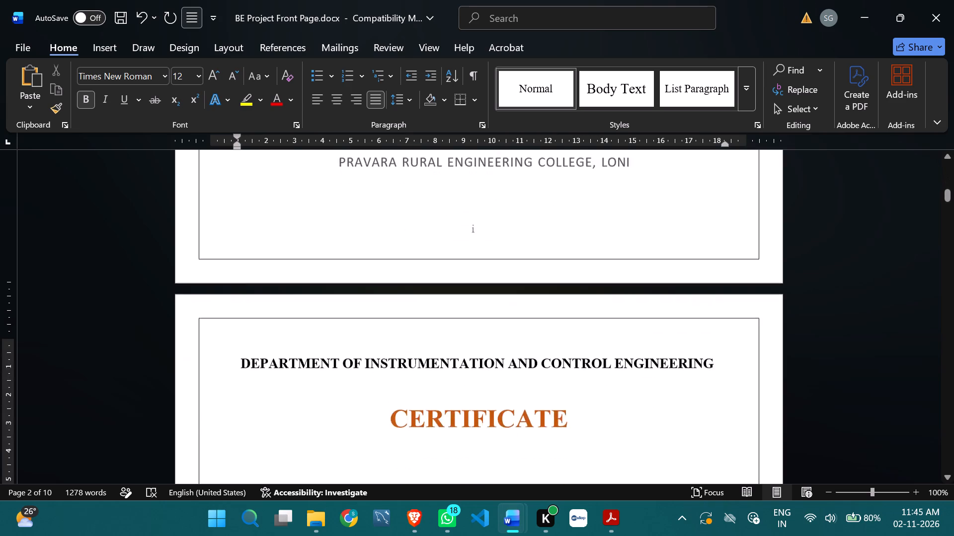
{"action": "scroll", "coordinate": [420, 288], "scroll_direction": "down", "scroll_amount": 12}
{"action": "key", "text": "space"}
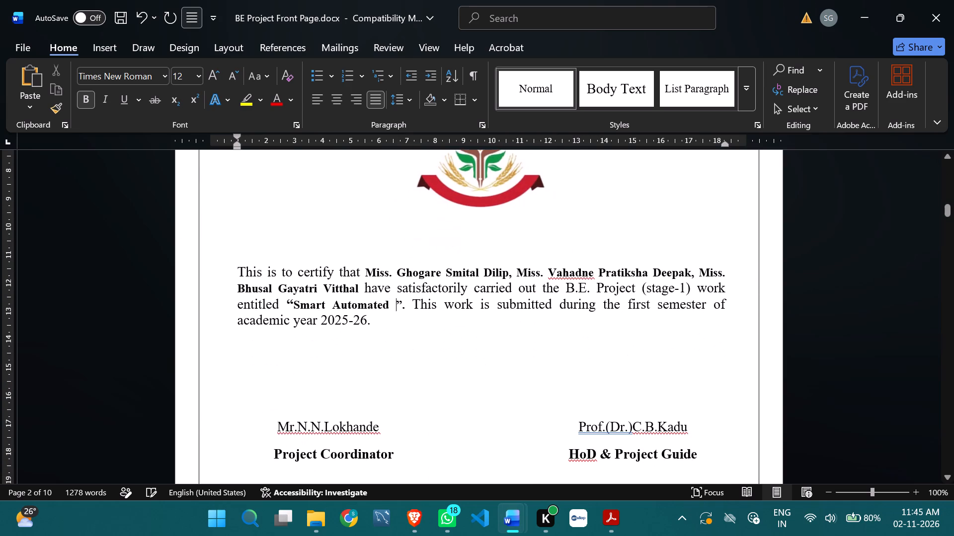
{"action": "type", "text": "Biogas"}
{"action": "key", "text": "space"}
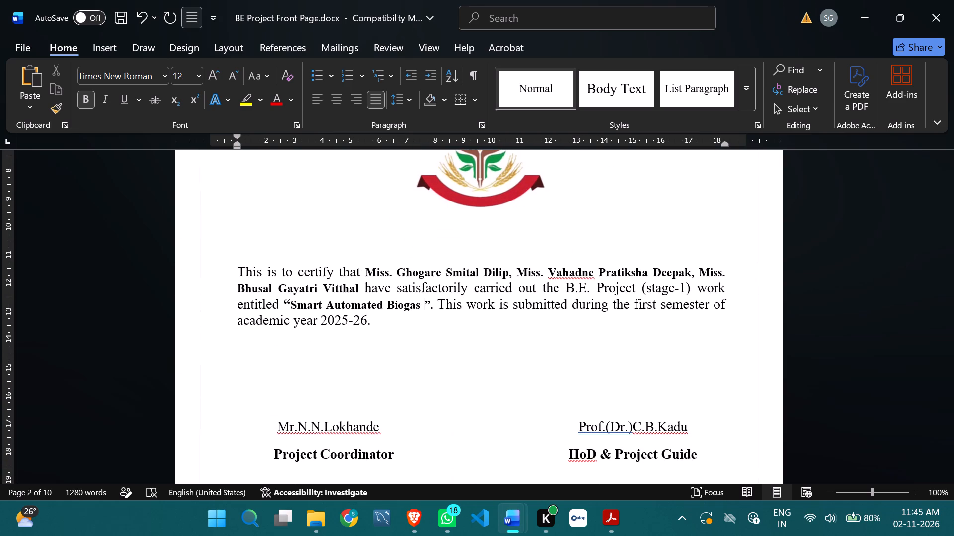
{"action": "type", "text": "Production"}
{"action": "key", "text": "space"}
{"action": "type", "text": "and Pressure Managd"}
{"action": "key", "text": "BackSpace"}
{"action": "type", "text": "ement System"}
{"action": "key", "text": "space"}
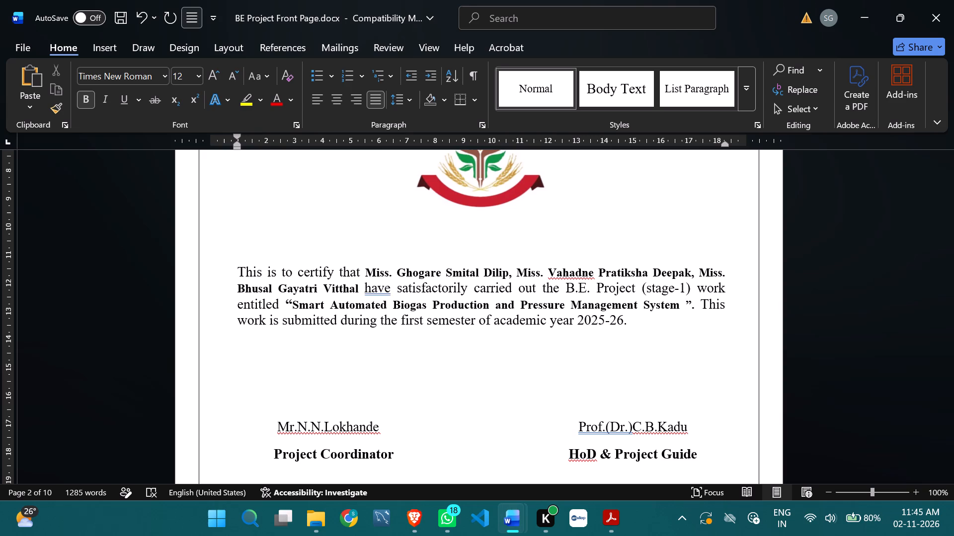
{"action": "scroll", "coordinate": [603, 305], "scroll_direction": "up", "scroll_amount": 20}
{"action": "scroll", "coordinate": [603, 305], "scroll_direction": "up", "scroll_amount": 1}
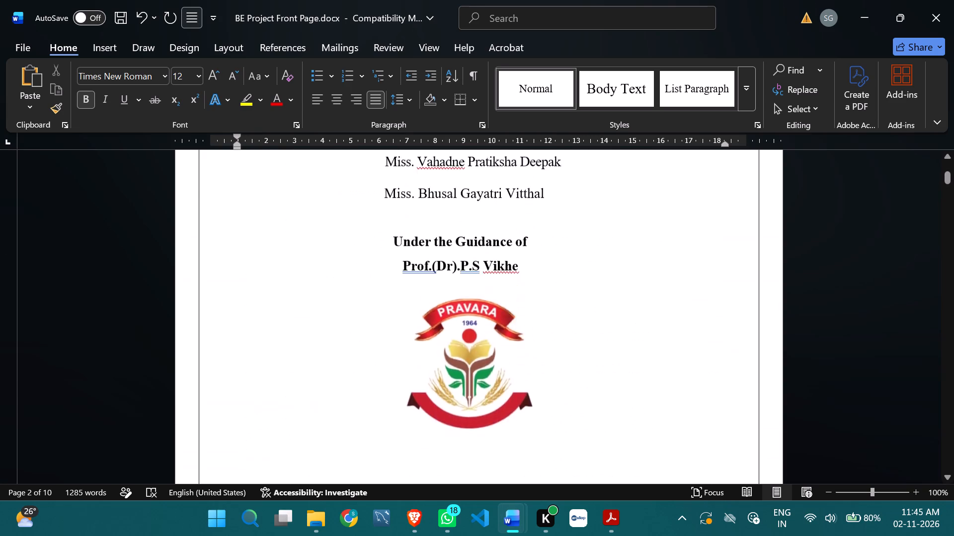
{"action": "scroll", "coordinate": [592, 298], "scroll_direction": "up", "scroll_amount": 7}
{"action": "scroll", "coordinate": [592, 295], "scroll_direction": "down", "scroll_amount": 20}
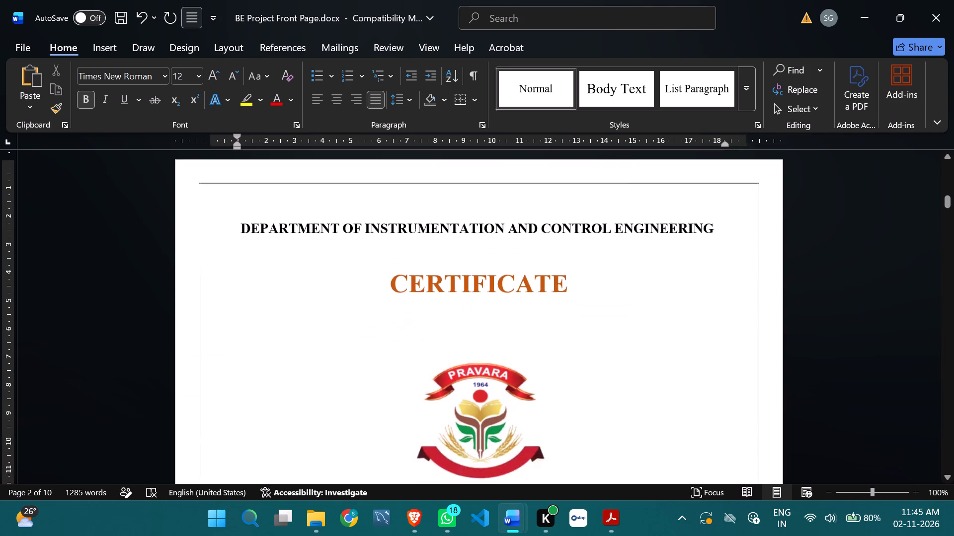
{"action": "scroll", "coordinate": [591, 294], "scroll_direction": "down", "scroll_amount": 6}
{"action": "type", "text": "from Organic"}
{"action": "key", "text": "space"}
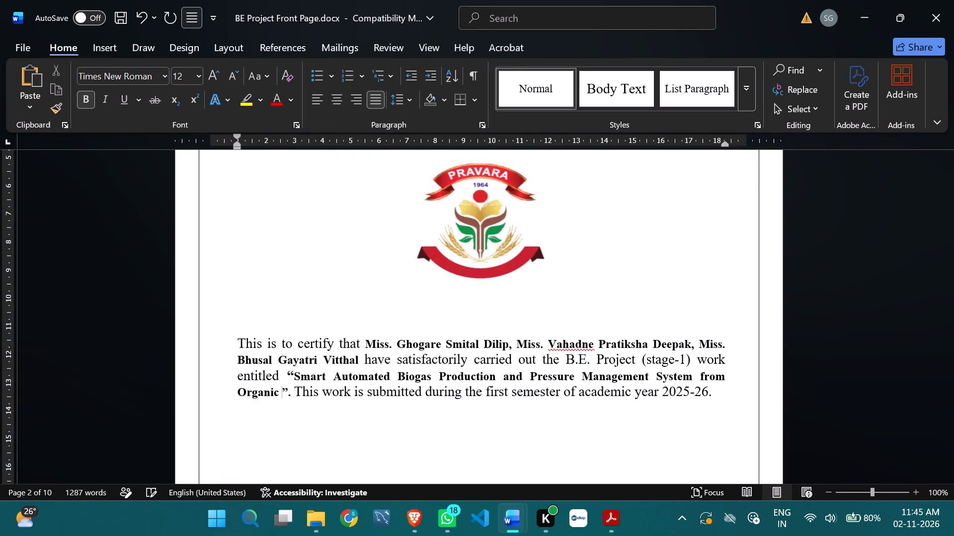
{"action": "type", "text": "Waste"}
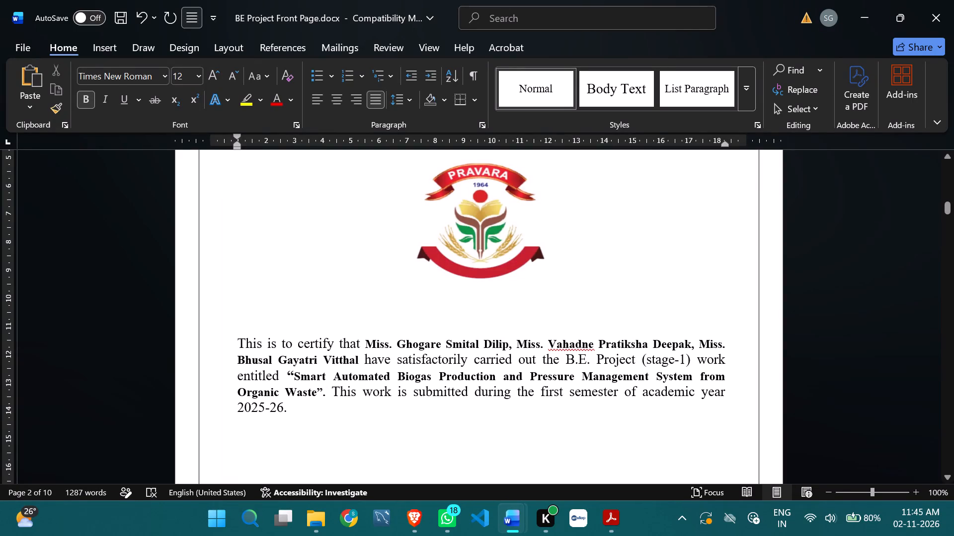
Change the academic year at the end of the certificate paragraph to 2026-27.
{"action": "left_click", "coordinate": [264, 406]}
{"action": "key", "text": "BackSpace"}
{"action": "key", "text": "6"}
{"action": "key", "text": "Right"}
{"action": "key", "text": "Right"}
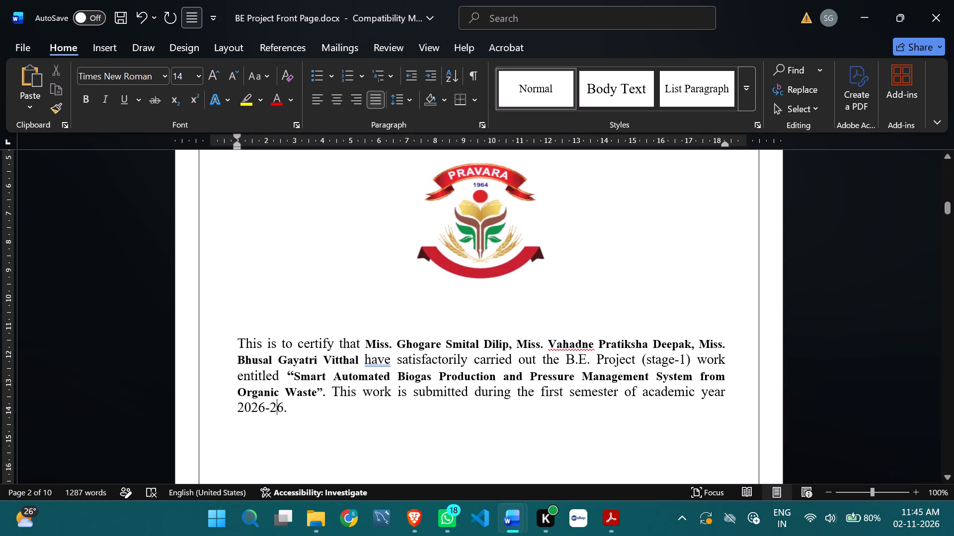
{"action": "key", "text": "Right"}
{"action": "key", "text": "BackSpace"}
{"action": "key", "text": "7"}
Switch to the YouTube page in Brave and look through the recommended videos beside the open video.
{"action": "left_click", "coordinate": [422, 529]}
{"action": "left_click", "coordinate": [44, 0]}
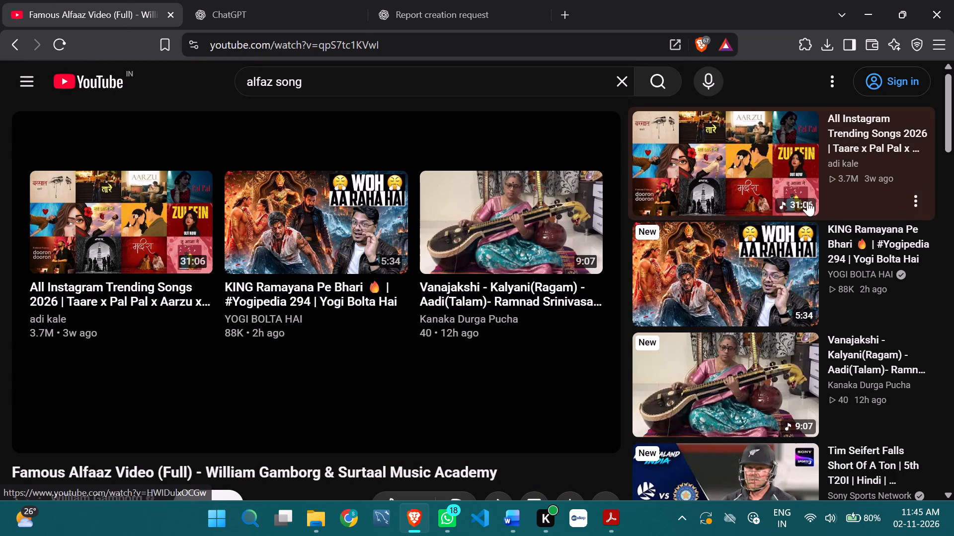
{"action": "scroll", "coordinate": [774, 180], "scroll_direction": "down", "scroll_amount": 6}
{"action": "scroll", "coordinate": [769, 180], "scroll_direction": "up", "scroll_amount": 2}
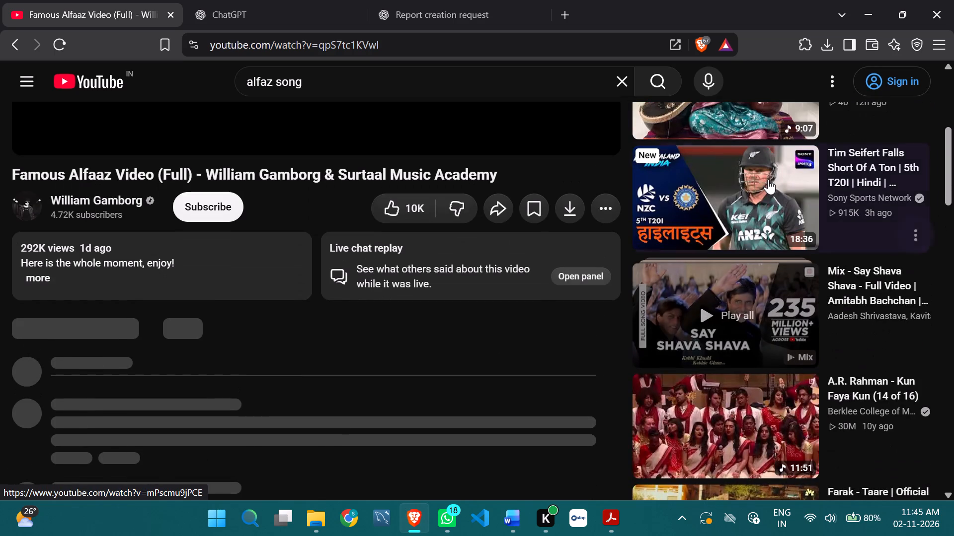
{"action": "scroll", "coordinate": [767, 179], "scroll_direction": "down", "scroll_amount": 2}
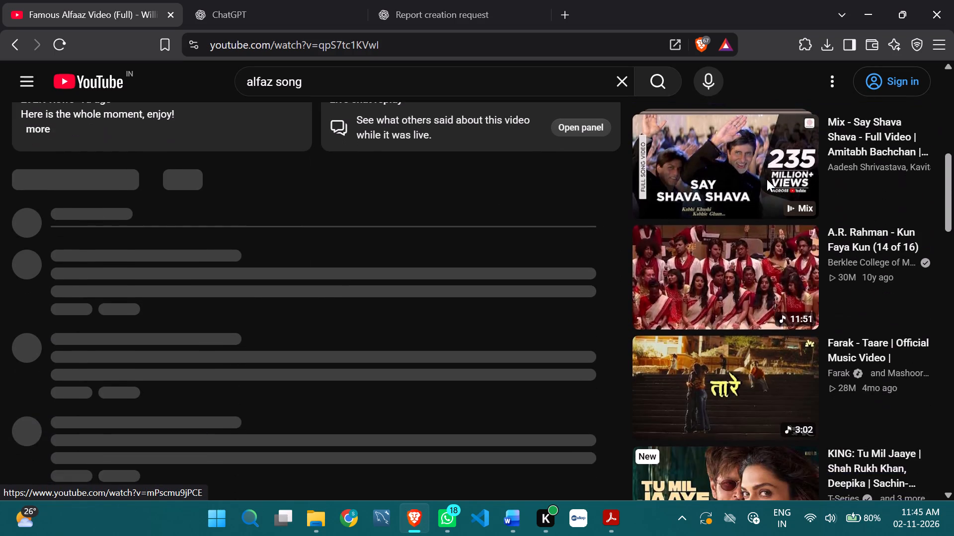
{"action": "scroll", "coordinate": [767, 179], "scroll_direction": "down", "scroll_amount": 3}
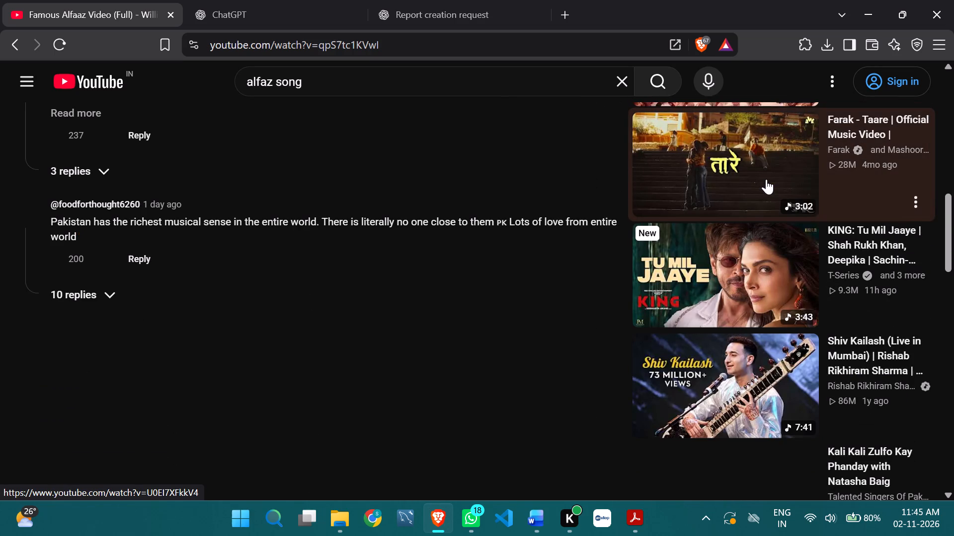
{"action": "scroll", "coordinate": [766, 179], "scroll_direction": "down", "scroll_amount": 2}
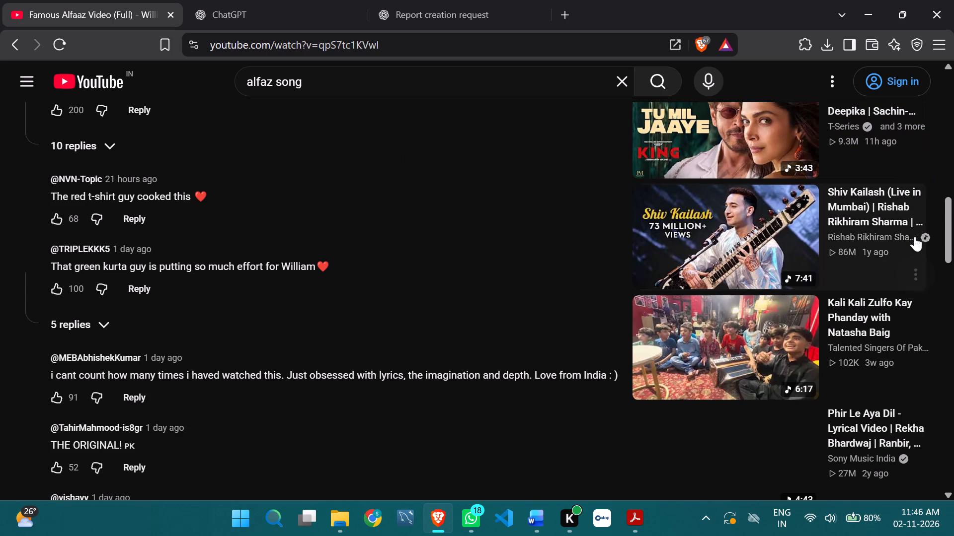
{"action": "scroll", "coordinate": [853, 267], "scroll_direction": "down", "scroll_amount": 4}
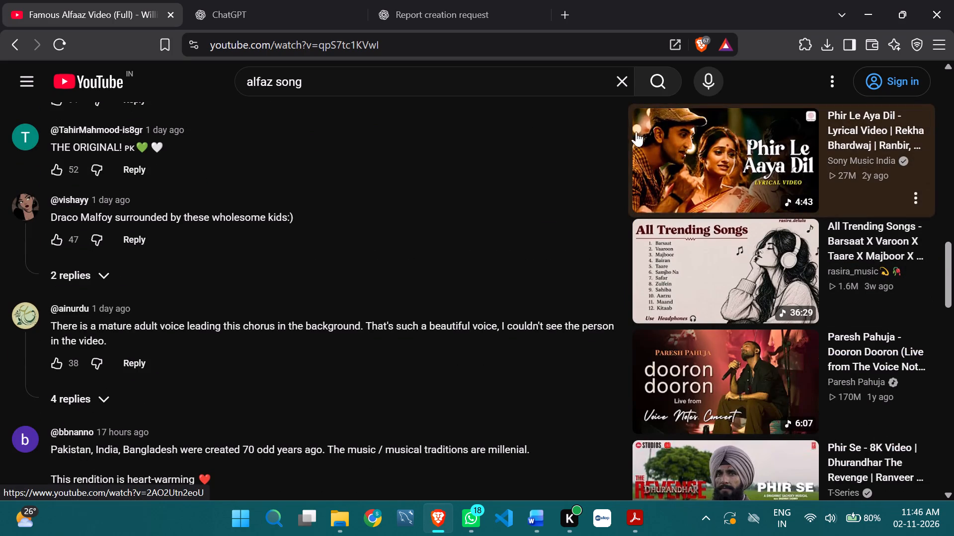
Search YouTube for "teri meri" and play the "Teri Meri Prem Kahani Bodyguard" video song.
{"action": "left_click", "coordinate": [623, 76]}
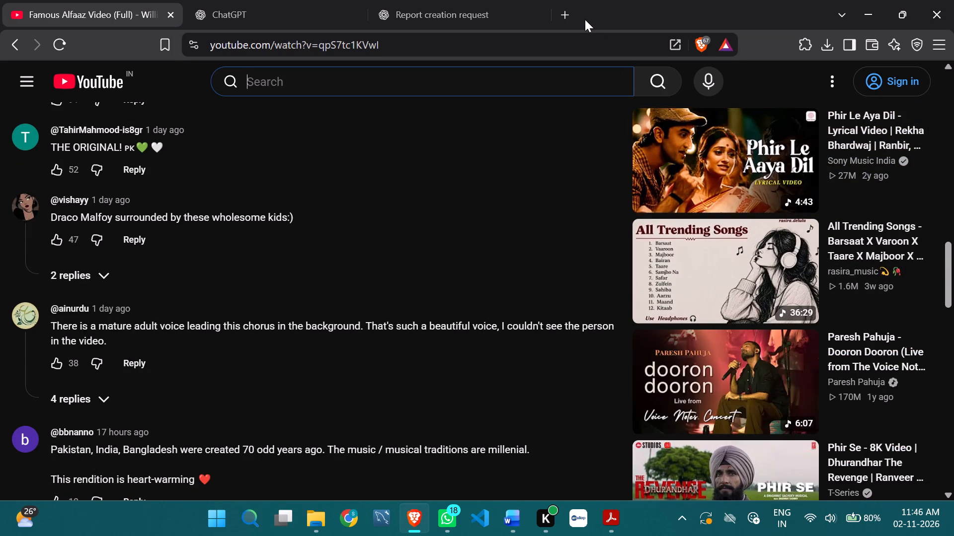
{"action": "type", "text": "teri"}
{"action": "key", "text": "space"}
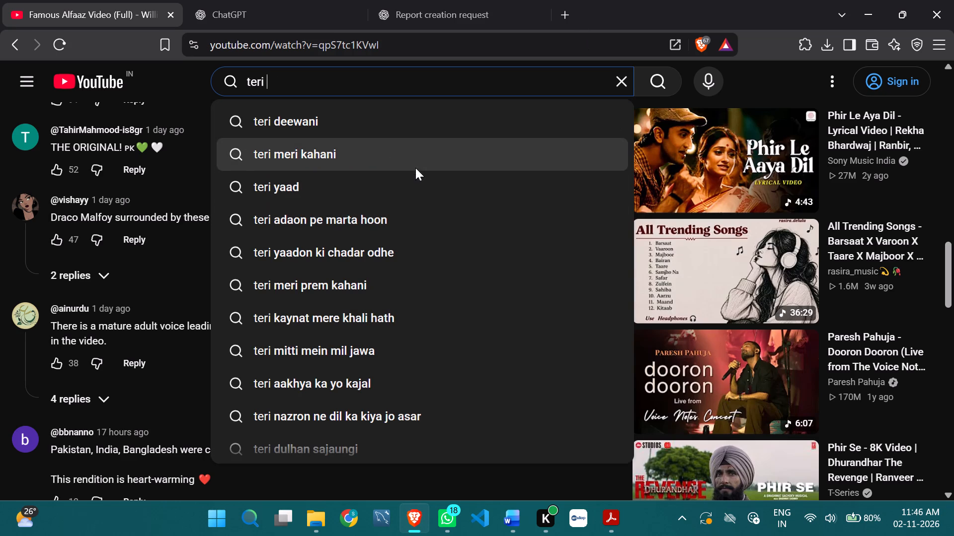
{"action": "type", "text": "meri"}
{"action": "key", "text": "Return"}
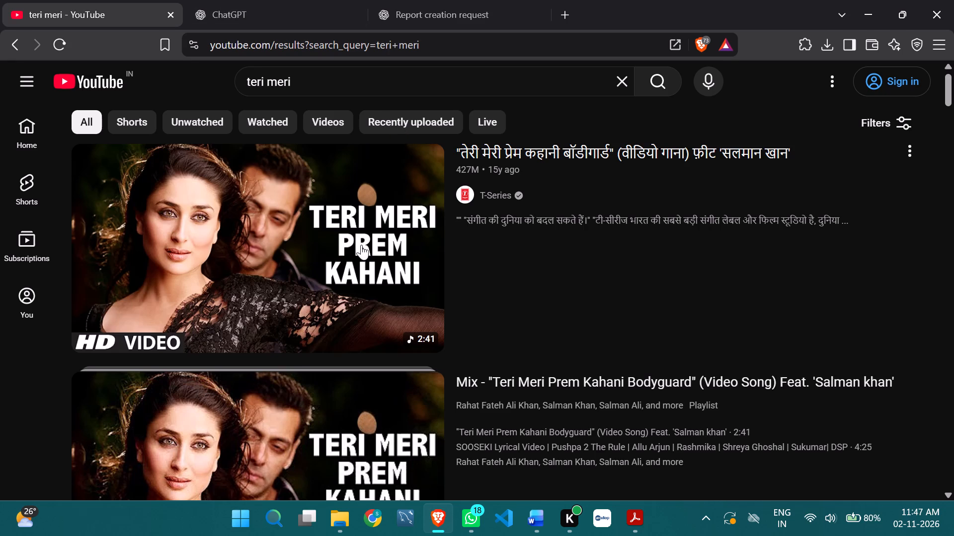
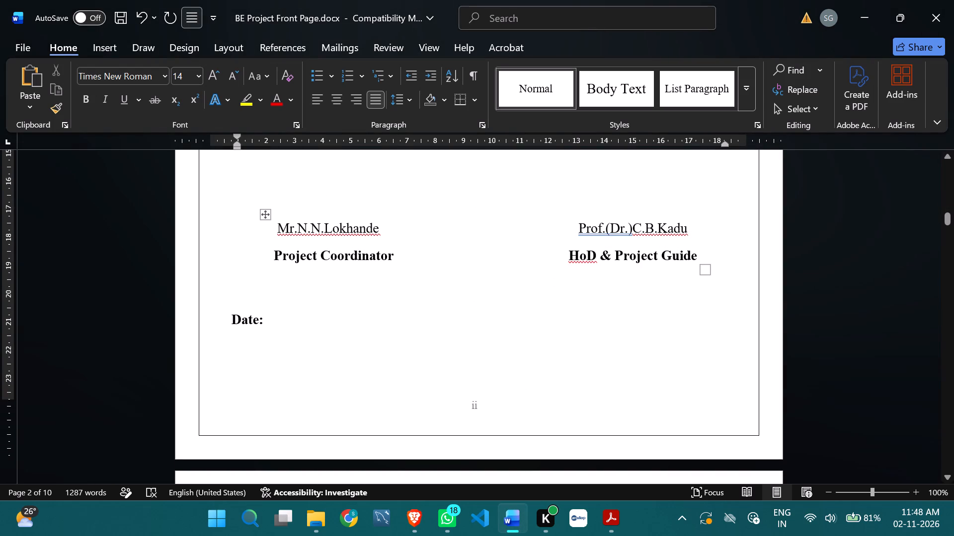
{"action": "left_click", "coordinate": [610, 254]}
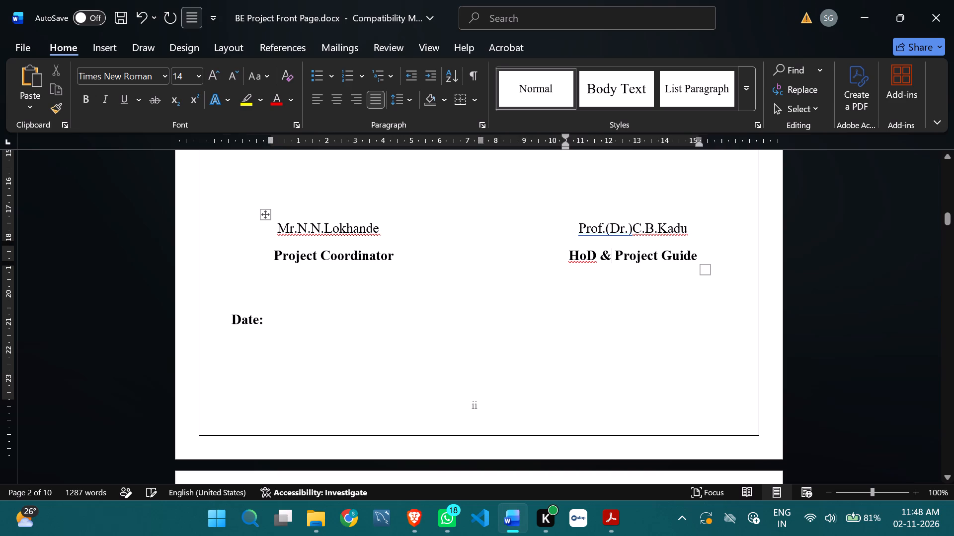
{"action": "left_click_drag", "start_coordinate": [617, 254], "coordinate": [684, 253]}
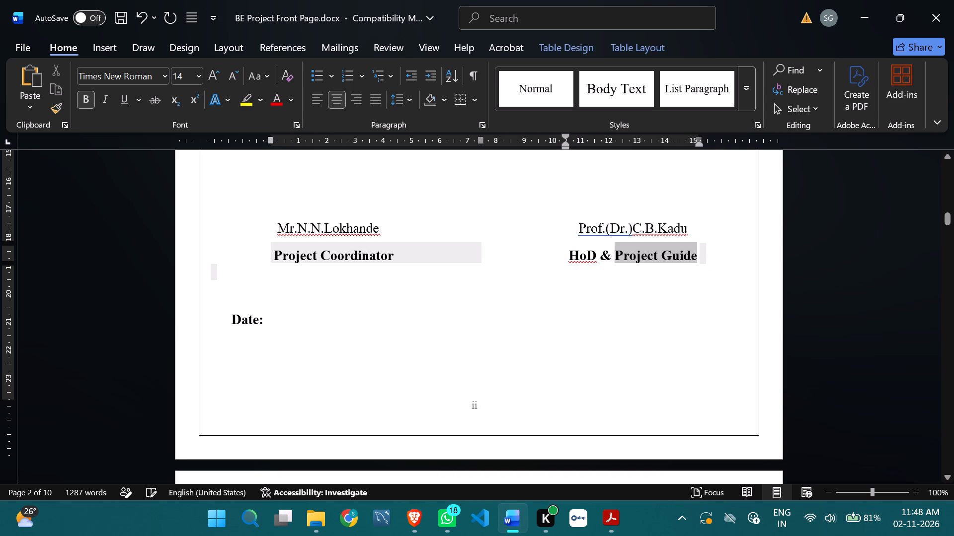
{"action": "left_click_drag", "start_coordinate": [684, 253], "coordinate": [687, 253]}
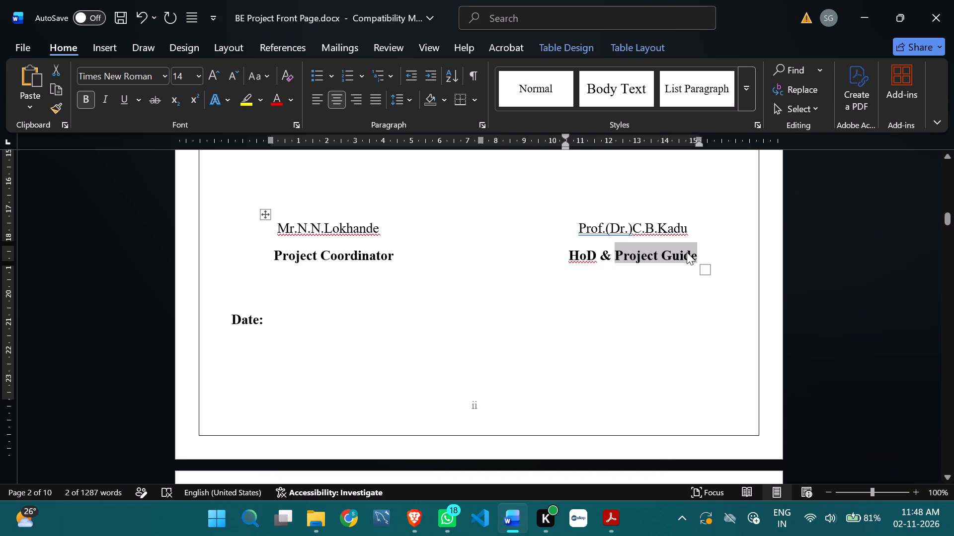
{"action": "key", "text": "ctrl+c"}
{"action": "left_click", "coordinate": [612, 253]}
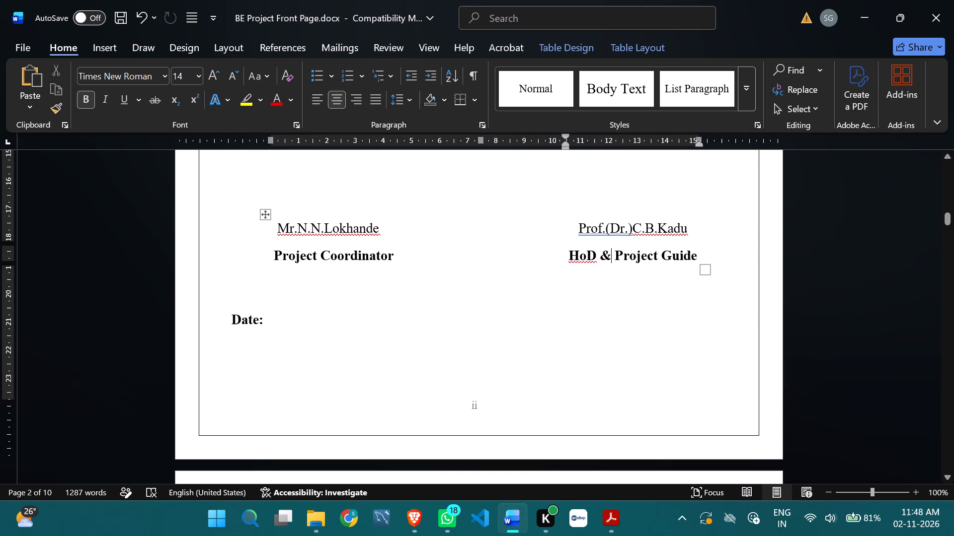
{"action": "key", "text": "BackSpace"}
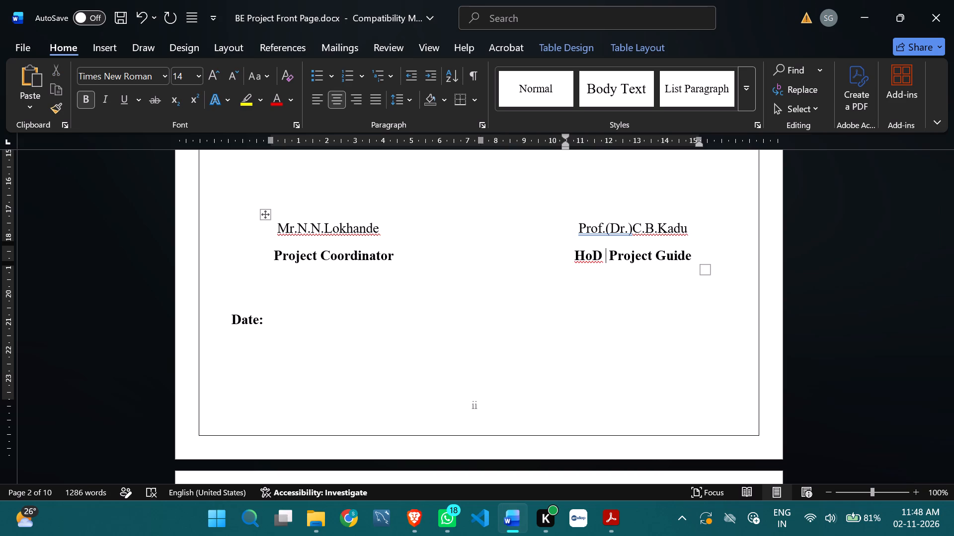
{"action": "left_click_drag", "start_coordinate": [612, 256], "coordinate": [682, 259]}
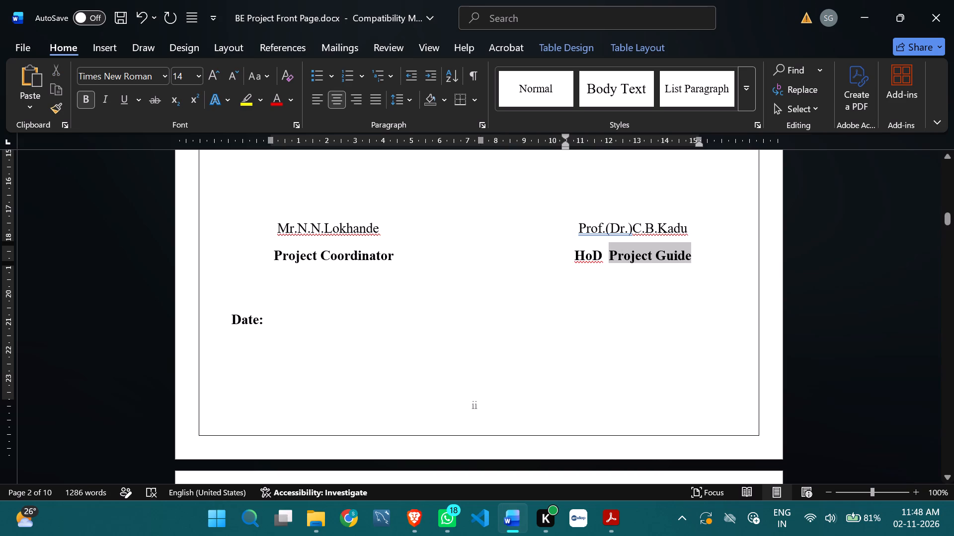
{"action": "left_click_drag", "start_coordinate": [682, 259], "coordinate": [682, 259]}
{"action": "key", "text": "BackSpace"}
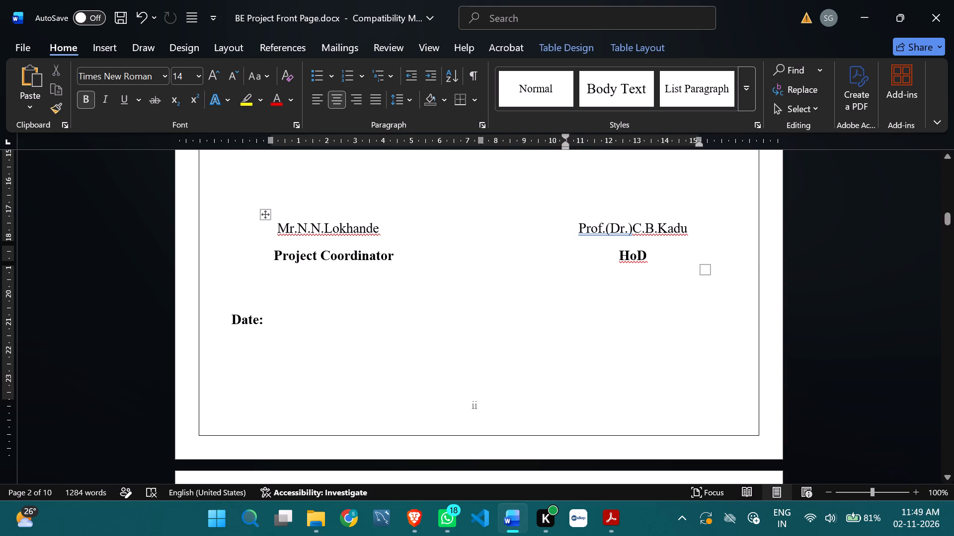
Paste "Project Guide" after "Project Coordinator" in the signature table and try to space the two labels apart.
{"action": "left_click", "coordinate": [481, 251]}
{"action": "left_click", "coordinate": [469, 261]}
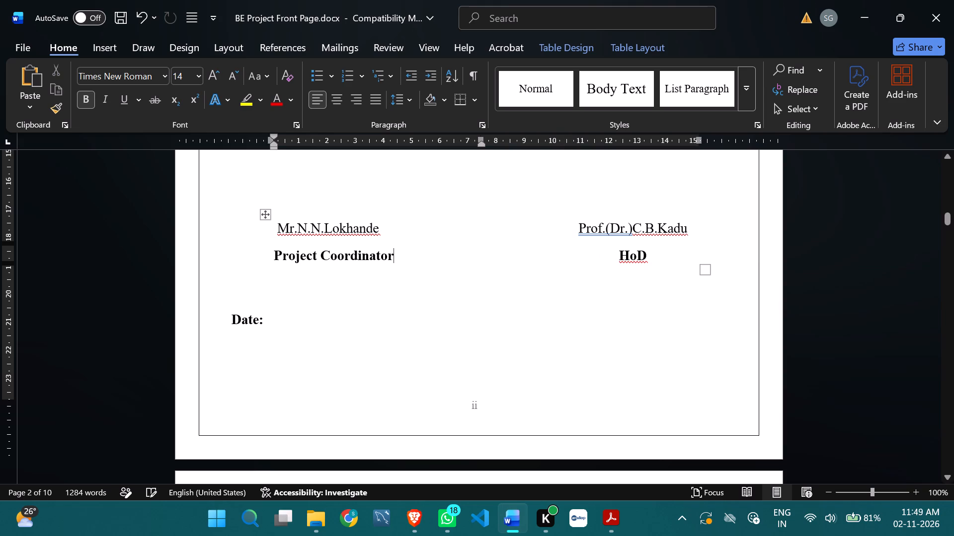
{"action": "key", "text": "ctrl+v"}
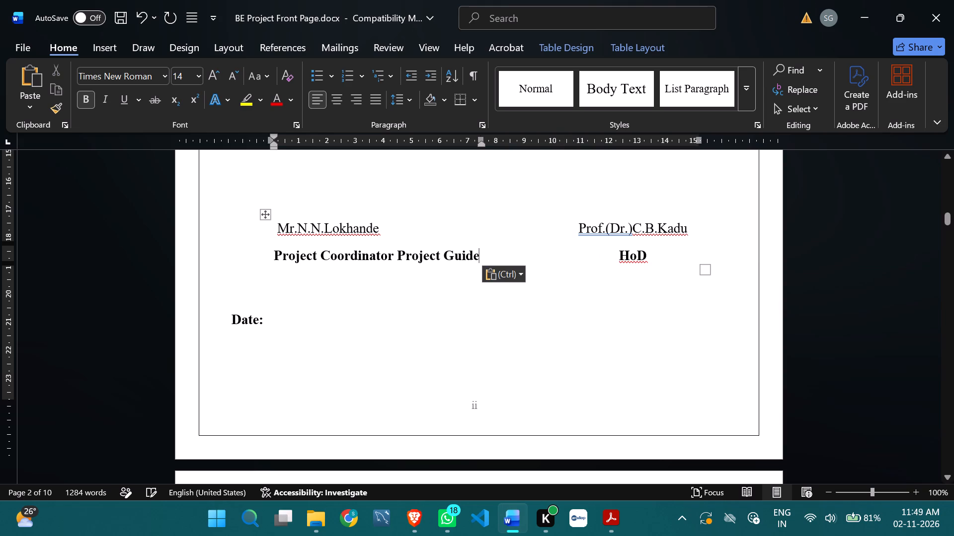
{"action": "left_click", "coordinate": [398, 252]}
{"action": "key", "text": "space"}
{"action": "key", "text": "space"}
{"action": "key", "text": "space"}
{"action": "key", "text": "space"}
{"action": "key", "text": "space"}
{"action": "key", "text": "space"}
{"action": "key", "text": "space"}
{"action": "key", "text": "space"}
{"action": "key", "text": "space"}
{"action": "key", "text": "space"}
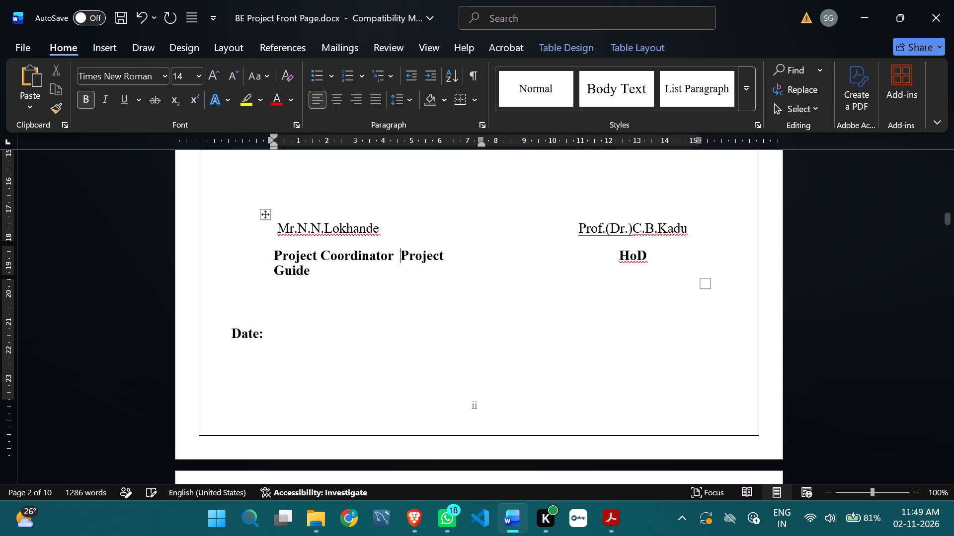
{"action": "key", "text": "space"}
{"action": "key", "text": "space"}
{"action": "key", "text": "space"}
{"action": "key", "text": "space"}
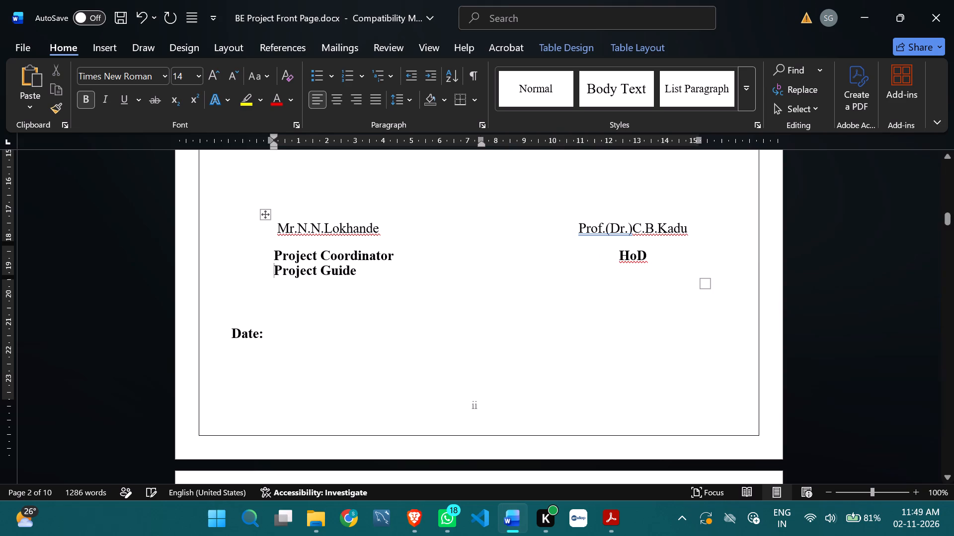
Delete the whole signature table with its names and role labels from the certificate page.
{"action": "left_click_drag", "start_coordinate": [551, 223], "coordinate": [641, 271]}
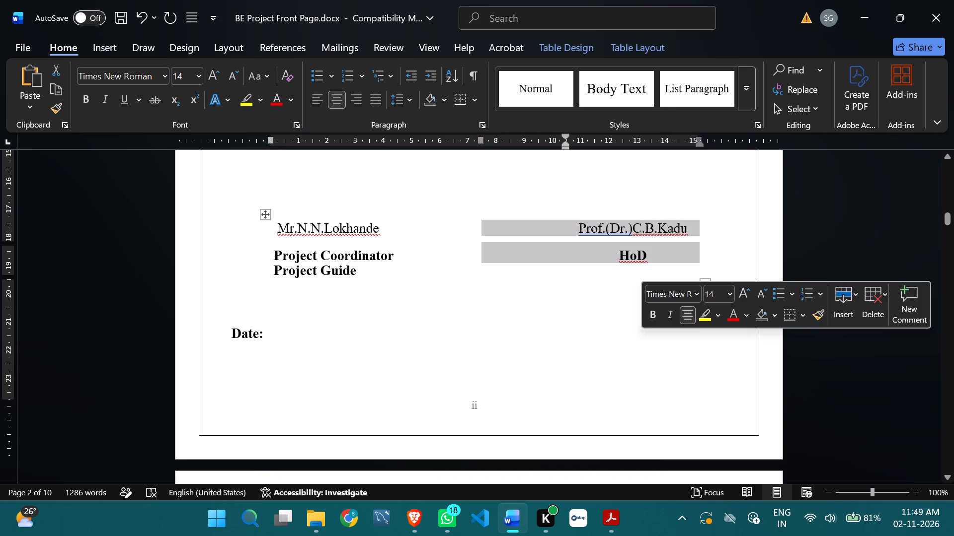
{"action": "key", "text": "BackSpace"}
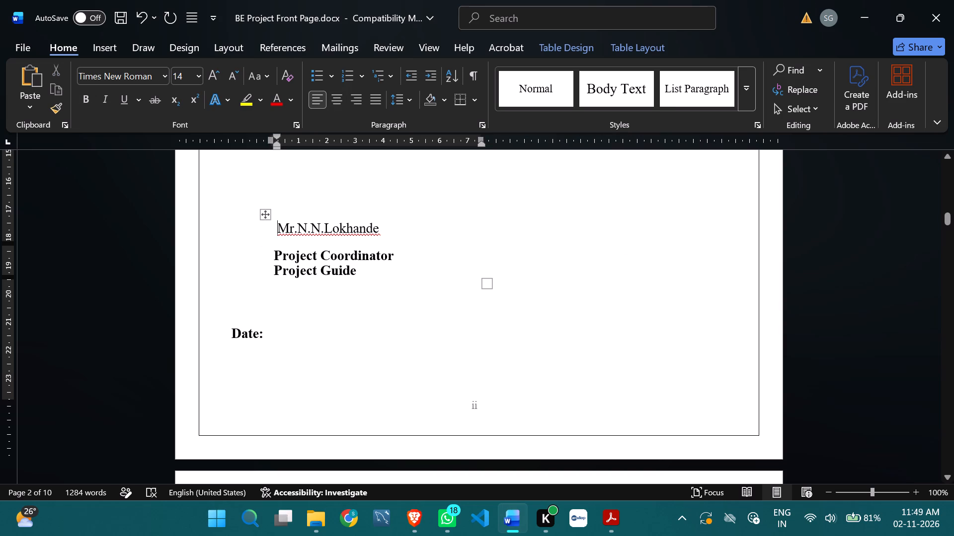
{"action": "left_click_drag", "start_coordinate": [274, 222], "coordinate": [355, 310]}
{"action": "key", "text": "BackSpace"}
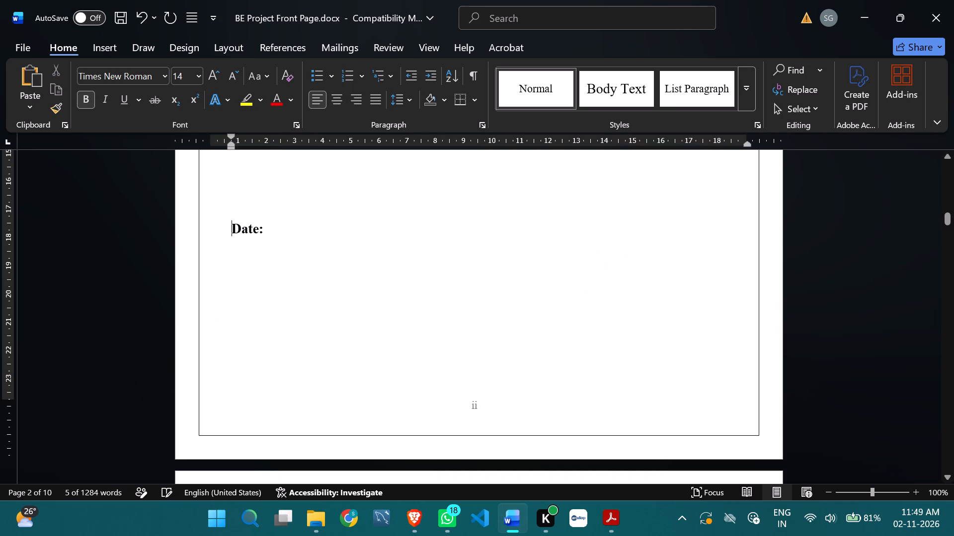
Insert eight blank lines above "Date:" on the certificate page to make room for a new signature block.
{"action": "key", "text": "Return"}
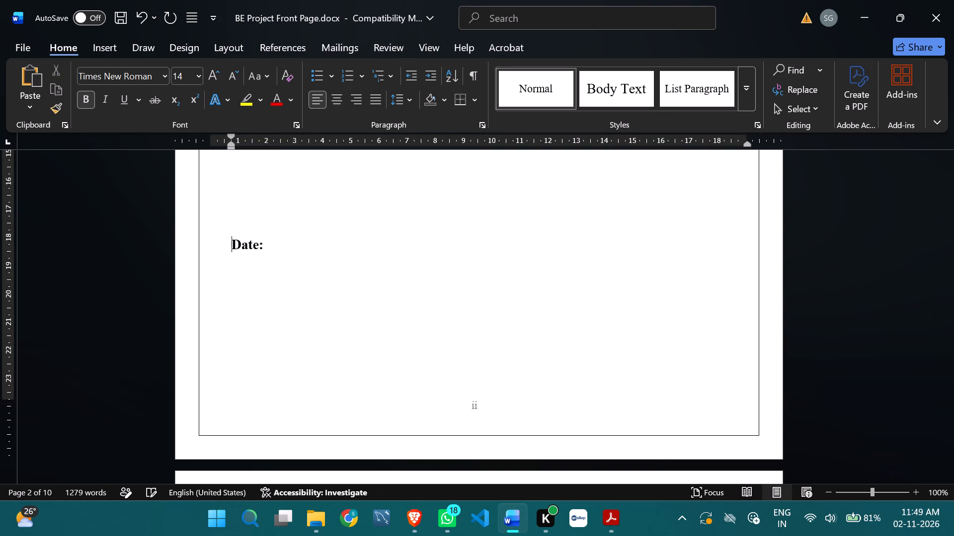
{"action": "key", "text": "Return"}
{"action": "key", "text": "Return"}
{"action": "key", "text": "Return"}
{"action": "key", "text": "Return"}
{"action": "key", "text": "Return"}
{"action": "key", "text": "Return"}
{"action": "key", "text": "Return"}
Enter the bold labels "Project Coordinator", "Project Guide" and "HOD", widely spaced on one line between the certificate paragraph and "Date:".
{"action": "key", "text": "Up"}
{"action": "key", "text": "Up"}
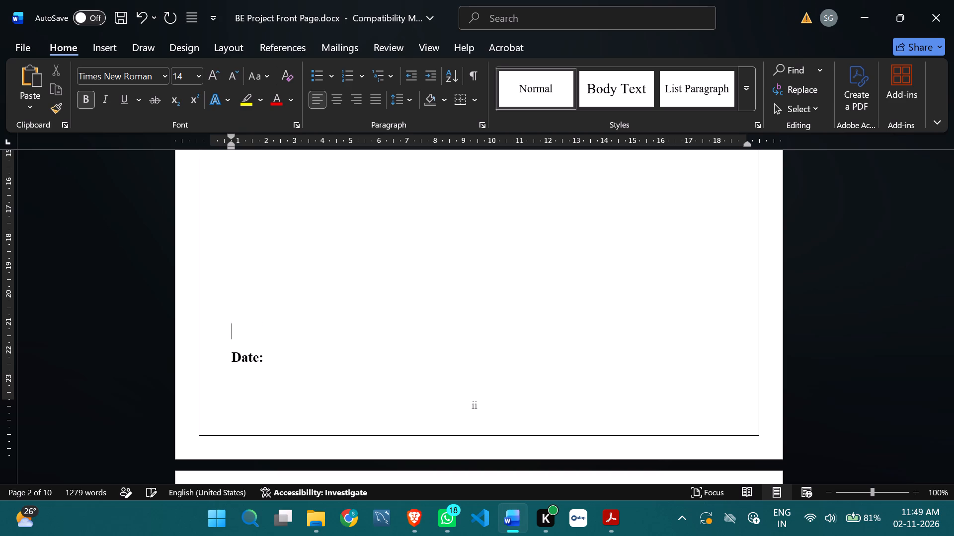
{"action": "key", "text": "Up"}
{"action": "key", "text": "Up"}
{"action": "key", "text": "Up"}
{"action": "scroll", "coordinate": [335, 299], "scroll_direction": "up", "scroll_amount": 7}
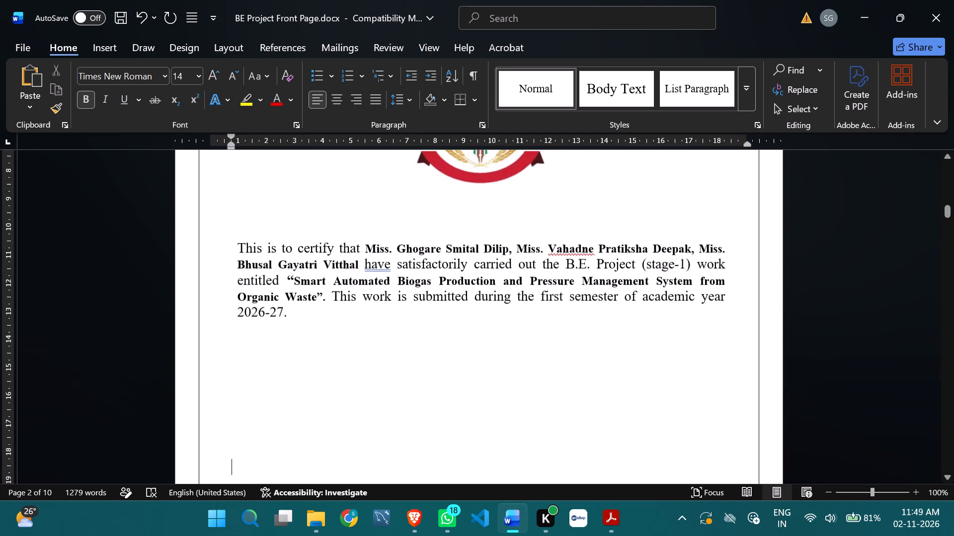
{"action": "scroll", "coordinate": [335, 299], "scroll_direction": "down", "scroll_amount": 6}
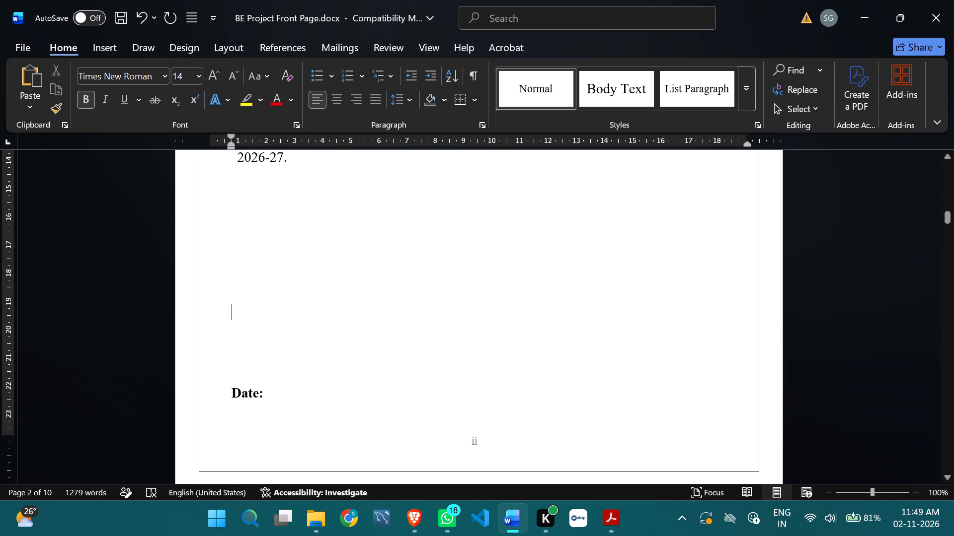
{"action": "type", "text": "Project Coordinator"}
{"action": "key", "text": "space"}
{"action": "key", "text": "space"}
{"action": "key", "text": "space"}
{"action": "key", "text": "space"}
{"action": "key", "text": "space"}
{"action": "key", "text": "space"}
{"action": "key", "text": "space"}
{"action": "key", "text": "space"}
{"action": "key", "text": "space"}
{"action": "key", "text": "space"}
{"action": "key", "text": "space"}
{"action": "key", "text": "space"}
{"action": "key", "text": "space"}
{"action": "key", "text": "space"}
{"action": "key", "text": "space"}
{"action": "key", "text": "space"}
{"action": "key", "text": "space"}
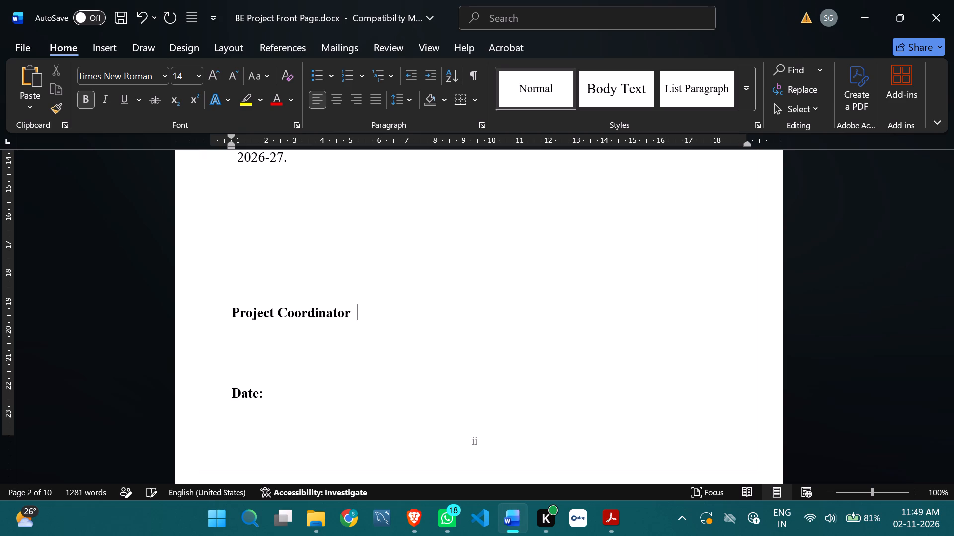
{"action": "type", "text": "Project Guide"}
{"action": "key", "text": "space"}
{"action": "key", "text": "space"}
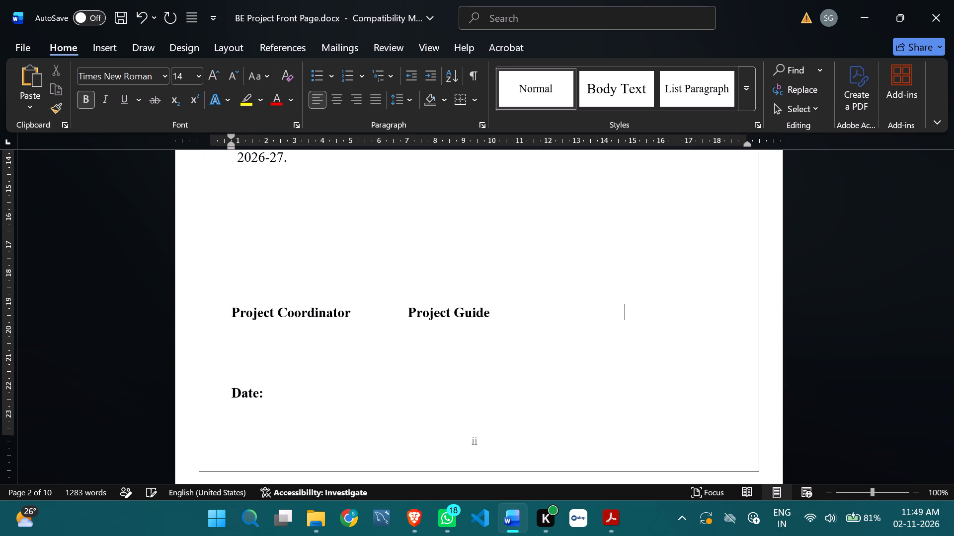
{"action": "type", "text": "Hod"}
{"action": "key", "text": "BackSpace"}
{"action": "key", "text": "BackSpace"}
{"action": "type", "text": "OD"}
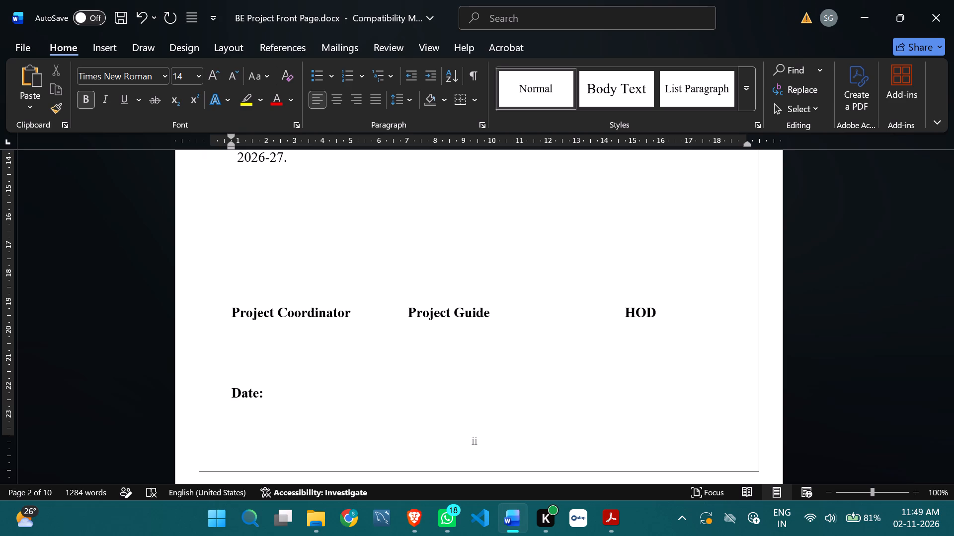
Widen the gap between "Project Coordinator" and "Project Guide" by ten spaces.
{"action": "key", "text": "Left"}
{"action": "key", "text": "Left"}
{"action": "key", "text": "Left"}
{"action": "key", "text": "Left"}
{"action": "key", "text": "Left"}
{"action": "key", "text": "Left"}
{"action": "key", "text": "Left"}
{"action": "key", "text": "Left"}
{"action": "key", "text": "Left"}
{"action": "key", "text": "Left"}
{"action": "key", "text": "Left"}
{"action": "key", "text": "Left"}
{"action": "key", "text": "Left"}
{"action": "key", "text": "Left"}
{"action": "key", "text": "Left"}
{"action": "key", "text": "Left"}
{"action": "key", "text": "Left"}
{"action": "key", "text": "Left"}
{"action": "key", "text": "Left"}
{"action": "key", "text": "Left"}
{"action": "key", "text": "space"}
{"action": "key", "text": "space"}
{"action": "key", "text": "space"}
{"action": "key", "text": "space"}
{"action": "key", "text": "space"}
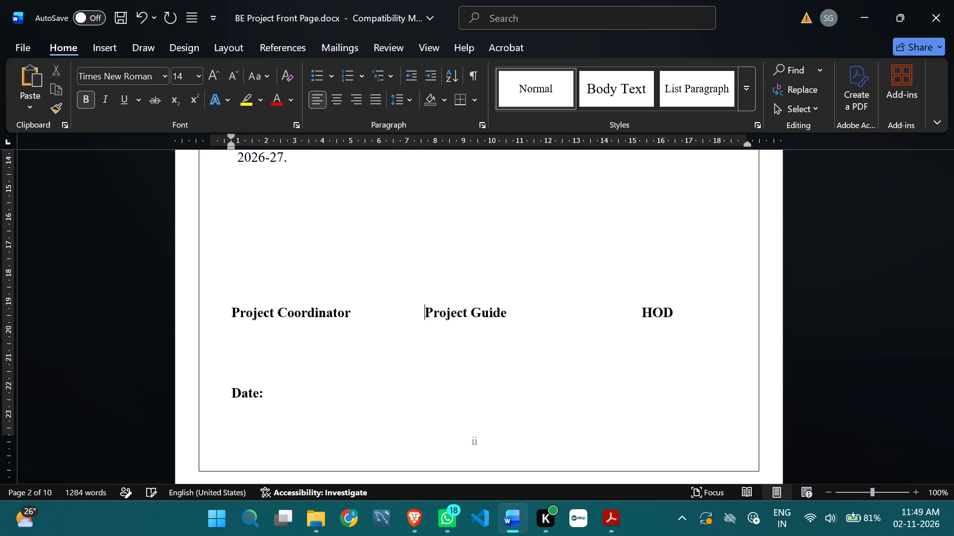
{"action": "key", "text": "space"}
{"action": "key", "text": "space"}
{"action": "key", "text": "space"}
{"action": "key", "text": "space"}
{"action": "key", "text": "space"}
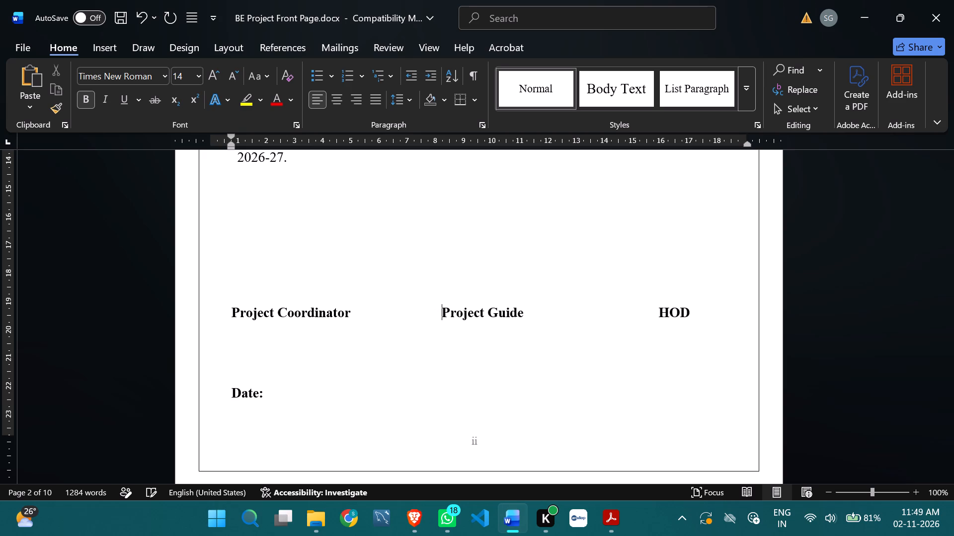
Enter the project coordinator's name, with title and initials, on the line above "Project Coordinator".
{"action": "left_click", "coordinate": [277, 286]}
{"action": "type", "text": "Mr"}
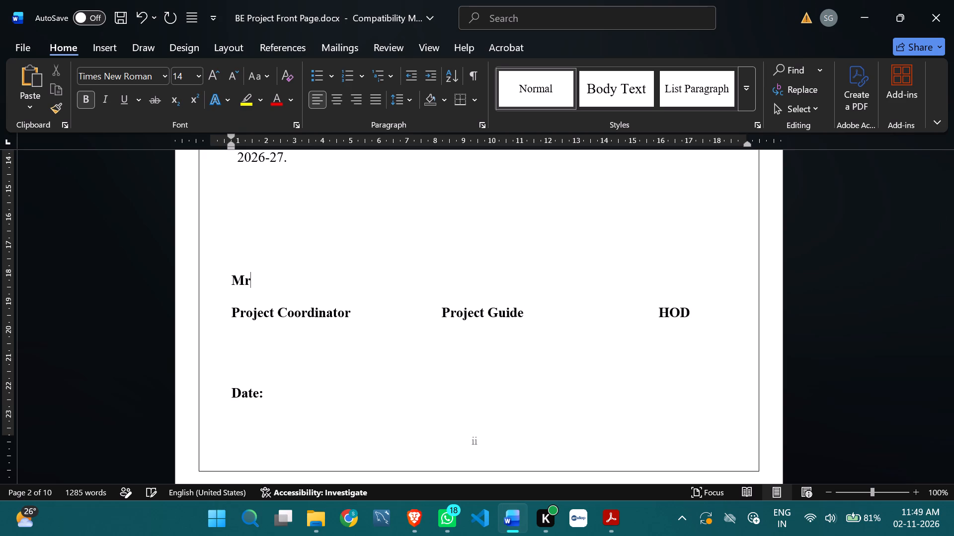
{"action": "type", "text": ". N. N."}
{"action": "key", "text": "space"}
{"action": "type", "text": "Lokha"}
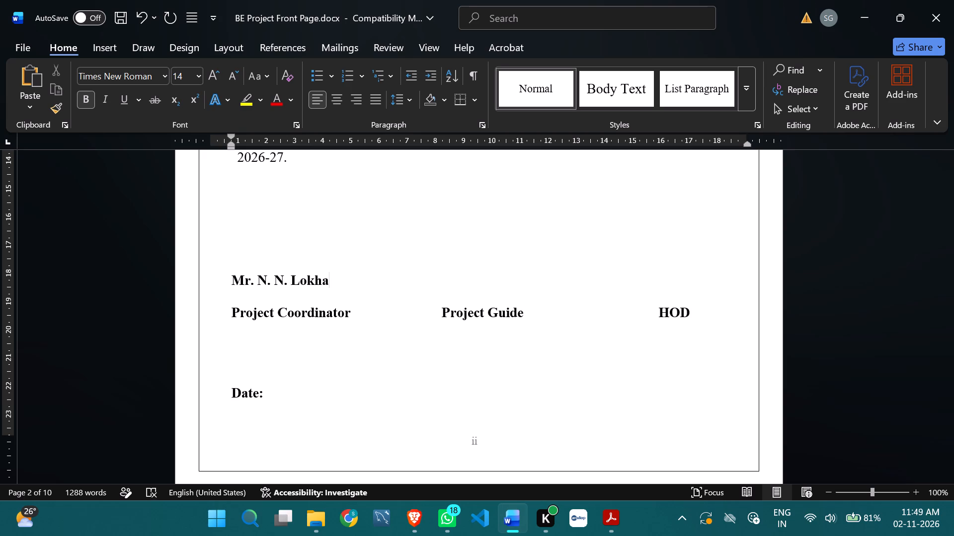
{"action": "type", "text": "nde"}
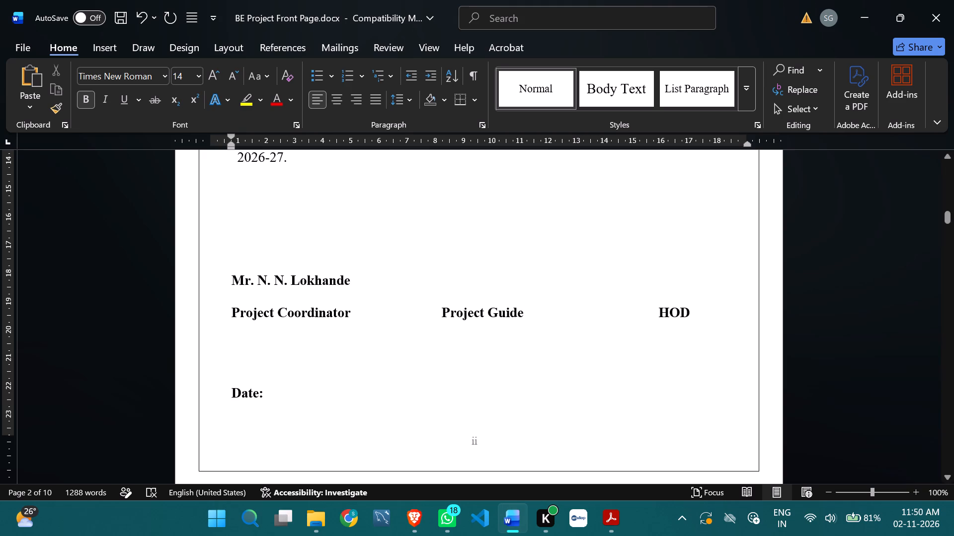
Remove the bold formatting from the project coordinator's name above the role label.
{"action": "left_click_drag", "start_coordinate": [232, 285], "coordinate": [340, 286]}
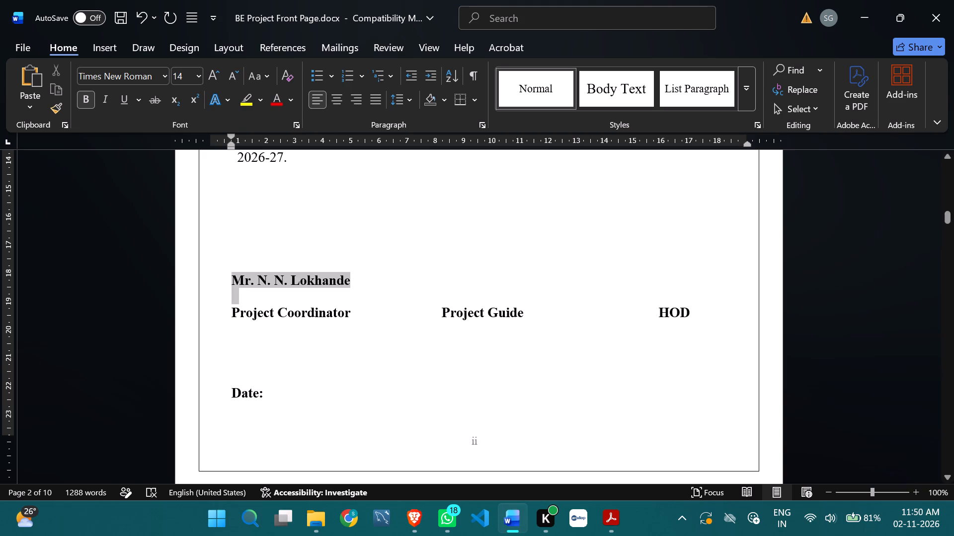
{"action": "left_click_drag", "start_coordinate": [340, 286], "coordinate": [348, 278]}
{"action": "left_click", "coordinate": [356, 250]}
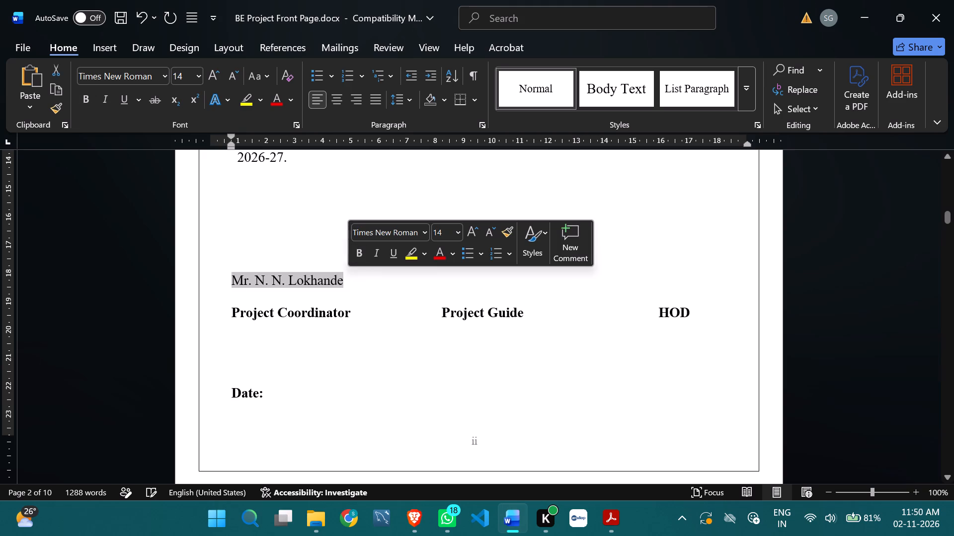
Delete the blank line between the coordinator's name and "Project Coordinator" so the name sits directly above the label.
{"action": "left_click", "coordinate": [261, 293]}
{"action": "key", "text": "Return"}
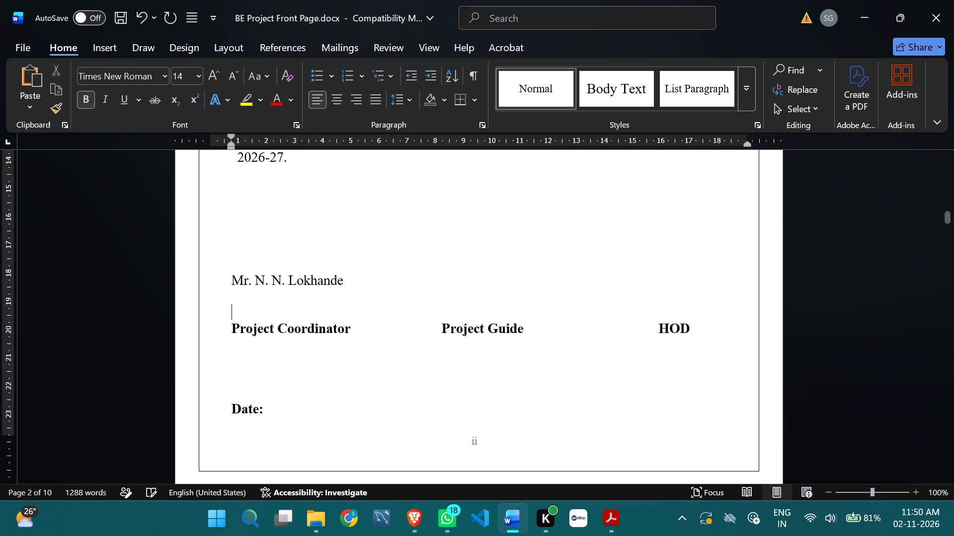
{"action": "key", "text": "BackSpace"}
{"action": "key", "text": "BackSpace"}
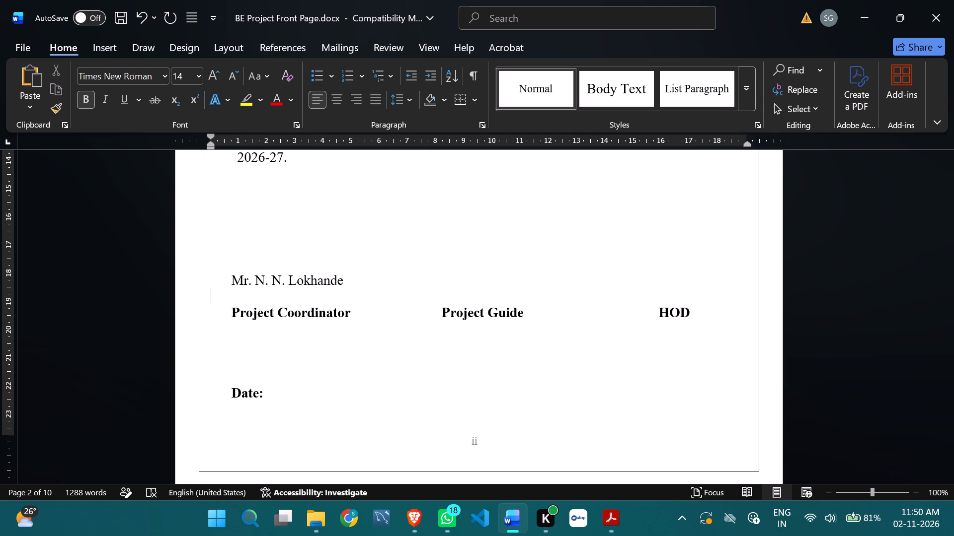
{"action": "key", "text": "BackSpace"}
Add two blank lines above the signature block to push it further below the certificate paragraph.
{"action": "left_click", "coordinate": [302, 242]}
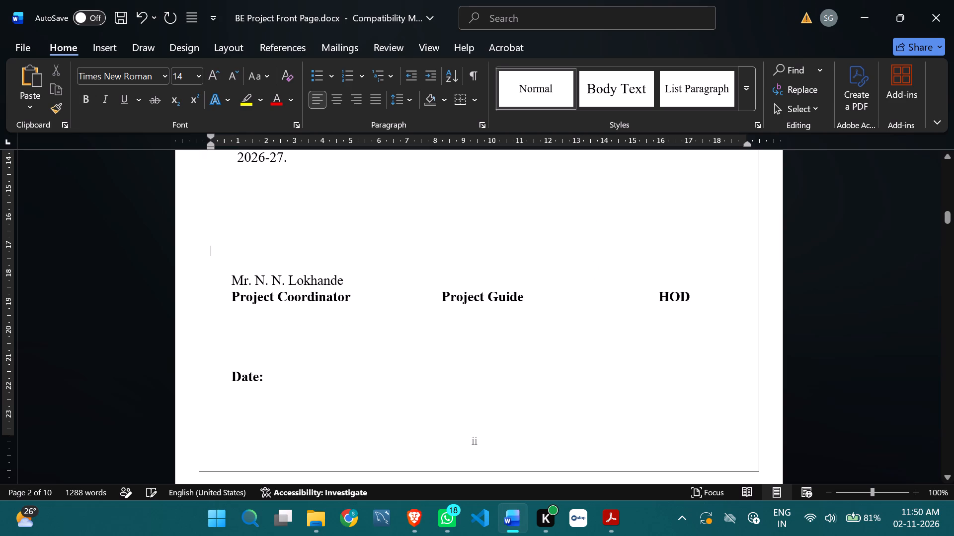
{"action": "key", "text": "Return"}
{"action": "key", "text": "Return"}
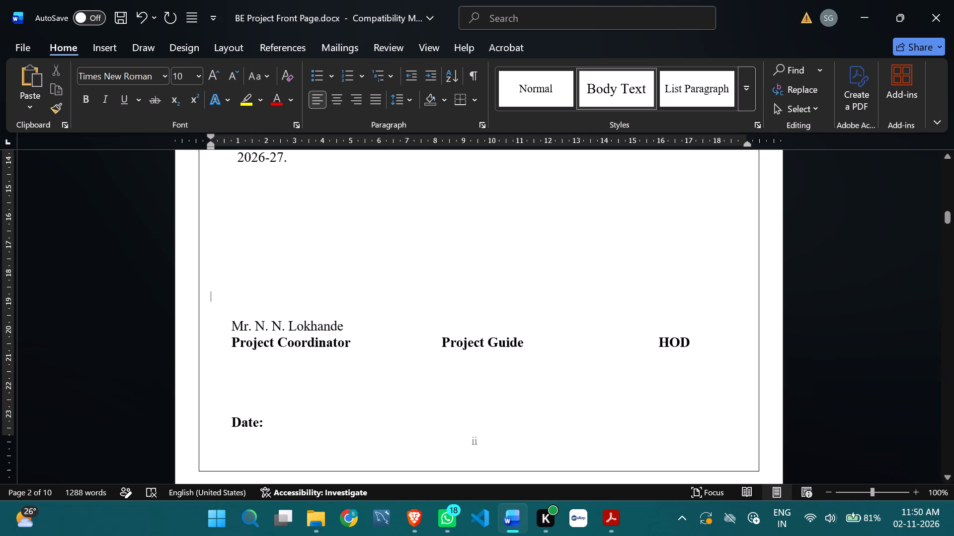
Copy the project coordinator's name and paste it on the same line above "Project Guide".
{"action": "left_click_drag", "start_coordinate": [224, 327], "coordinate": [331, 325]}
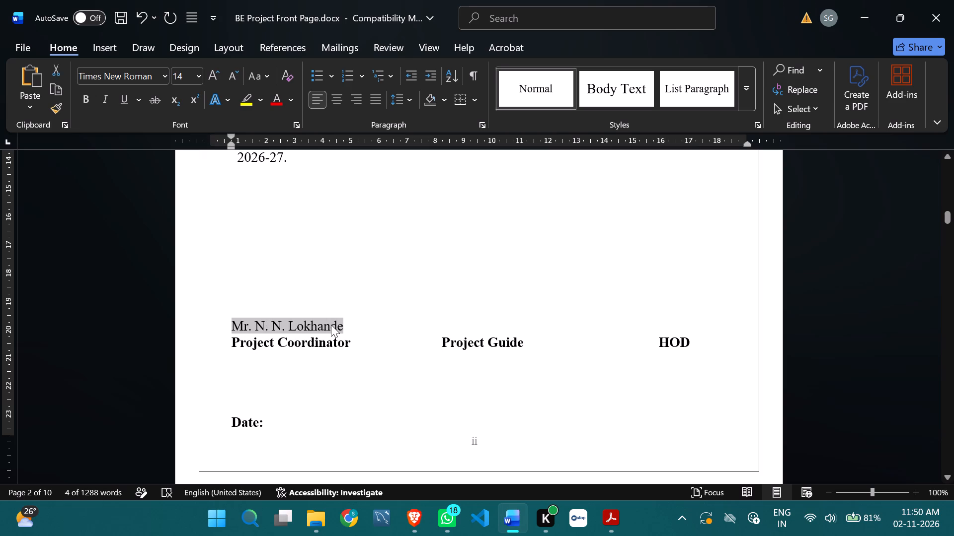
{"action": "key", "text": "ctrl+c"}
{"action": "left_click", "coordinate": [444, 326]}
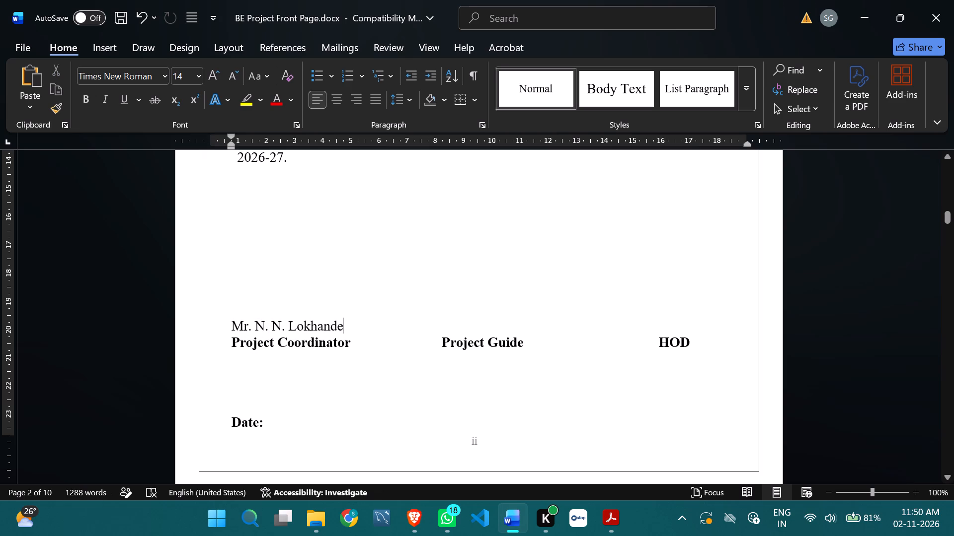
{"action": "left_click", "coordinate": [444, 320]}
{"action": "left_click", "coordinate": [445, 320]}
{"action": "double_click", "coordinate": [441, 327]}
{"action": "key", "text": "ctrl+v"}
Replace the tab before the name above "Project Guide" with 23 spaces to centre it over that label.
{"action": "left_click_drag", "start_coordinate": [423, 325], "coordinate": [433, 328]}
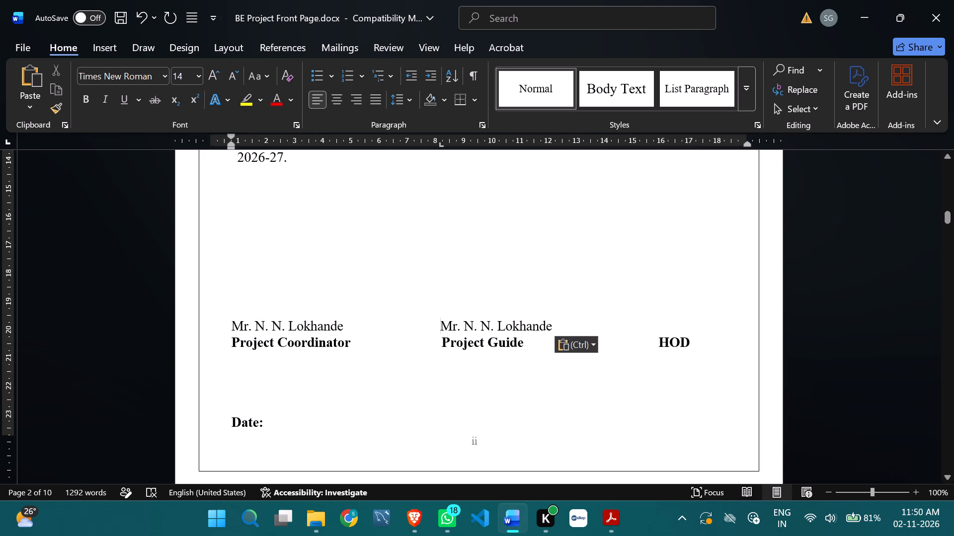
{"action": "left_click_drag", "start_coordinate": [433, 328], "coordinate": [477, 331]}
{"action": "left_click", "coordinate": [451, 330]}
{"action": "left_click", "coordinate": [439, 328]}
{"action": "key", "text": "BackSpace"}
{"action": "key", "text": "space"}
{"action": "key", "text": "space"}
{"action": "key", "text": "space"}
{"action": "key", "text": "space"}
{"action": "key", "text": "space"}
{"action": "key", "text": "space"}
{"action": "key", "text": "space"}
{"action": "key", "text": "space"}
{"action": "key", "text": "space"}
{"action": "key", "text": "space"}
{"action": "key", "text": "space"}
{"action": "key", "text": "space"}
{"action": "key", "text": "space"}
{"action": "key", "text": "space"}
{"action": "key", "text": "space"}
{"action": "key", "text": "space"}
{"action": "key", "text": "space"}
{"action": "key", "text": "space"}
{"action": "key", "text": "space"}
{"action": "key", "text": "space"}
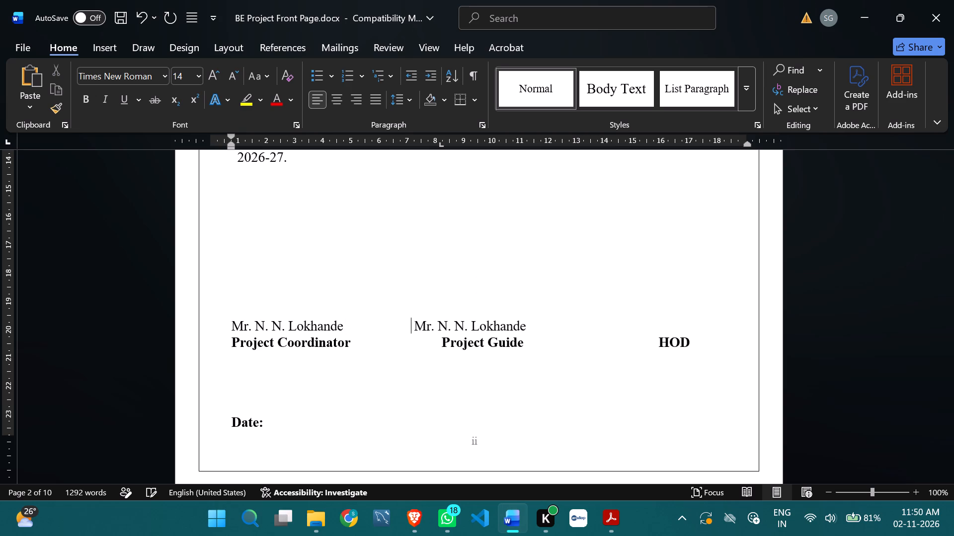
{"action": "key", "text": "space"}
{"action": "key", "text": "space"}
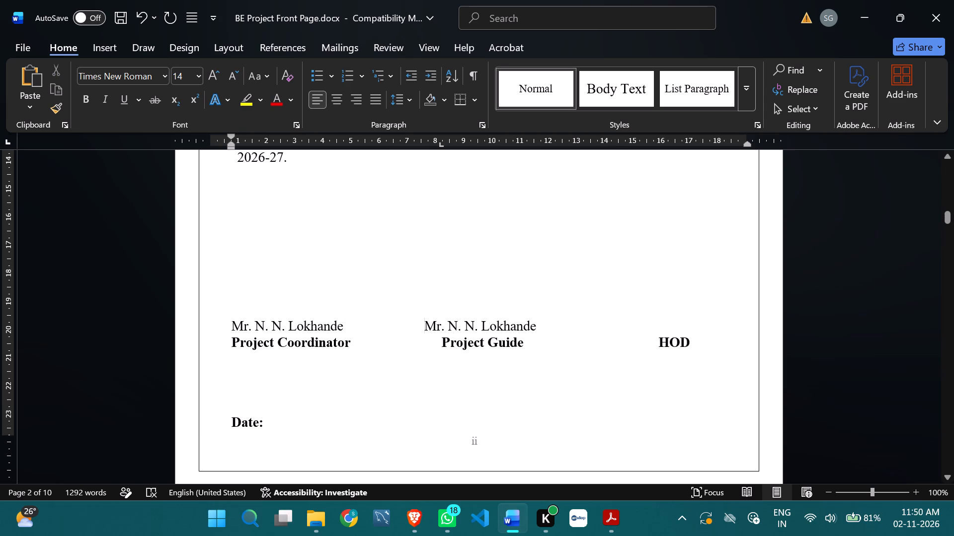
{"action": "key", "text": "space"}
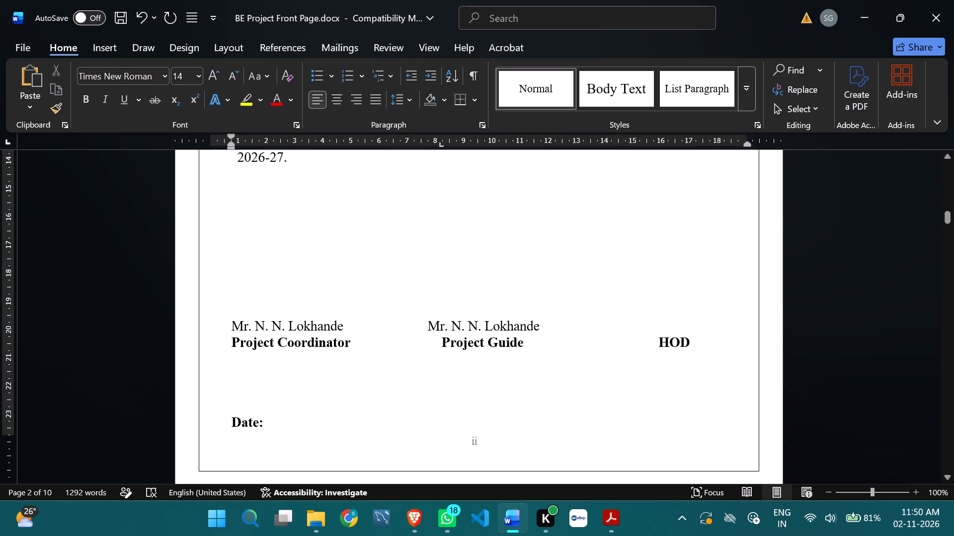
Enter the HOD's name, with the title "Dr." and initials, at the end of the signatory names line.
{"action": "left_click", "coordinate": [654, 328]}
{"action": "double_click", "coordinate": [654, 321]}
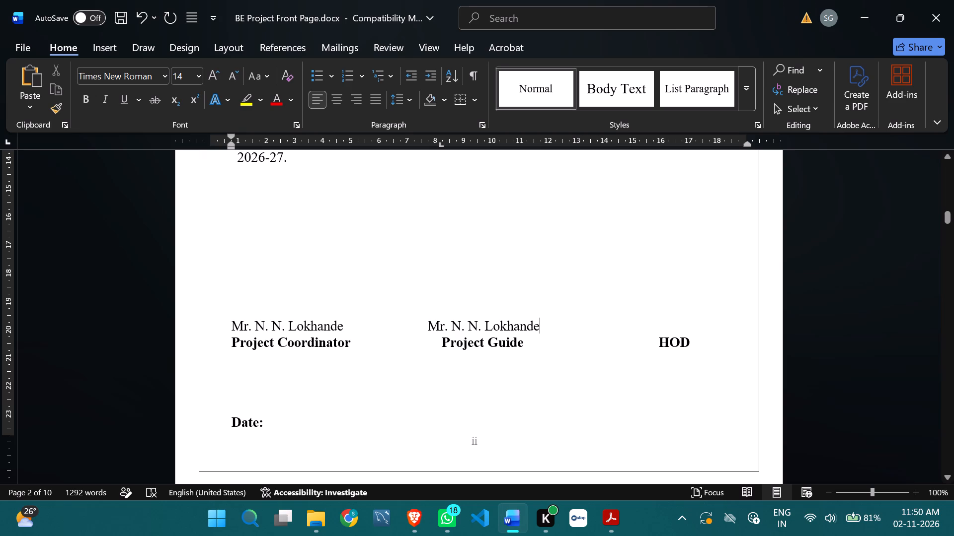
{"action": "left_click", "coordinate": [653, 325]}
{"action": "double_click", "coordinate": [653, 325]}
{"action": "key", "text": "BackSpace"}
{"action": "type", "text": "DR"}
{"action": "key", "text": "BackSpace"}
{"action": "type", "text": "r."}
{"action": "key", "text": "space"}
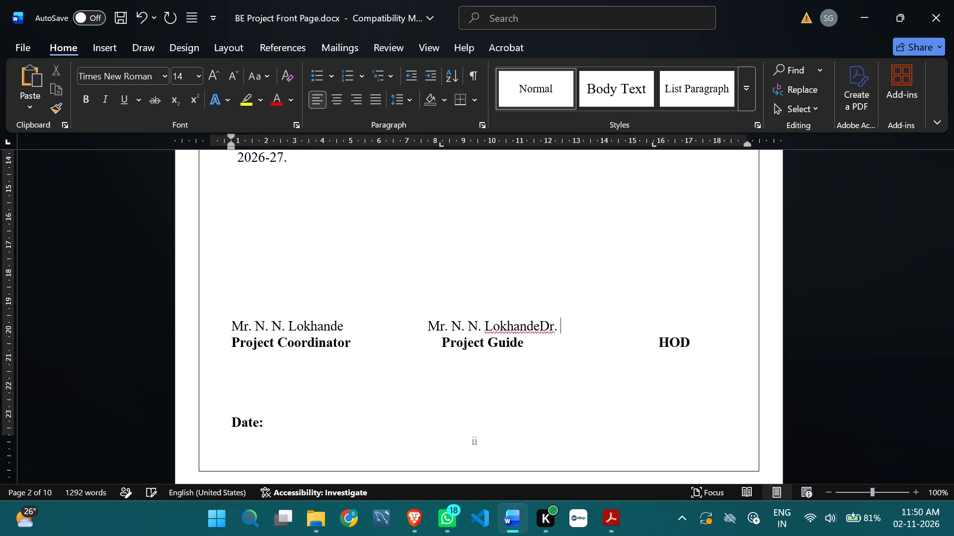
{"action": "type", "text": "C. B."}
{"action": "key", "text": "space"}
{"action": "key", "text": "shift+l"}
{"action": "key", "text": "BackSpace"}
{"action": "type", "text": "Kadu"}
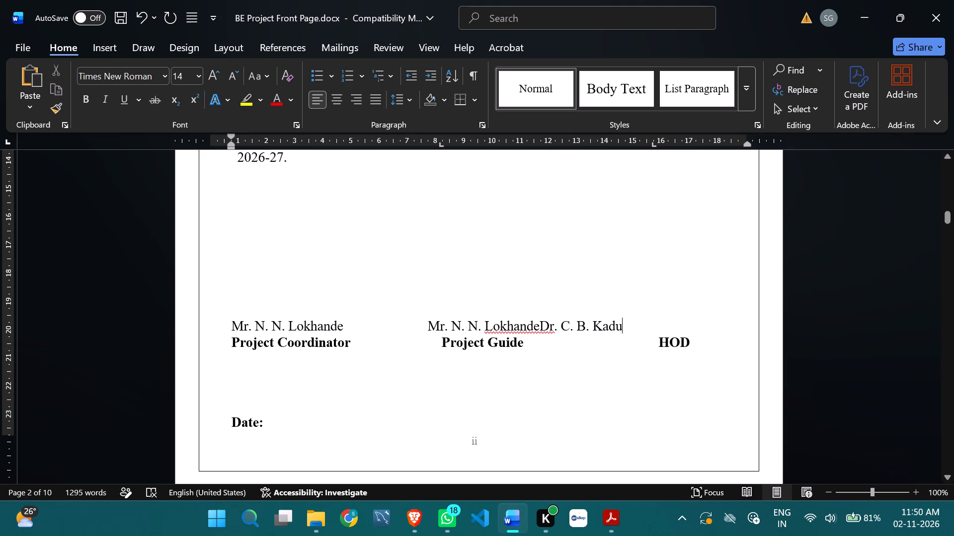
Insert 26 spaces before the HOD's name to centre it above "HOD".
{"action": "left_click", "coordinate": [542, 326]}
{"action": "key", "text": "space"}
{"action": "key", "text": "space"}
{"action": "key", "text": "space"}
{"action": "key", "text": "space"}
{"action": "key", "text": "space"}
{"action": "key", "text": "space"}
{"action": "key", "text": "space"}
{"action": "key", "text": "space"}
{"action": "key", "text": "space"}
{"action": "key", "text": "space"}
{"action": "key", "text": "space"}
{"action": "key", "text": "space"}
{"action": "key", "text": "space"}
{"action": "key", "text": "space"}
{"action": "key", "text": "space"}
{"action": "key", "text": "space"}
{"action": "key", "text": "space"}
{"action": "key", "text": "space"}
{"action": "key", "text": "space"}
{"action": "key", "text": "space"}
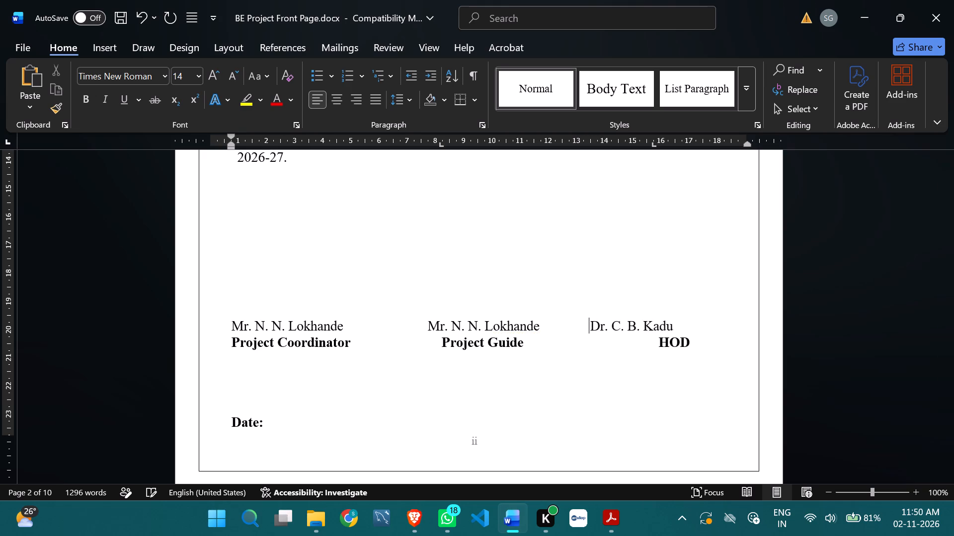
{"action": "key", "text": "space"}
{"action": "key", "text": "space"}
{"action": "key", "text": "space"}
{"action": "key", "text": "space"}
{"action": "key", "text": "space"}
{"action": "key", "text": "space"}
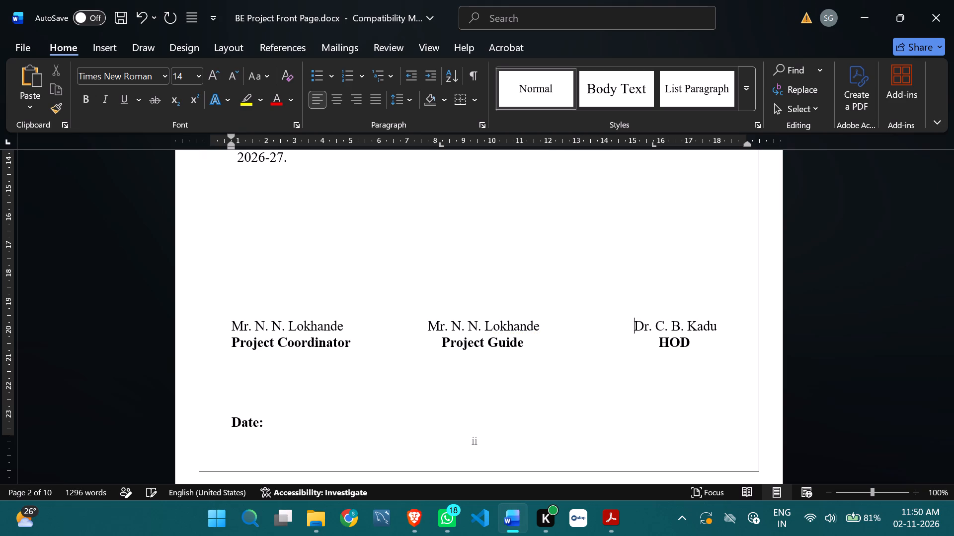
Accept the grammar suggestion "has" for "have" in the certificate paragraph.
{"action": "scroll", "coordinate": [496, 302], "scroll_direction": "up", "scroll_amount": 6}
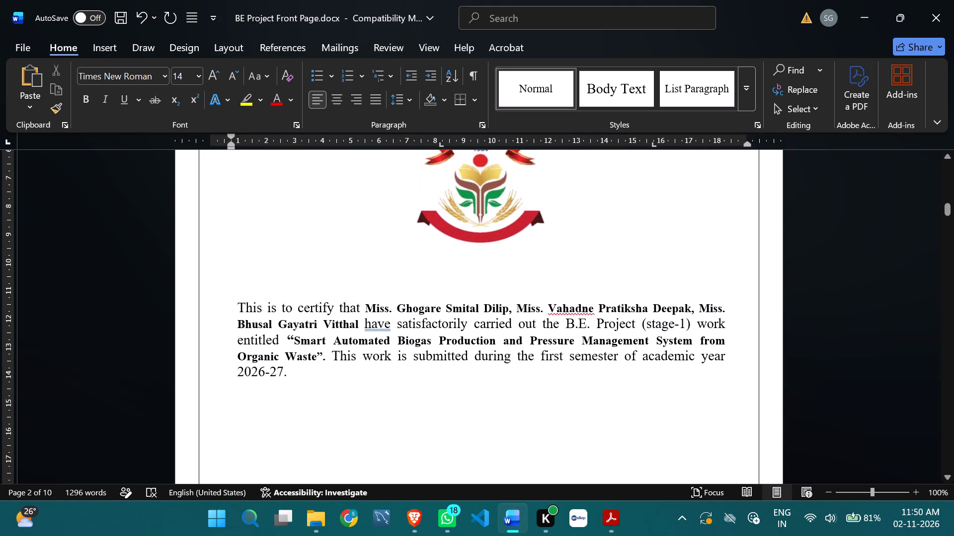
{"action": "right_click", "coordinate": [382, 328]}
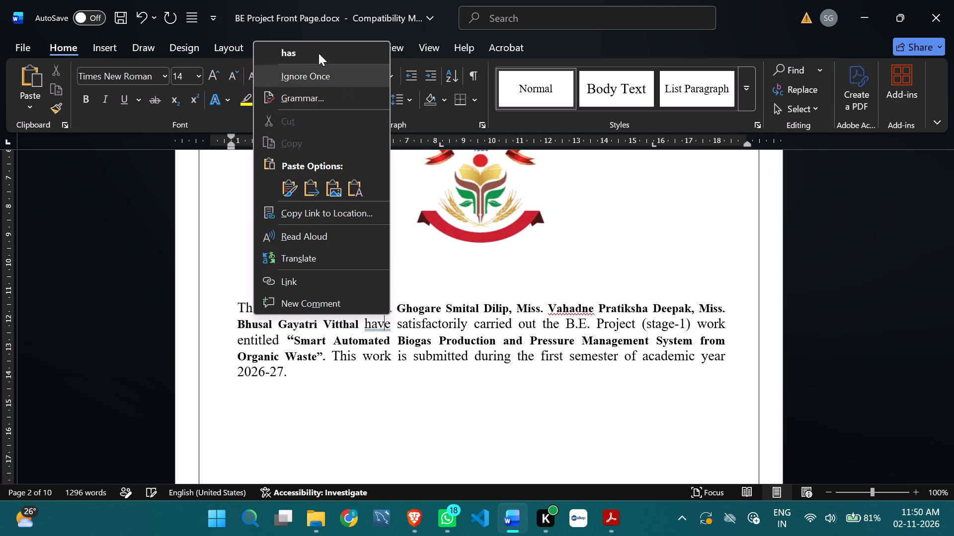
{"action": "left_click", "coordinate": [302, 52]}
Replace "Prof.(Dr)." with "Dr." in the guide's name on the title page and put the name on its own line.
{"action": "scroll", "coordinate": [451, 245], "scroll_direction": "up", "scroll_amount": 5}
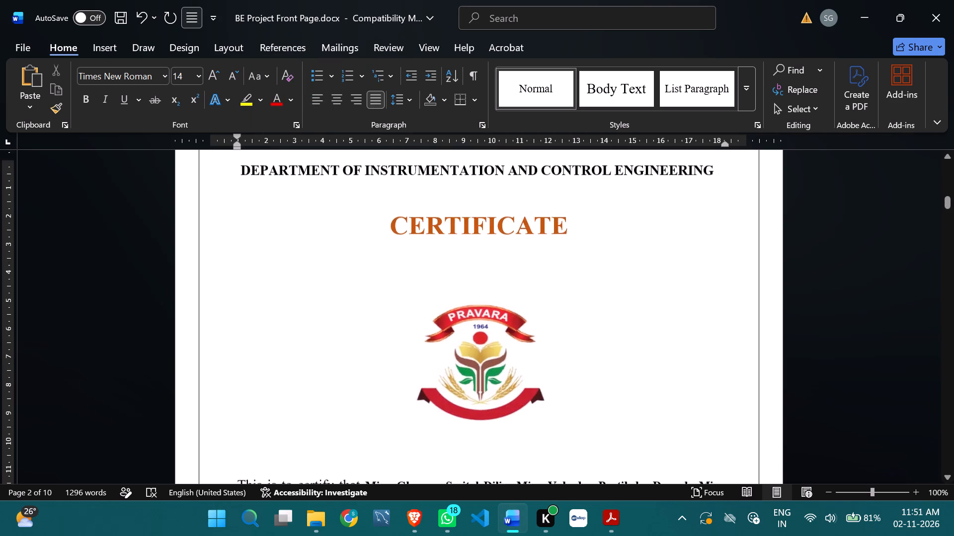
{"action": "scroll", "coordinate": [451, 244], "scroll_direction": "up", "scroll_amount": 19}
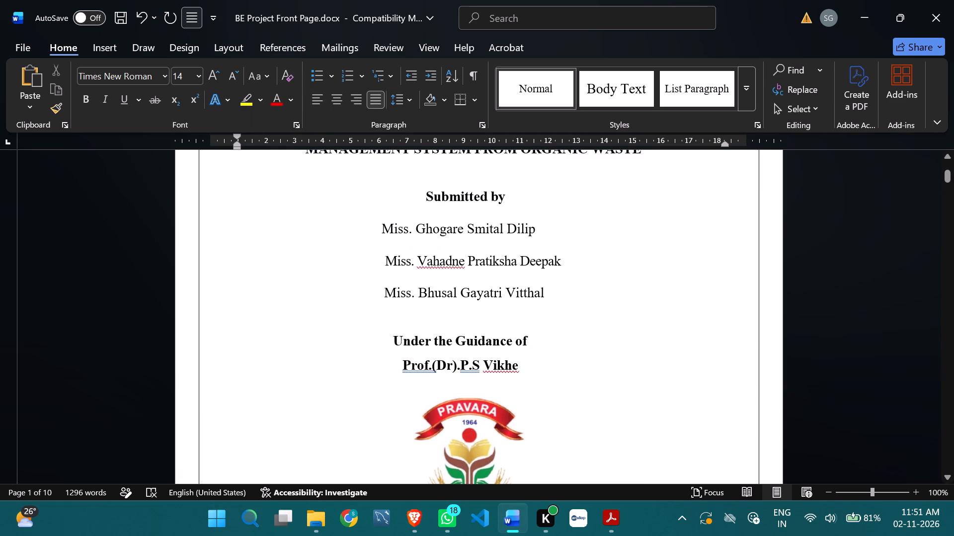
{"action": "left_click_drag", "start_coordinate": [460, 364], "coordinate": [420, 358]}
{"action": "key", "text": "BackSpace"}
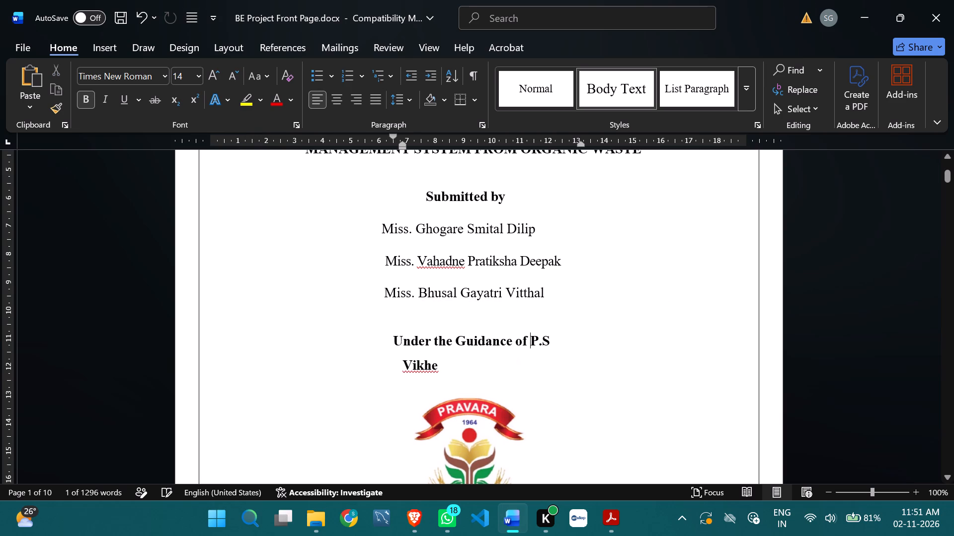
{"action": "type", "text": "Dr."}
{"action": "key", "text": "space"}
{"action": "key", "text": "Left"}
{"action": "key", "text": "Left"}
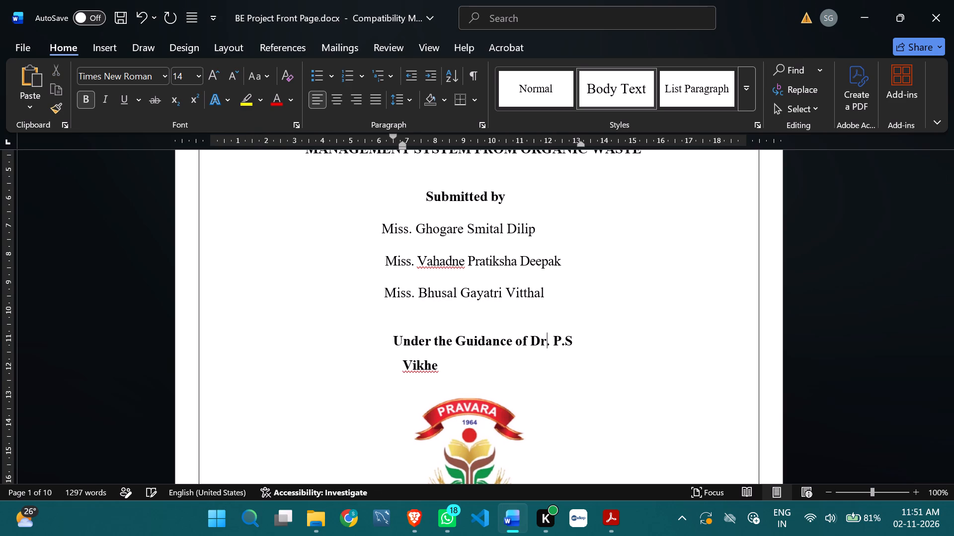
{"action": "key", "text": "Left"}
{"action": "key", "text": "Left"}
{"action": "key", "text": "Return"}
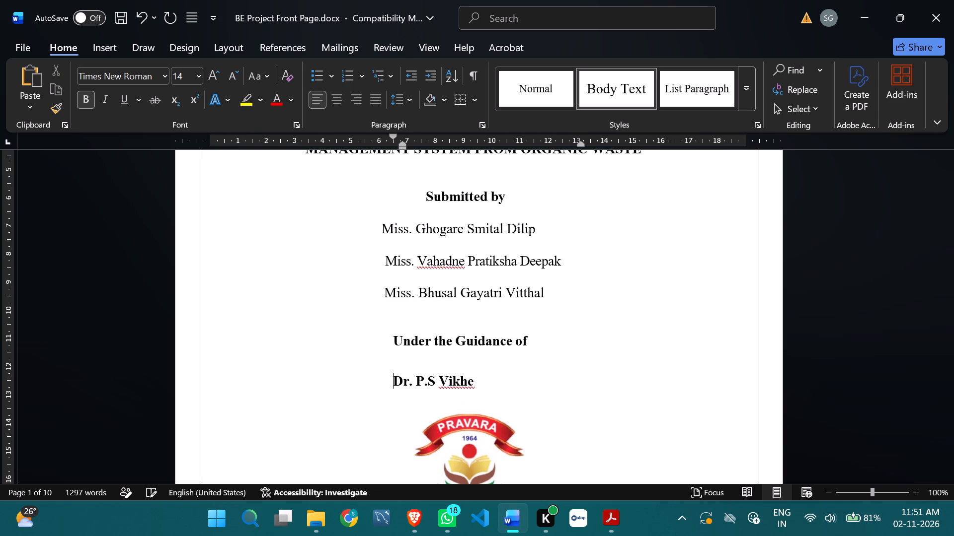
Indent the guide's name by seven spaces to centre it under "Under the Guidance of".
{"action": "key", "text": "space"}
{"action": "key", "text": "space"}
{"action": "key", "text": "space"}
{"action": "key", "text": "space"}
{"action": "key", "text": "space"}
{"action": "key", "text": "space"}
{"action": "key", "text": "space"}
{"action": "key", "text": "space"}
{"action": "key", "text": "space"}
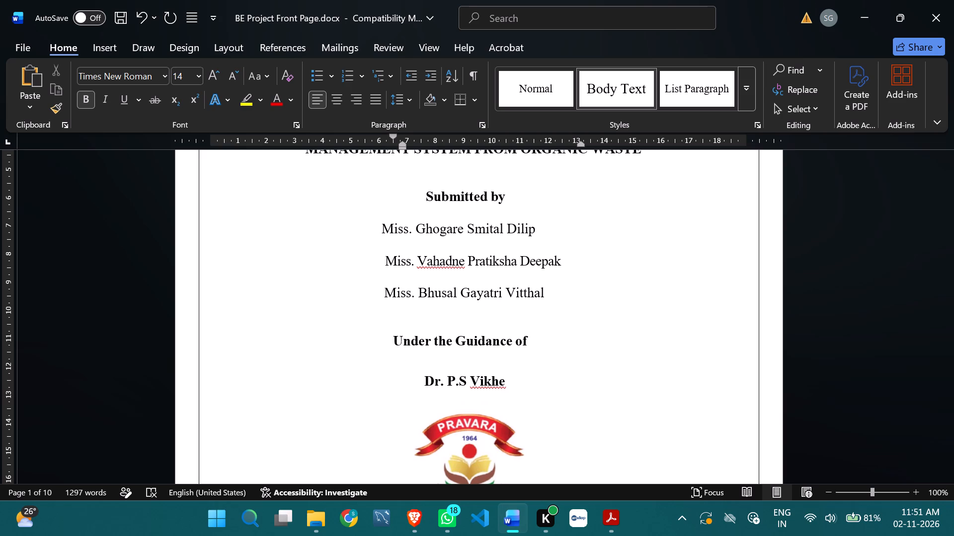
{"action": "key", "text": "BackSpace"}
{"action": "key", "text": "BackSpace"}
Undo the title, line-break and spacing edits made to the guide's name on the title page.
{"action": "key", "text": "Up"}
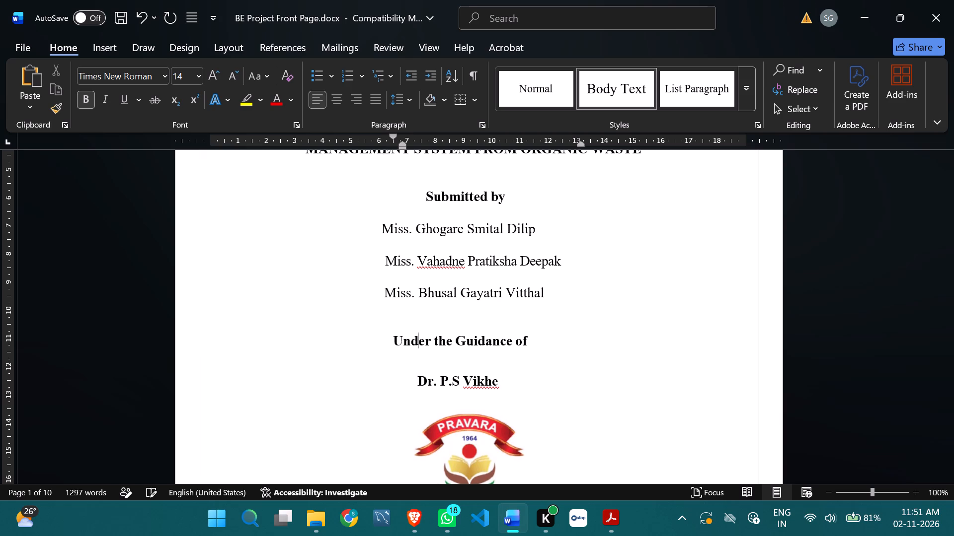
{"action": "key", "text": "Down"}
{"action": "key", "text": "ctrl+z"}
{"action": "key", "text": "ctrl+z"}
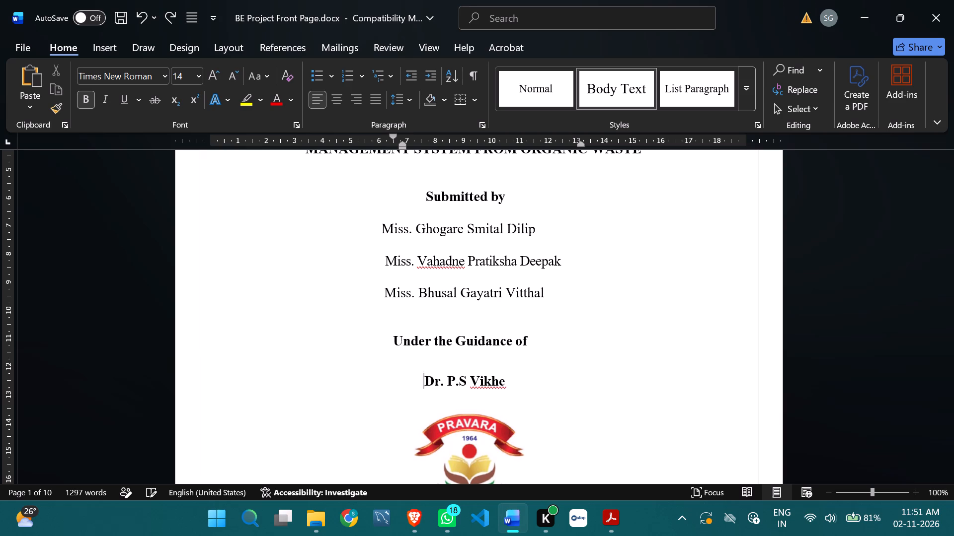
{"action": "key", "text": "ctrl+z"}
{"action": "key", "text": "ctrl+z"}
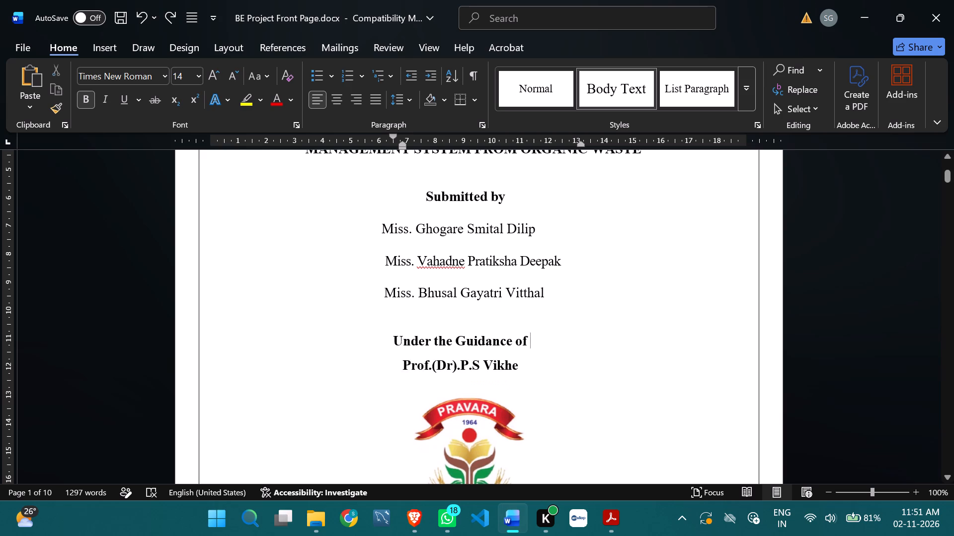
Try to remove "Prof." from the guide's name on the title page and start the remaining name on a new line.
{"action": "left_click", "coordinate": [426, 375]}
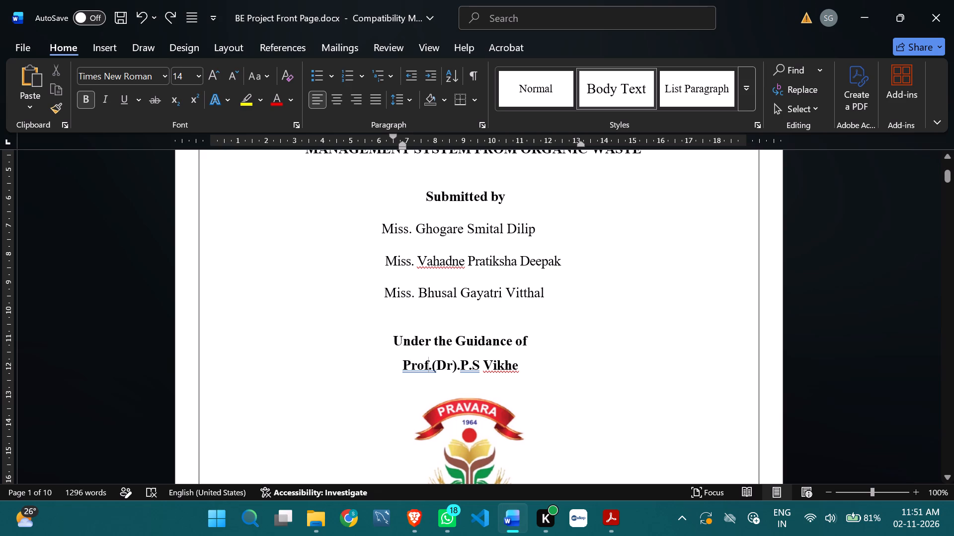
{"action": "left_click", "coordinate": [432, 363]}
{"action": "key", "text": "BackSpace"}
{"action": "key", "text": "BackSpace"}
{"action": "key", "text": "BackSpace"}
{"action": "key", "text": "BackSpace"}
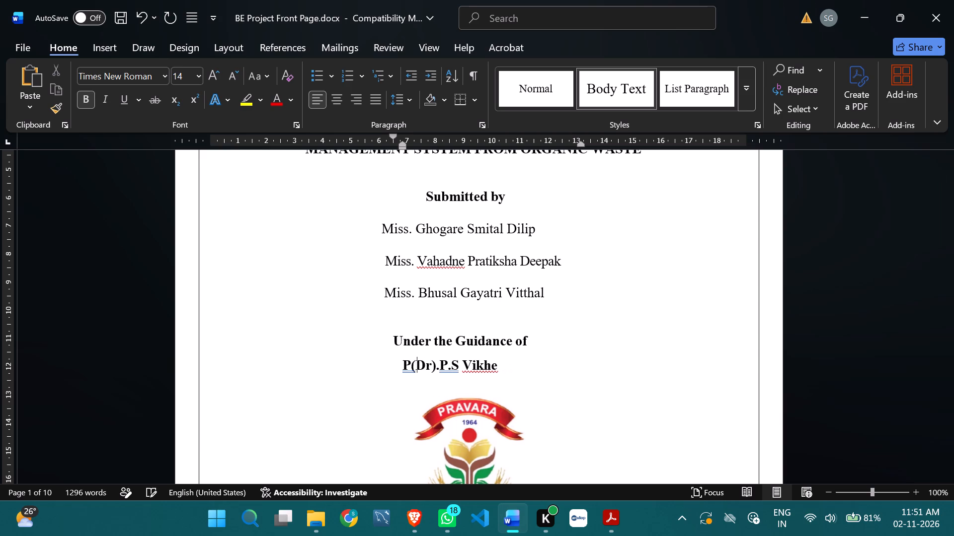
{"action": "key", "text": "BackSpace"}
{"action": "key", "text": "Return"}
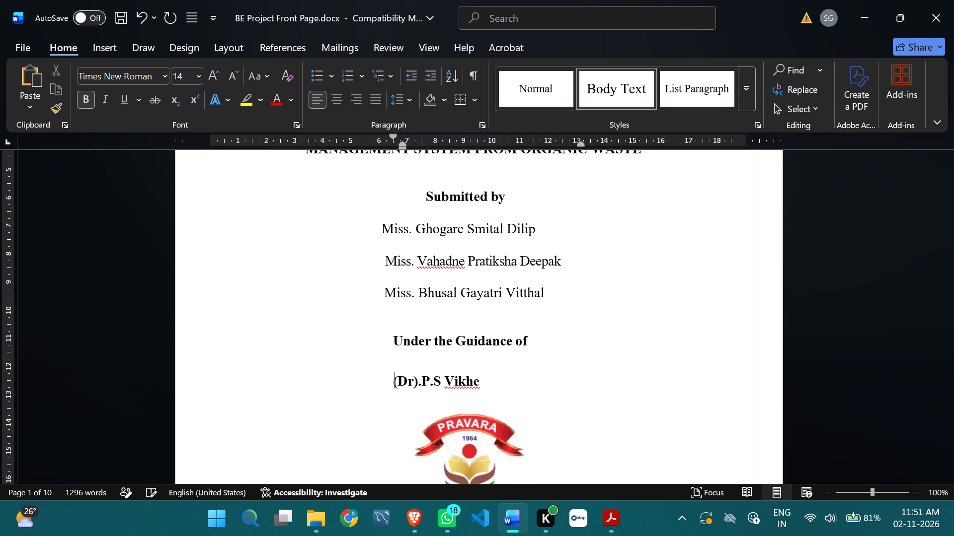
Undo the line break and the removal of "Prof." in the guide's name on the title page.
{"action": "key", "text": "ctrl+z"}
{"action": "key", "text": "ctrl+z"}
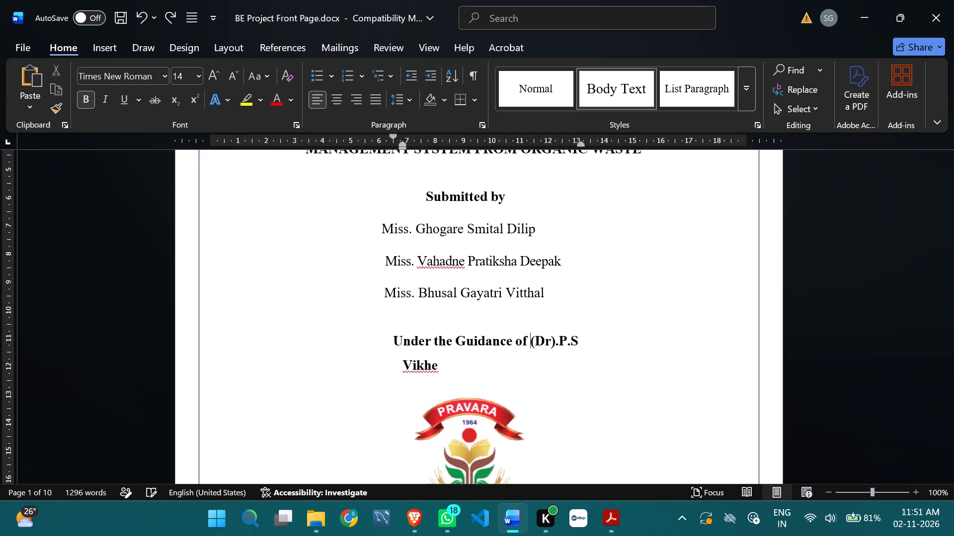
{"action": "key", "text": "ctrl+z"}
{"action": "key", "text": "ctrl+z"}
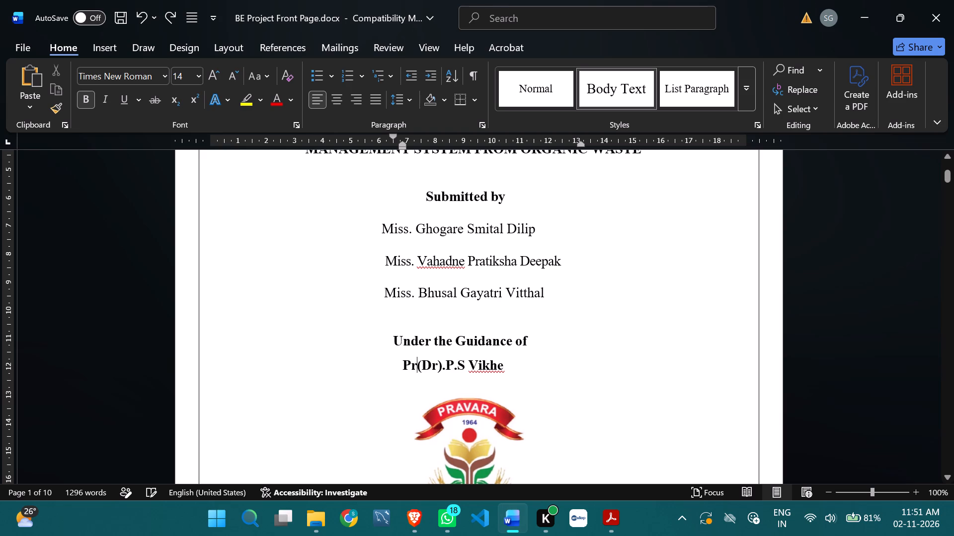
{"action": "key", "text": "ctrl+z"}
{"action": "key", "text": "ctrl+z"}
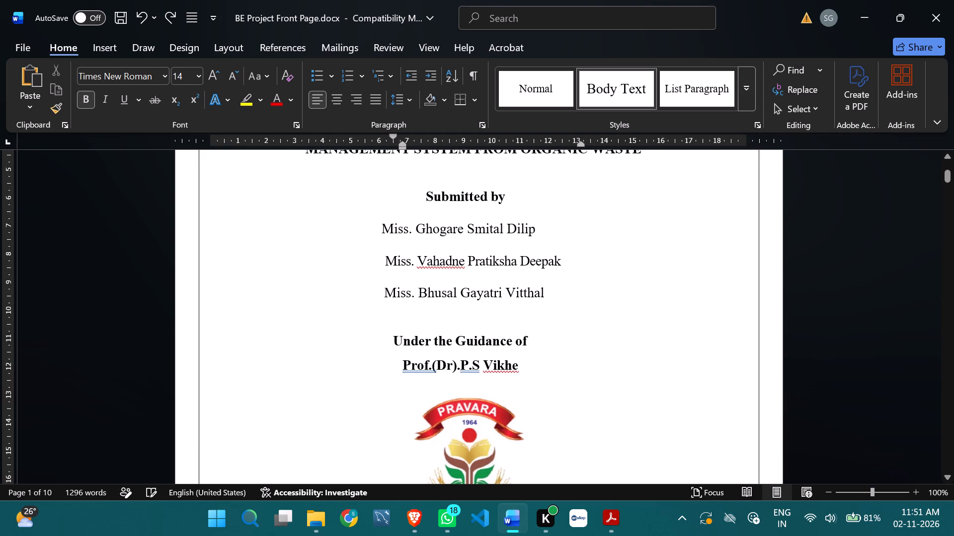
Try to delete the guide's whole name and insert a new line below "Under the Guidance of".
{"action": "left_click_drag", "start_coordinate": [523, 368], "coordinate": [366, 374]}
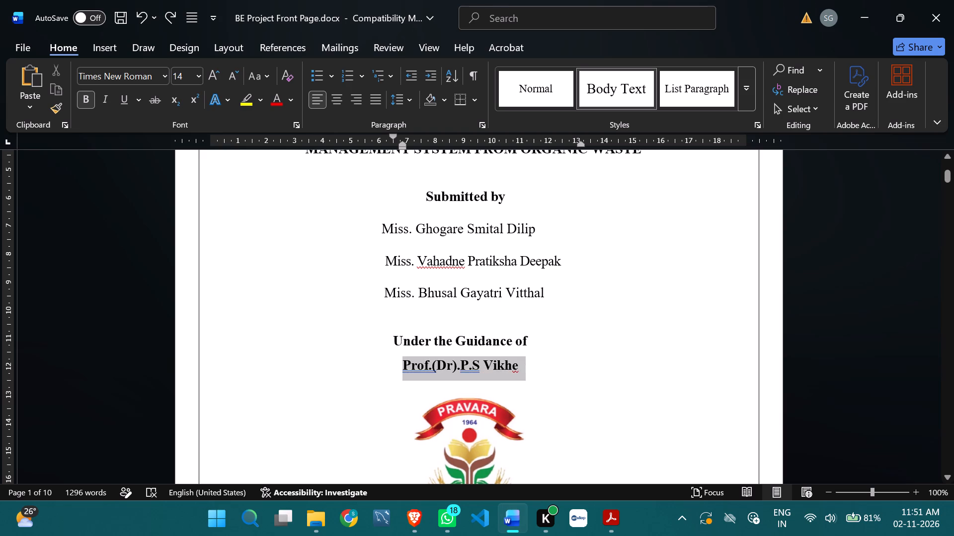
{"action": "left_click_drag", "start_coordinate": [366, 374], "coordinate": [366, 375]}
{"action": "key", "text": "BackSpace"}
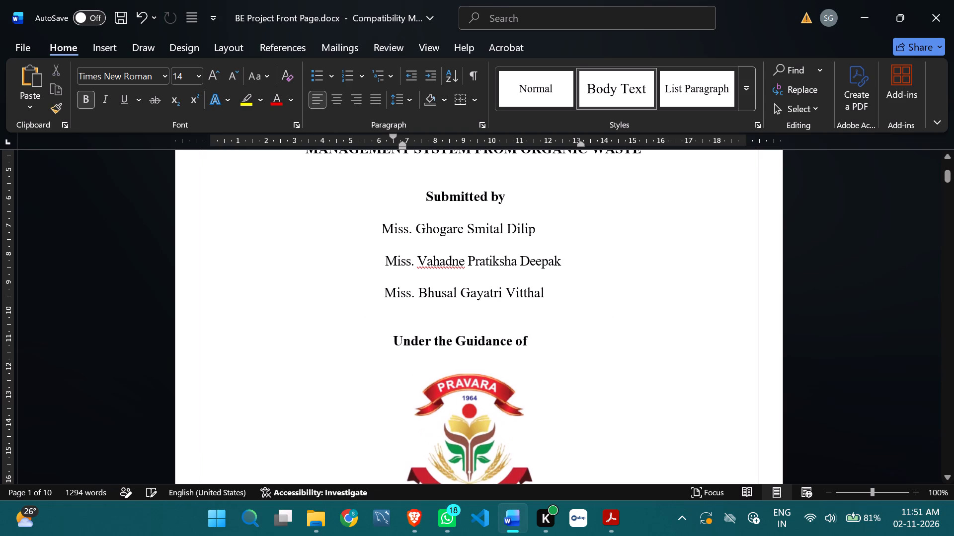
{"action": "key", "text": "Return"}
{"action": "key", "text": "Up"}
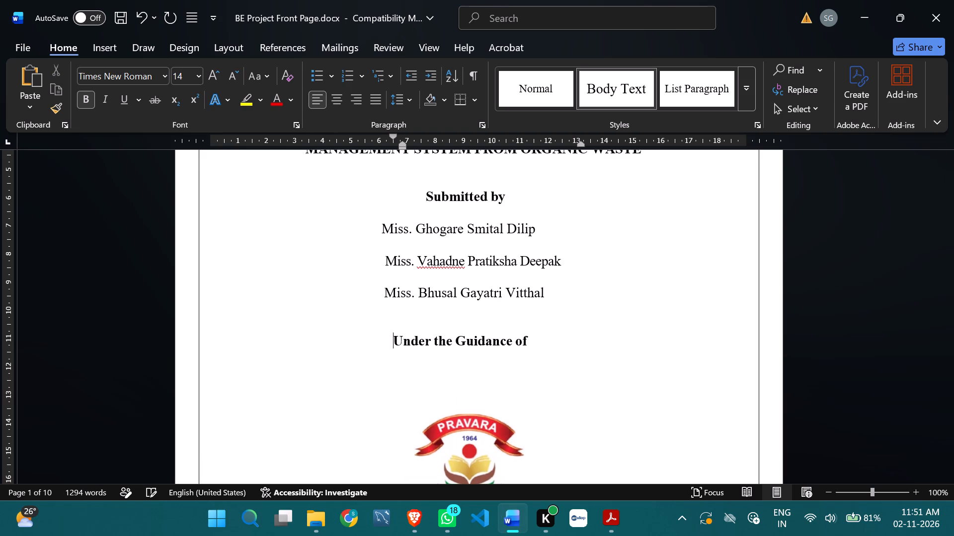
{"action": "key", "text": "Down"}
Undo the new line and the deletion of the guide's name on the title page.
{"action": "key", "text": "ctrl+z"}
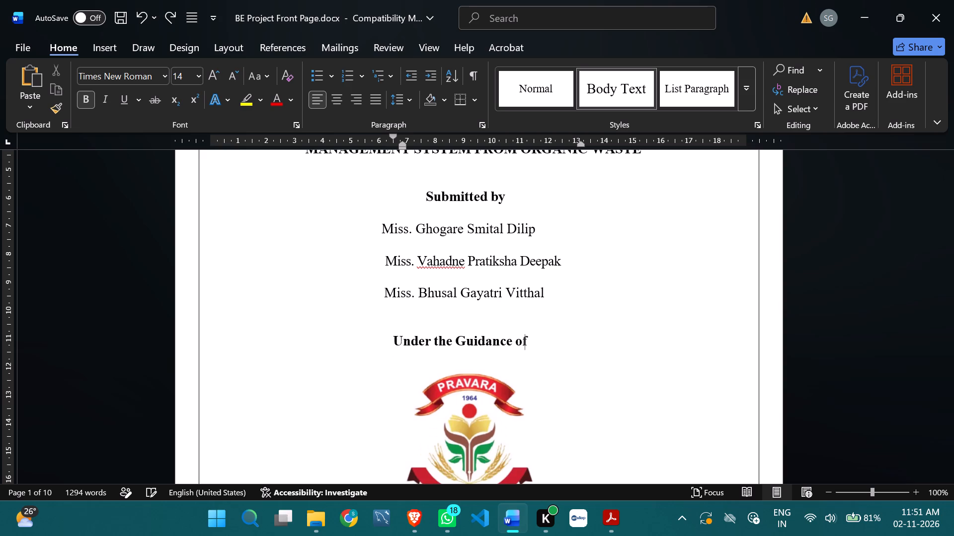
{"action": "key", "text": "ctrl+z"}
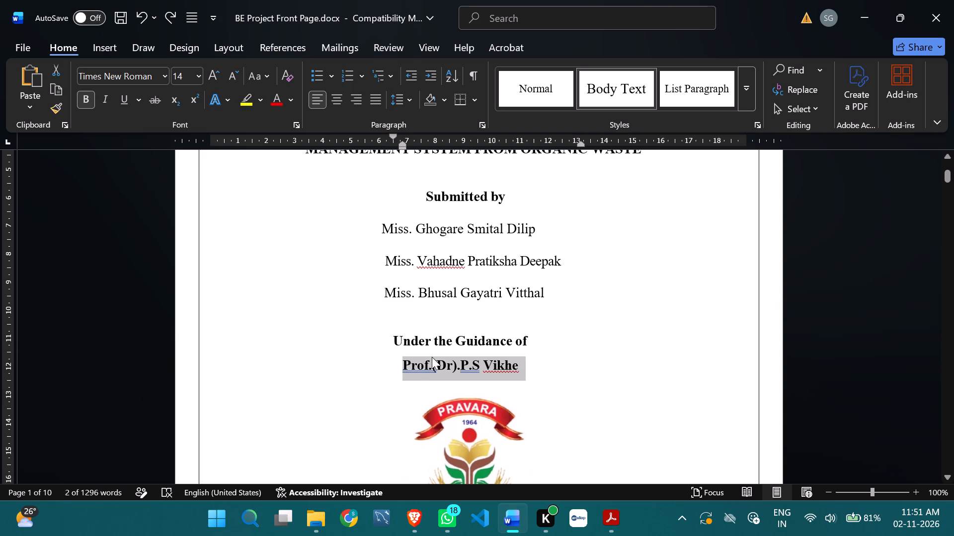
Delete everything after "Prof" in the guide's name on the title page and add seven spaces after it.
{"action": "left_click", "coordinate": [431, 363]}
{"action": "left_click_drag", "start_coordinate": [428, 368], "coordinate": [476, 365]}
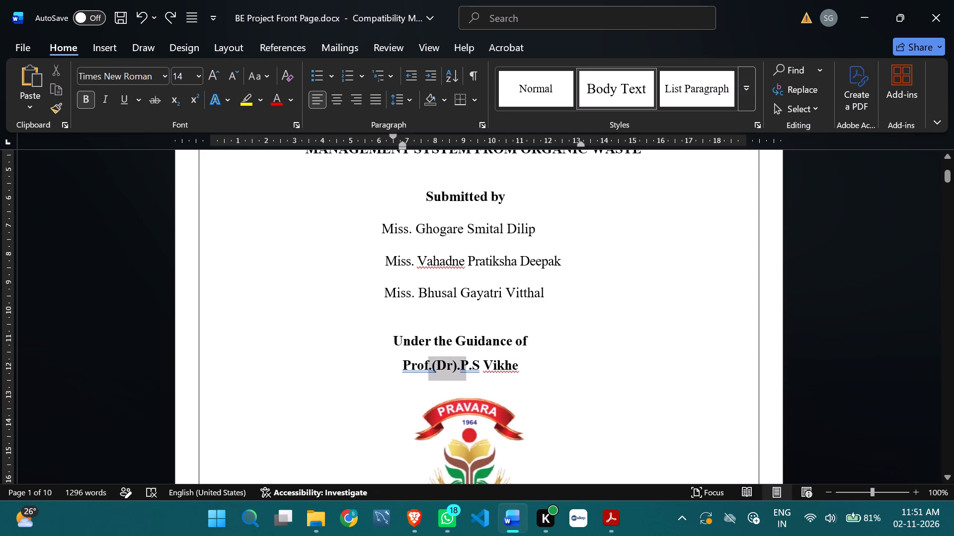
{"action": "left_click_drag", "start_coordinate": [476, 365], "coordinate": [503, 360]}
{"action": "key", "text": "BackSpace"}
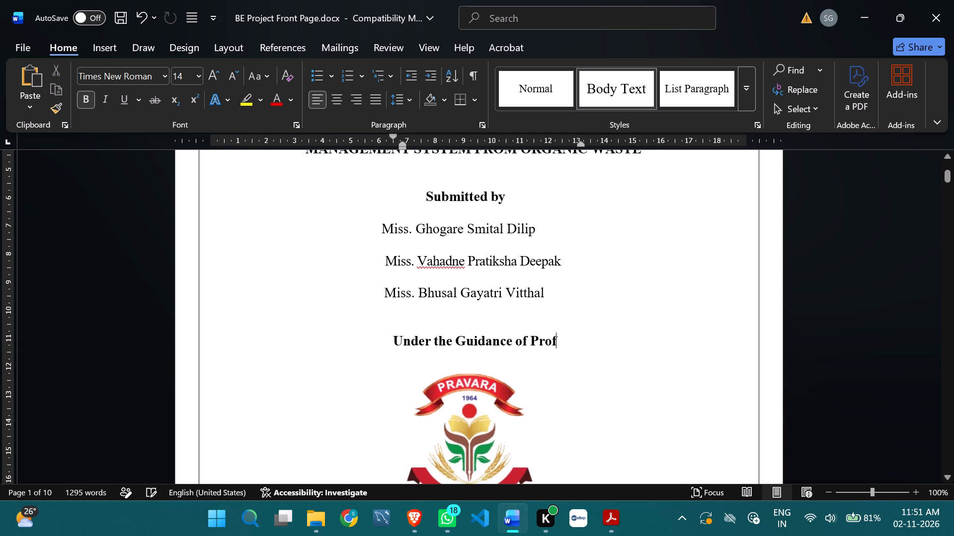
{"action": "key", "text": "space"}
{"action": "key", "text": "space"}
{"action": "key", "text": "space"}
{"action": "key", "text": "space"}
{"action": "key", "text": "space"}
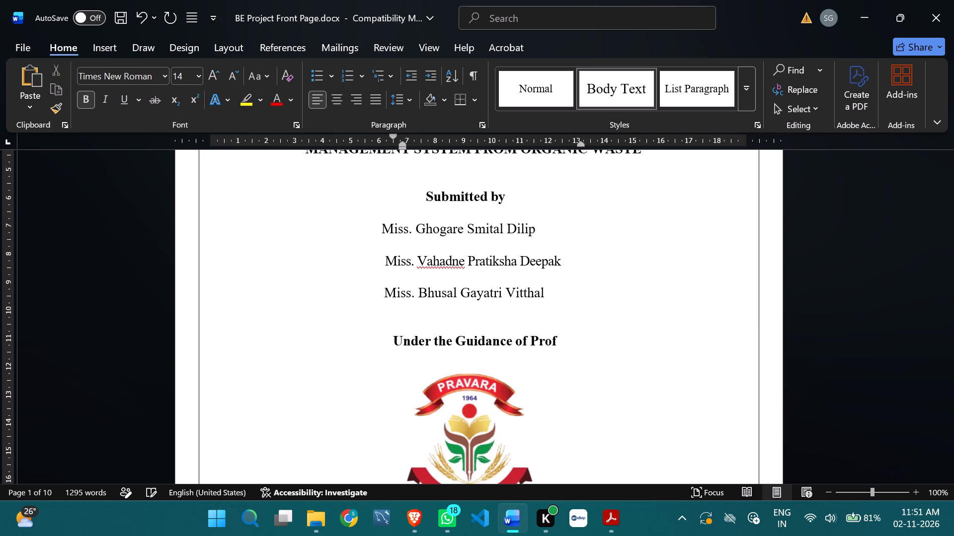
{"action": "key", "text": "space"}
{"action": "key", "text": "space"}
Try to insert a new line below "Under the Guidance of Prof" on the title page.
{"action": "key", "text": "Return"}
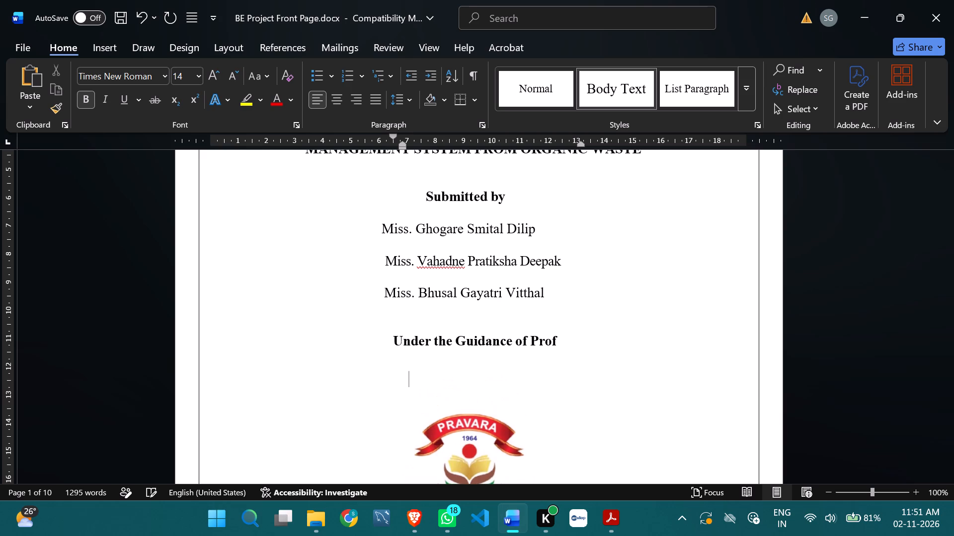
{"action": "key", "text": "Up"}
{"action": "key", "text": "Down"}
Undo the new line and the deletion of the guide's name after "Prof" on the title page.
{"action": "key", "text": "ctrl+z"}
{"action": "key", "text": "ctrl+z"}
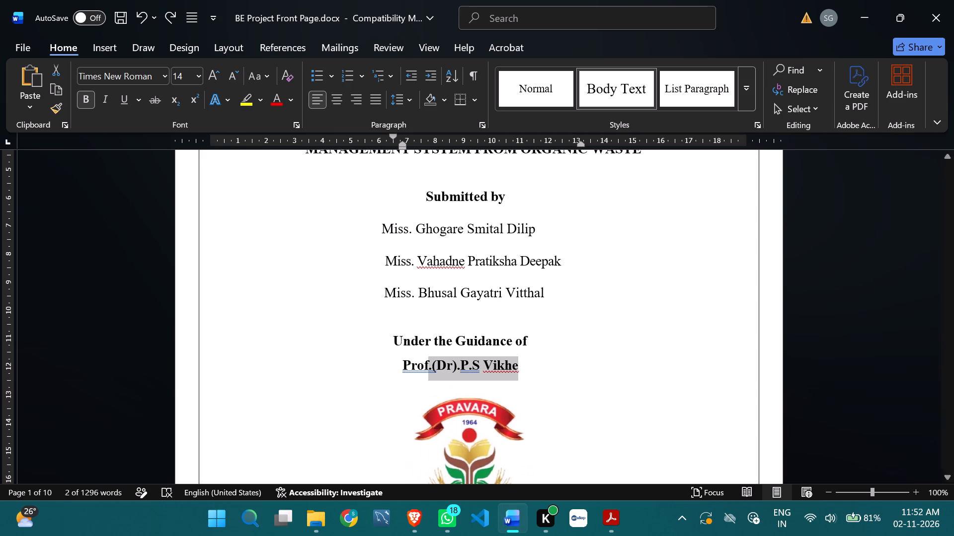
{"action": "left_click", "coordinate": [629, 291]}
Look through the remaining front pages, from the quality policy to the acknowledgement, abstract and keywords, for text from the old project.
{"action": "scroll", "coordinate": [626, 284], "scroll_direction": "down", "scroll_amount": 8}
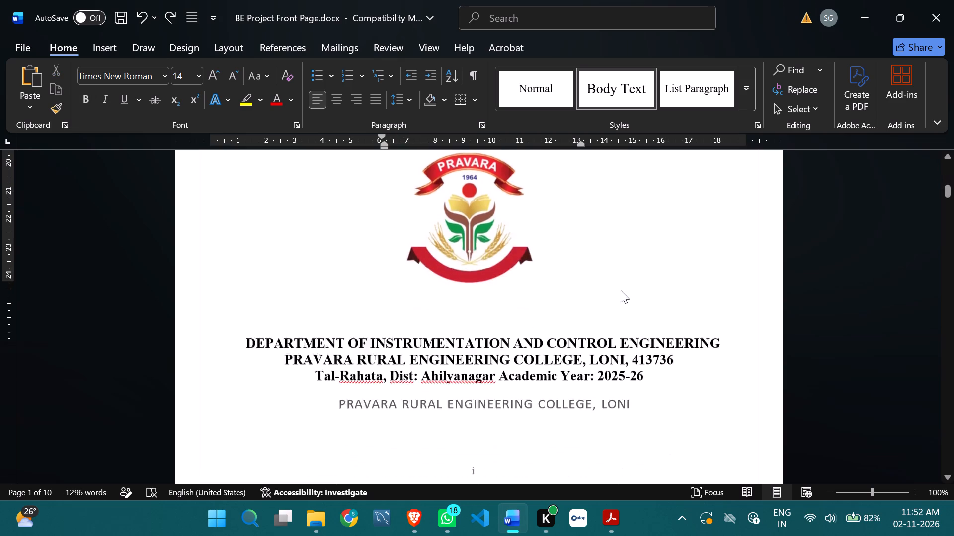
{"action": "scroll", "coordinate": [621, 290], "scroll_direction": "down", "scroll_amount": 20}
{"action": "scroll", "coordinate": [621, 290], "scroll_direction": "down", "scroll_amount": 10}
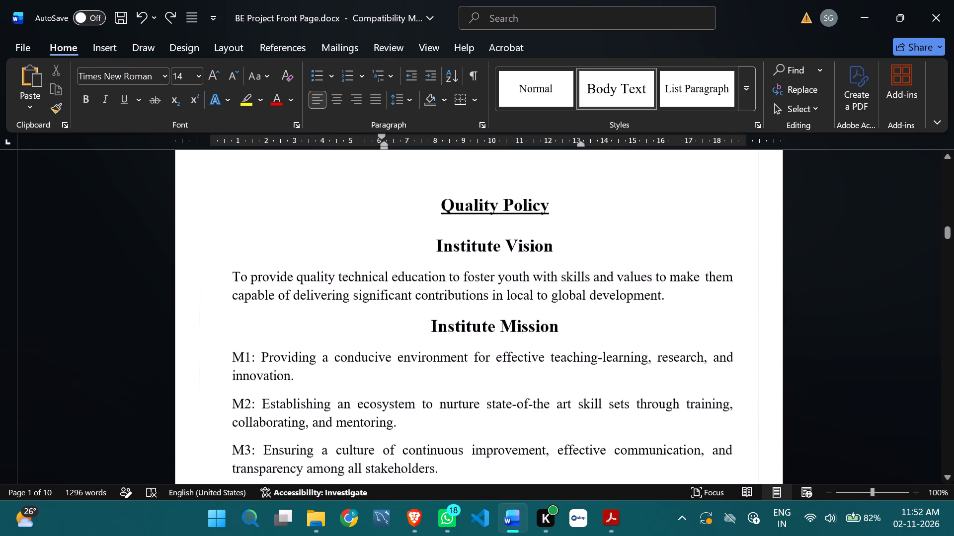
{"action": "scroll", "coordinate": [533, 251], "scroll_direction": "down", "scroll_amount": 20}
{"action": "scroll", "coordinate": [533, 251], "scroll_direction": "down", "scroll_amount": 10}
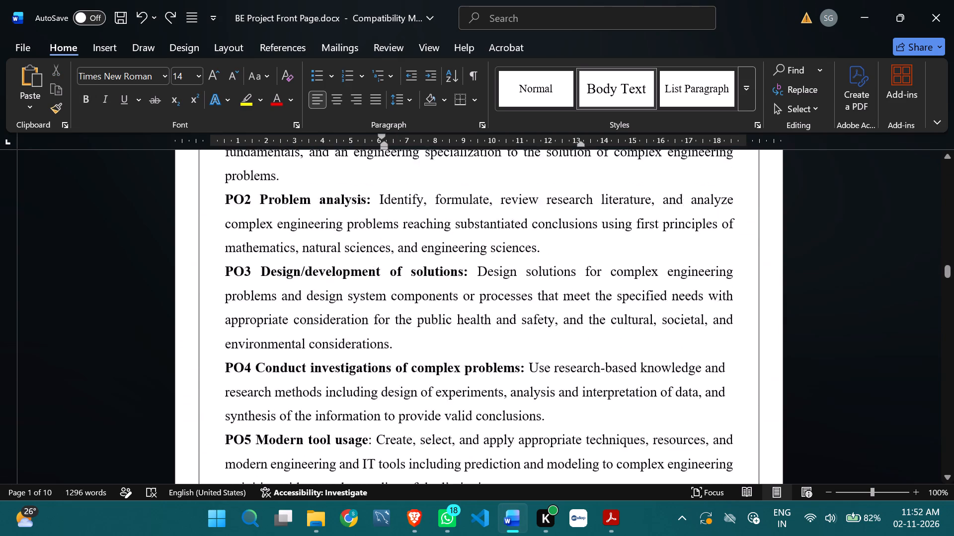
{"action": "scroll", "coordinate": [532, 247], "scroll_direction": "down", "scroll_amount": 20}
{"action": "scroll", "coordinate": [532, 247], "scroll_direction": "down", "scroll_amount": 10}
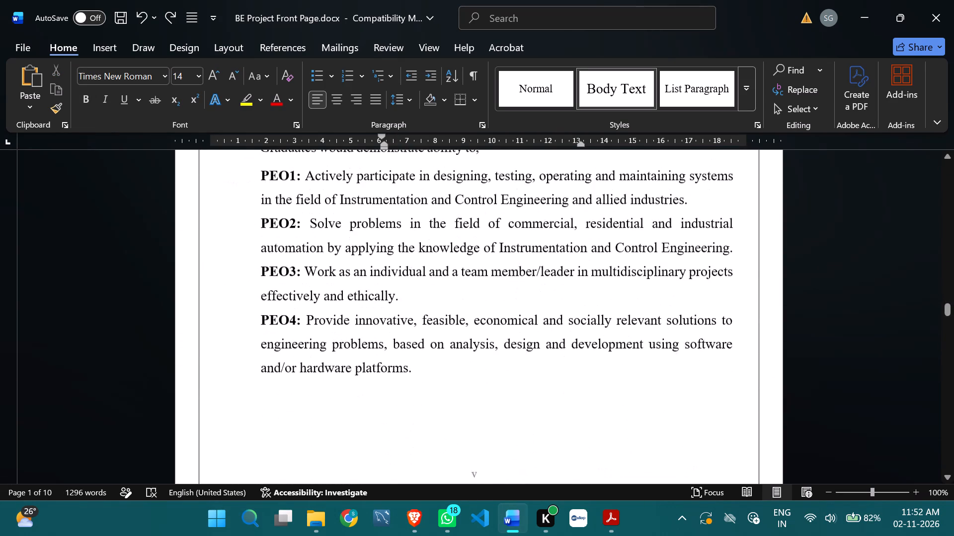
{"action": "scroll", "coordinate": [531, 244], "scroll_direction": "down", "scroll_amount": 7}
{"action": "scroll", "coordinate": [531, 244], "scroll_direction": "down", "scroll_amount": 17}
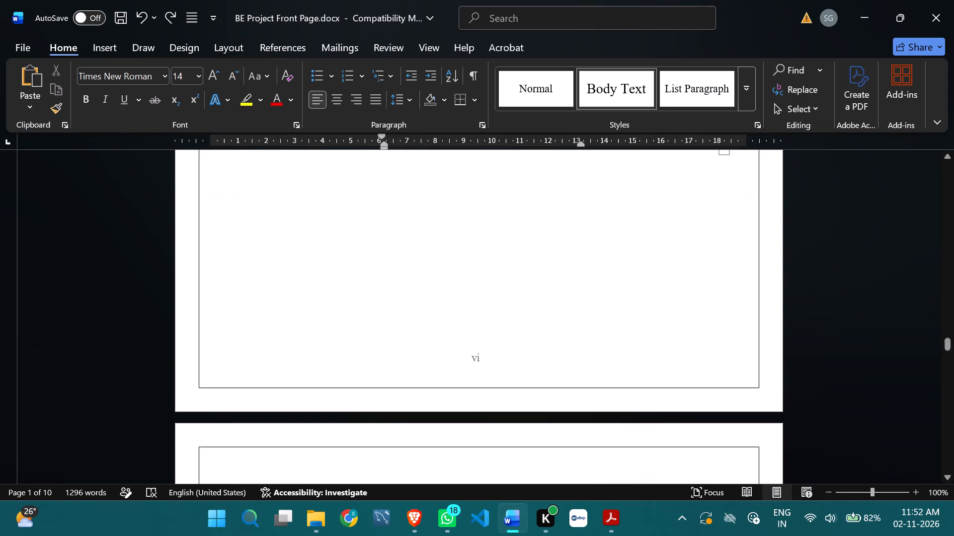
{"action": "scroll", "coordinate": [530, 243], "scroll_direction": "down", "scroll_amount": 11}
{"action": "scroll", "coordinate": [530, 243], "scroll_direction": "up", "scroll_amount": 1}
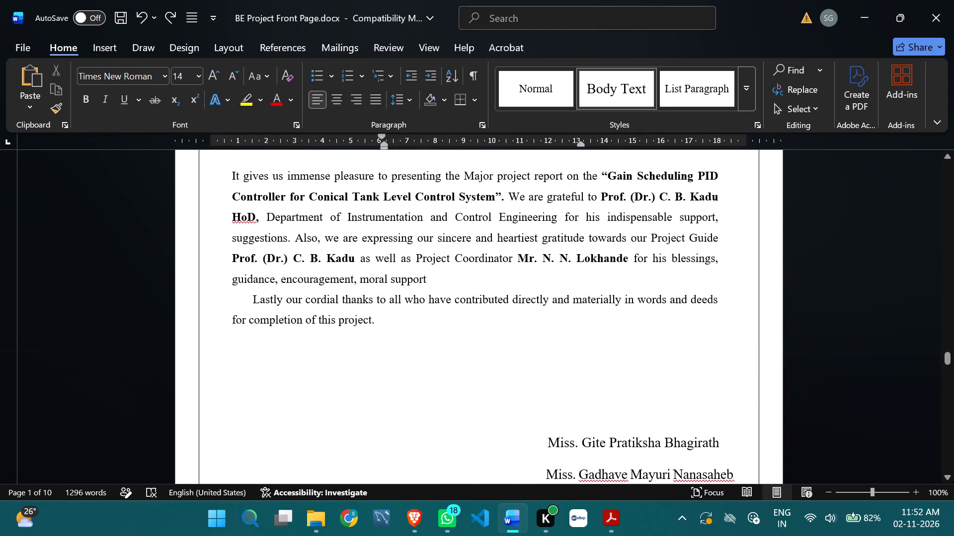
{"action": "scroll", "coordinate": [530, 243], "scroll_direction": "down", "scroll_amount": 20}
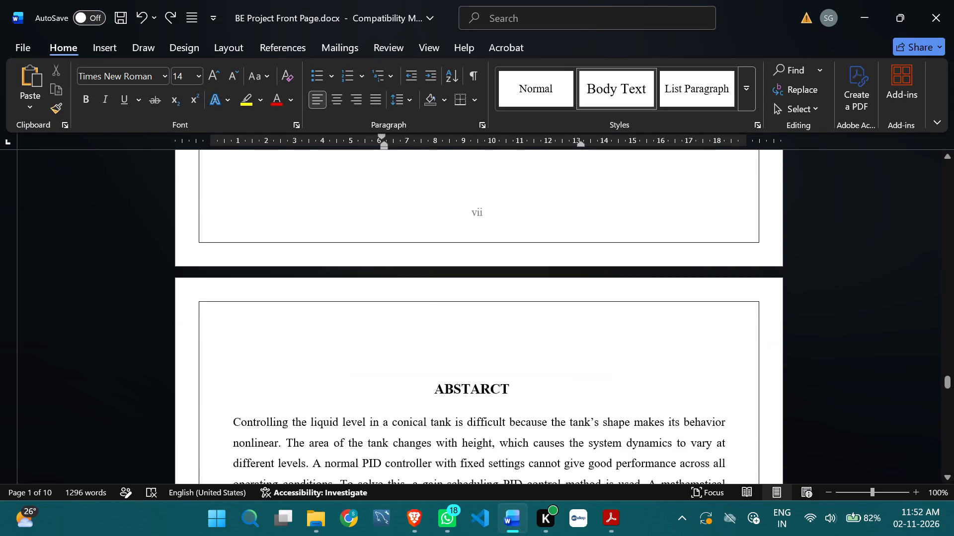
{"action": "scroll", "coordinate": [528, 240], "scroll_direction": "down", "scroll_amount": 5}
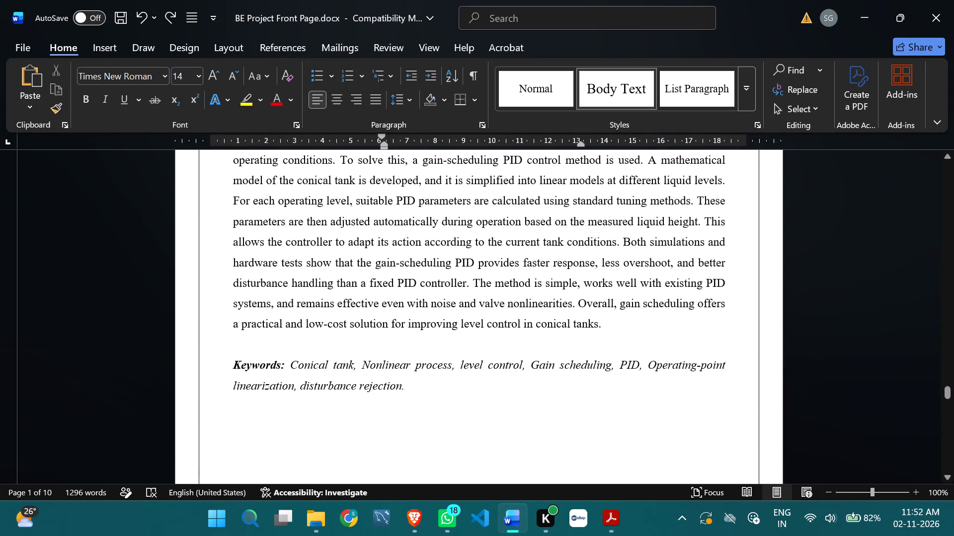
{"action": "scroll", "coordinate": [528, 240], "scroll_direction": "up", "scroll_amount": 1}
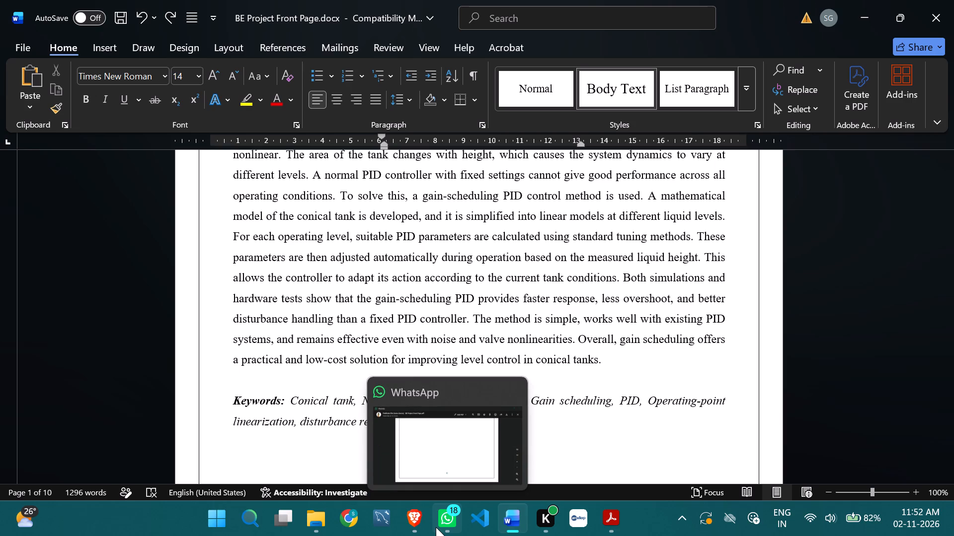
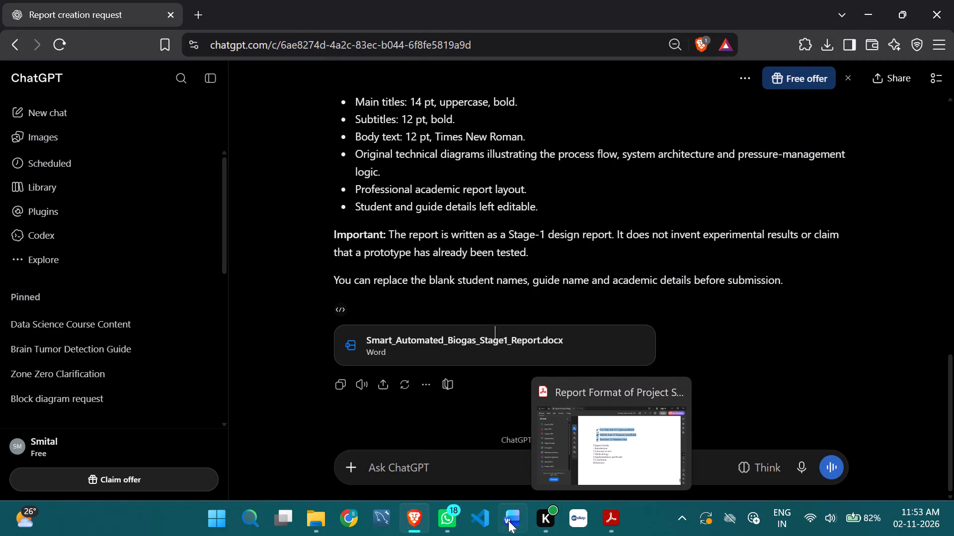
Switch to the BE Project Front Page document in Word and select the abstract's body paragraph about conical tank level control.
{"action": "left_click", "coordinate": [513, 472]}
{"action": "scroll", "coordinate": [444, 332], "scroll_direction": "up", "scroll_amount": 3}
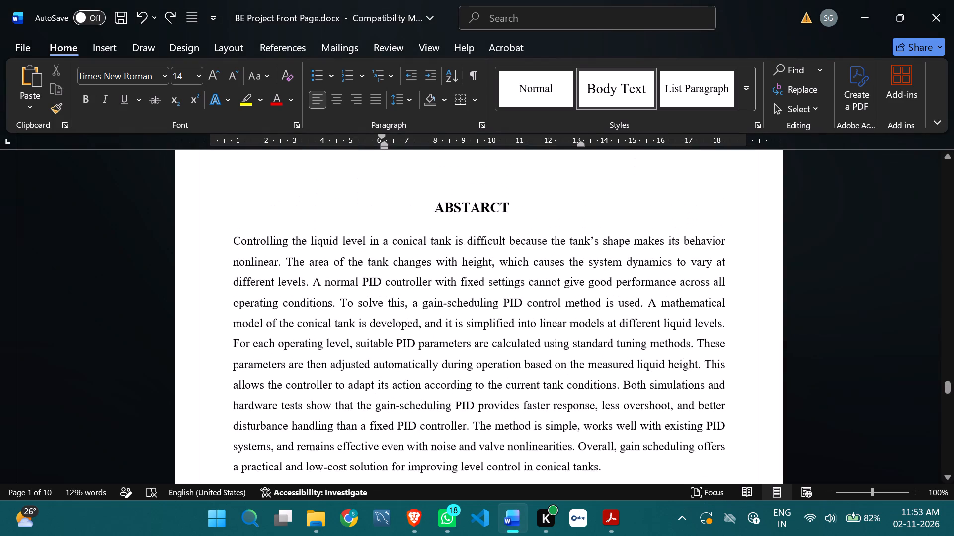
{"action": "scroll", "coordinate": [442, 331], "scroll_direction": "down", "scroll_amount": 4}
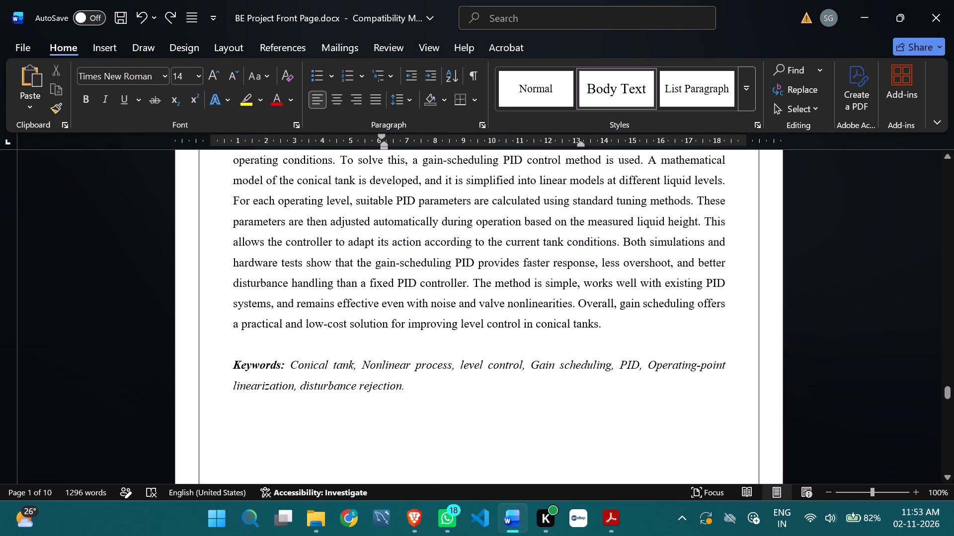
{"action": "scroll", "coordinate": [442, 340], "scroll_direction": "up", "scroll_amount": 1}
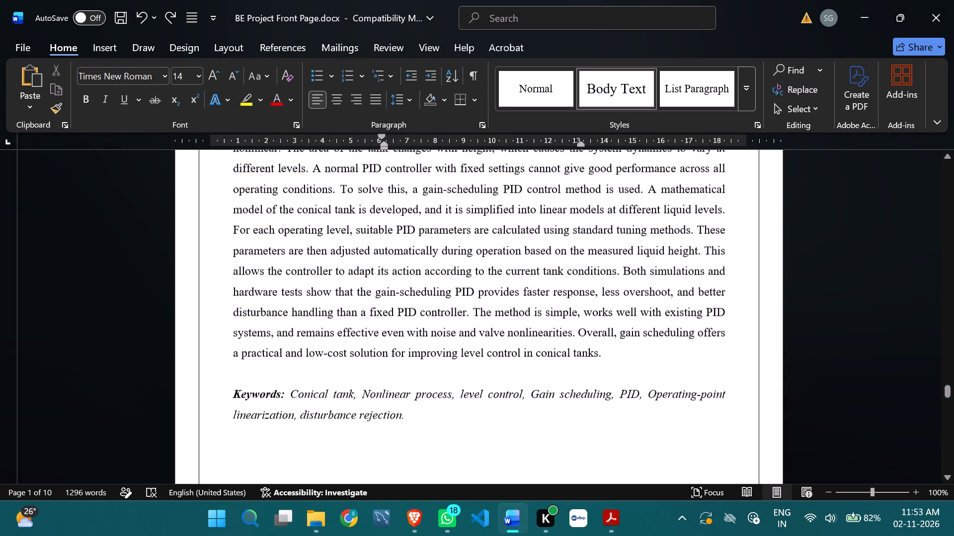
{"action": "scroll", "coordinate": [442, 340], "scroll_direction": "up", "scroll_amount": 2}
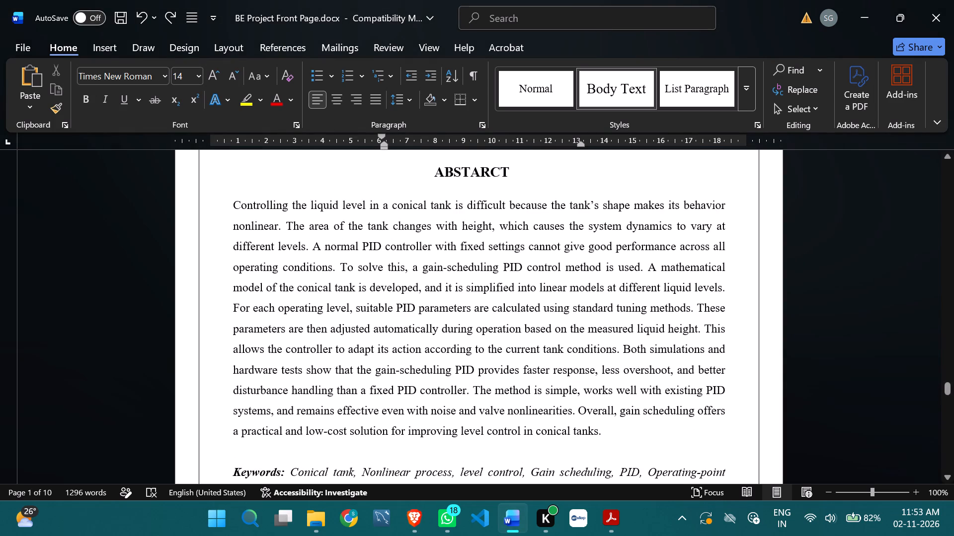
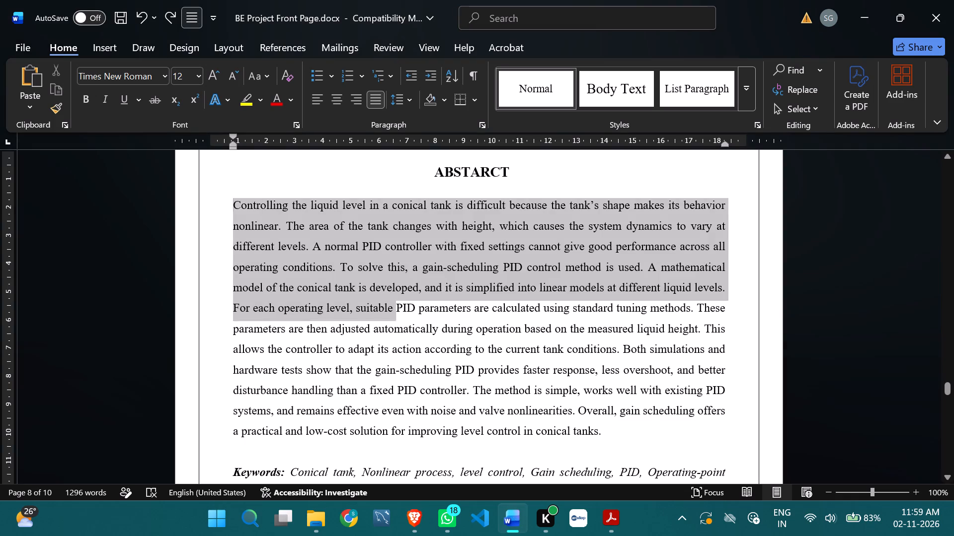
{"action": "left_click_drag", "start_coordinate": [421, 330], "coordinate": [442, 352]}
{"action": "key", "text": "ctrl+v"}
{"action": "scroll", "coordinate": [438, 348], "scroll_direction": "up", "scroll_amount": 2}
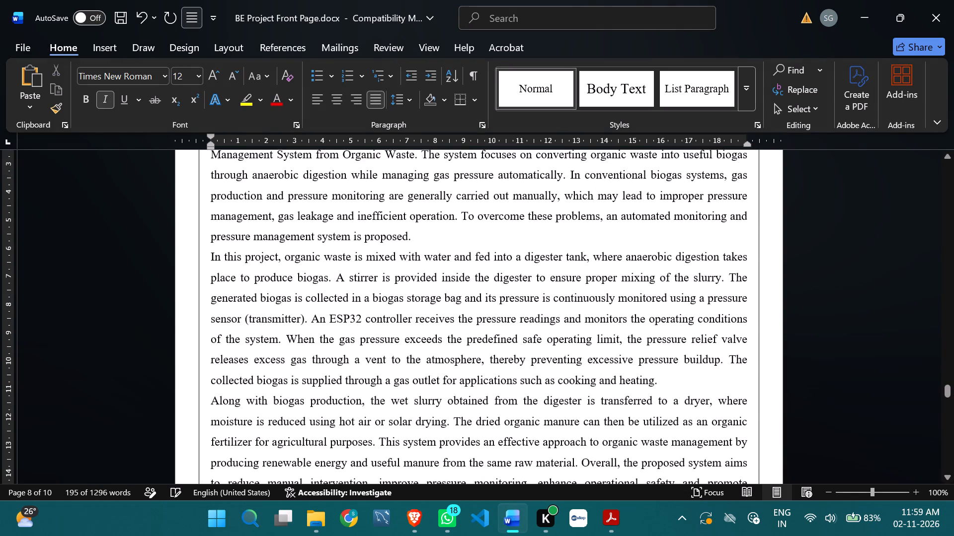
{"action": "scroll", "coordinate": [438, 348], "scroll_direction": "up", "scroll_amount": 2}
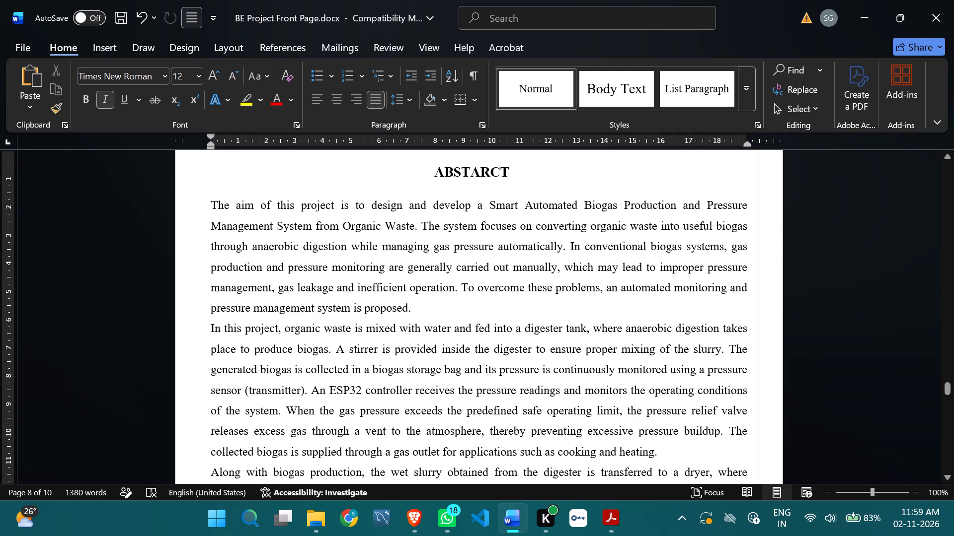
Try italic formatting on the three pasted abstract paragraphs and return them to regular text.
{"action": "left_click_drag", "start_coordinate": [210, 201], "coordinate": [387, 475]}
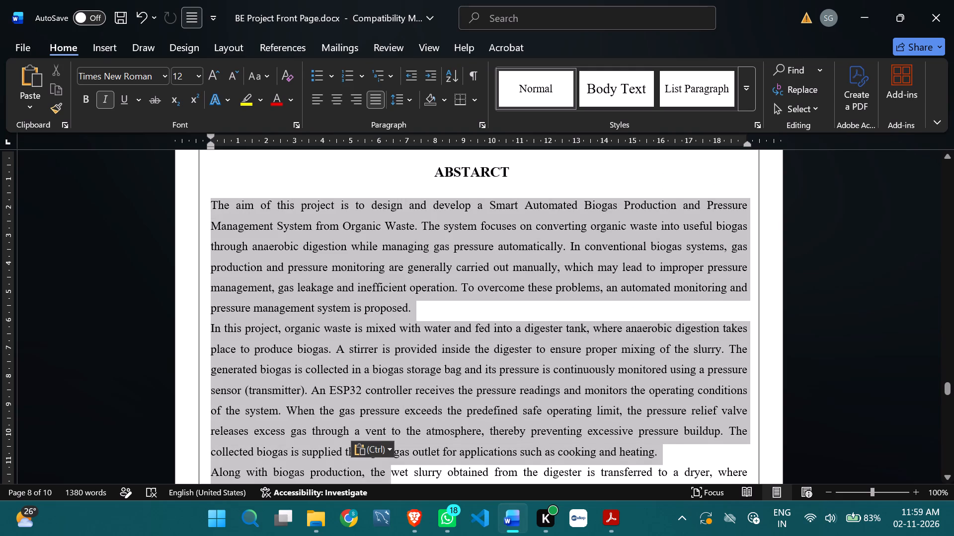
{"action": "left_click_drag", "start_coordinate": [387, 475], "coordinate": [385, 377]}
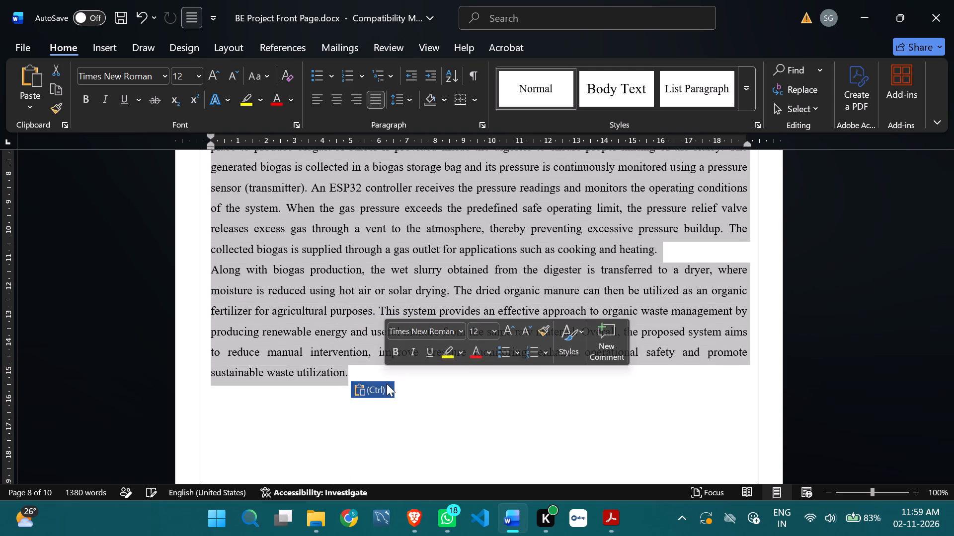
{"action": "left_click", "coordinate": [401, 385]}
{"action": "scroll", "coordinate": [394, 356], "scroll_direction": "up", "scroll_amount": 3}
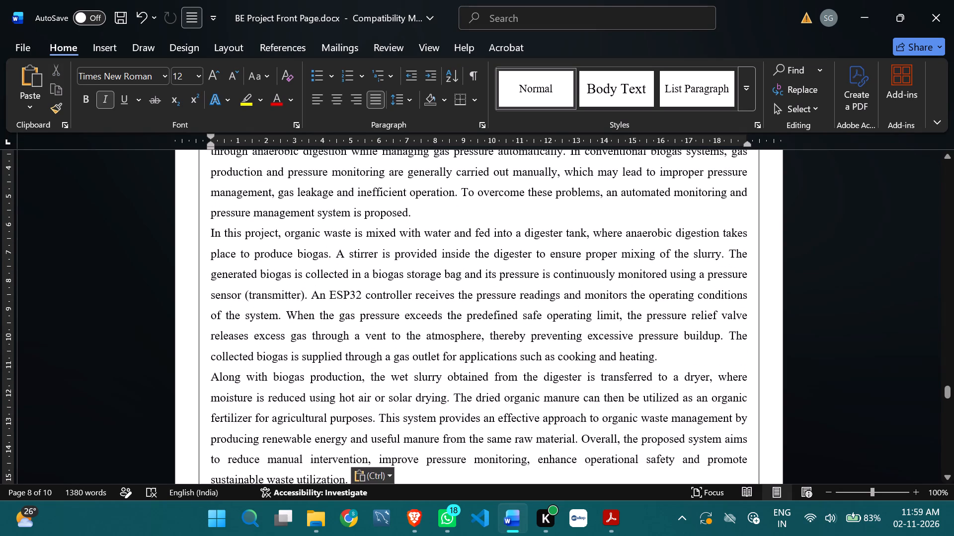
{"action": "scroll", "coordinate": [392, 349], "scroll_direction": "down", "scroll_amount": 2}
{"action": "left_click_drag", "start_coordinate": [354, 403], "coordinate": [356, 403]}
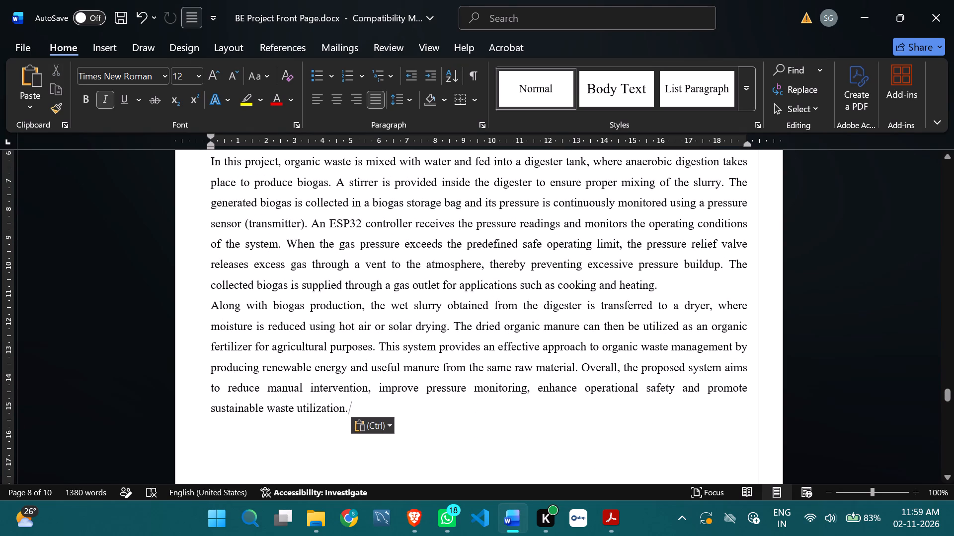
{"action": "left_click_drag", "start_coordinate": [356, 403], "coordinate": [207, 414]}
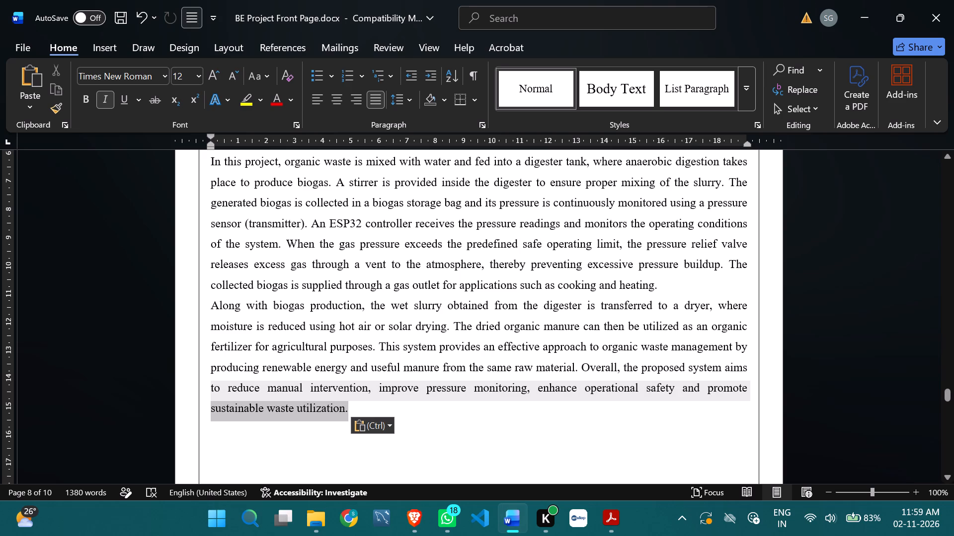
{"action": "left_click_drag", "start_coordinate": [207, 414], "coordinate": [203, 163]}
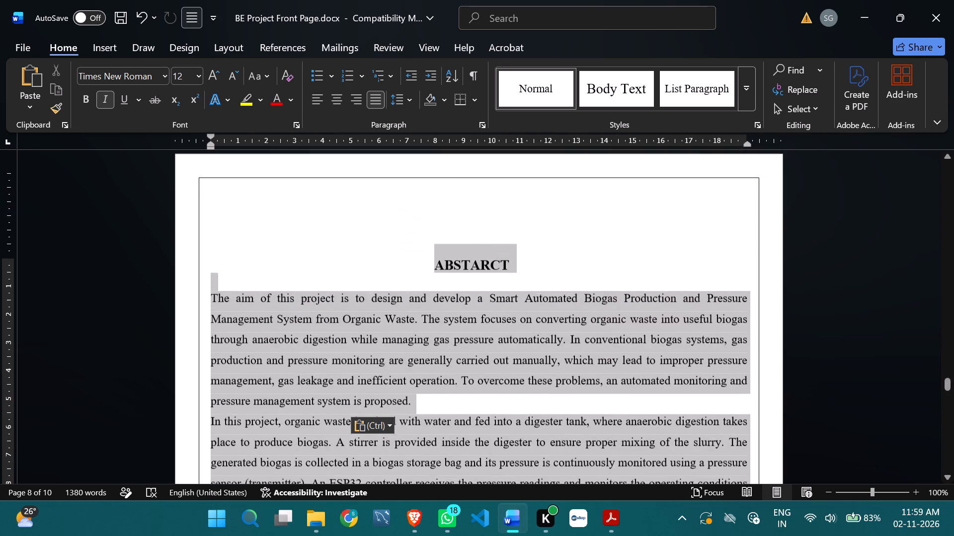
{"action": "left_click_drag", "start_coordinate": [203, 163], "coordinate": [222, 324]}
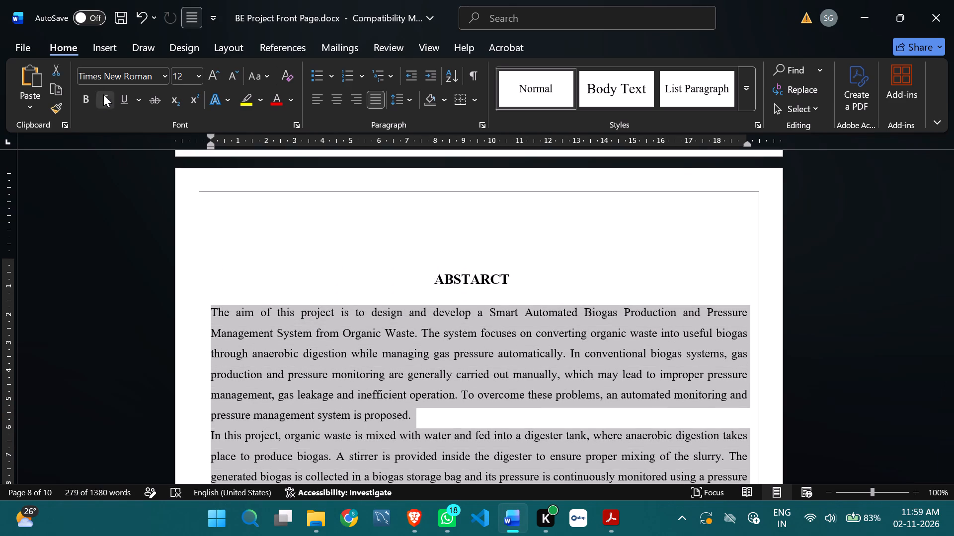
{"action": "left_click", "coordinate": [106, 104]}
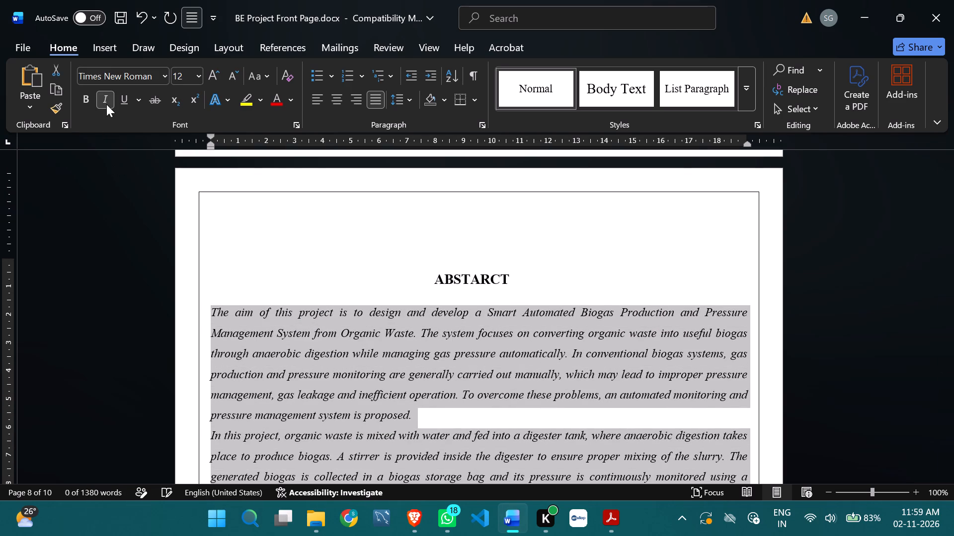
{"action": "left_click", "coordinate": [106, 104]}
Review the pasted abstract from its last line back up to the ABSTARCT heading.
{"action": "scroll", "coordinate": [454, 350], "scroll_direction": "down", "scroll_amount": 9}
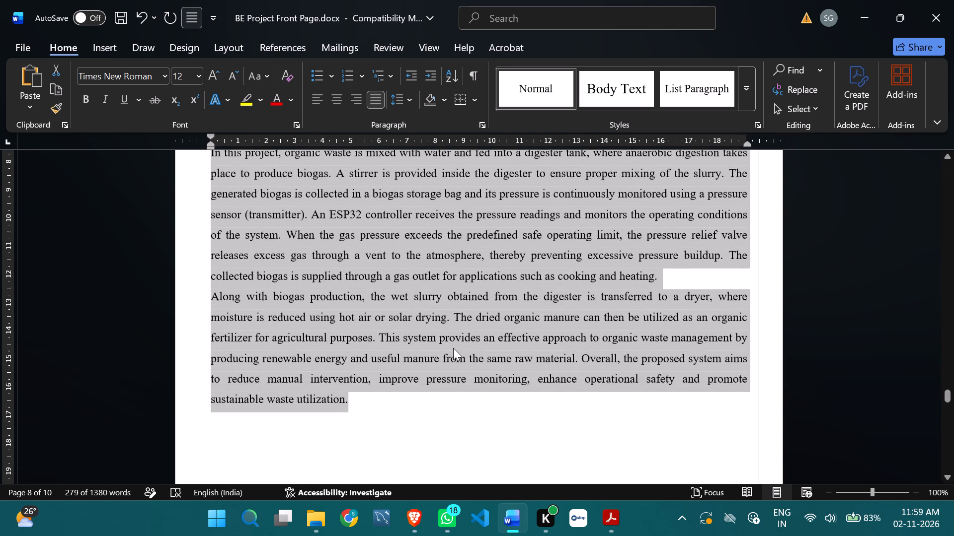
{"action": "left_click", "coordinate": [363, 365]}
{"action": "left_click", "coordinate": [350, 360]}
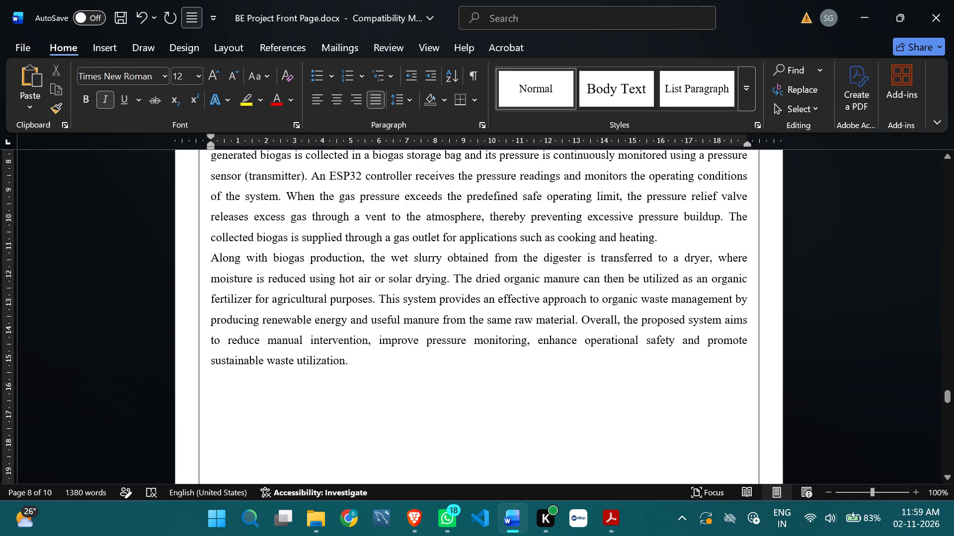
{"action": "left_click", "coordinate": [349, 359]}
{"action": "scroll", "coordinate": [387, 362], "scroll_direction": "up", "scroll_amount": 2}
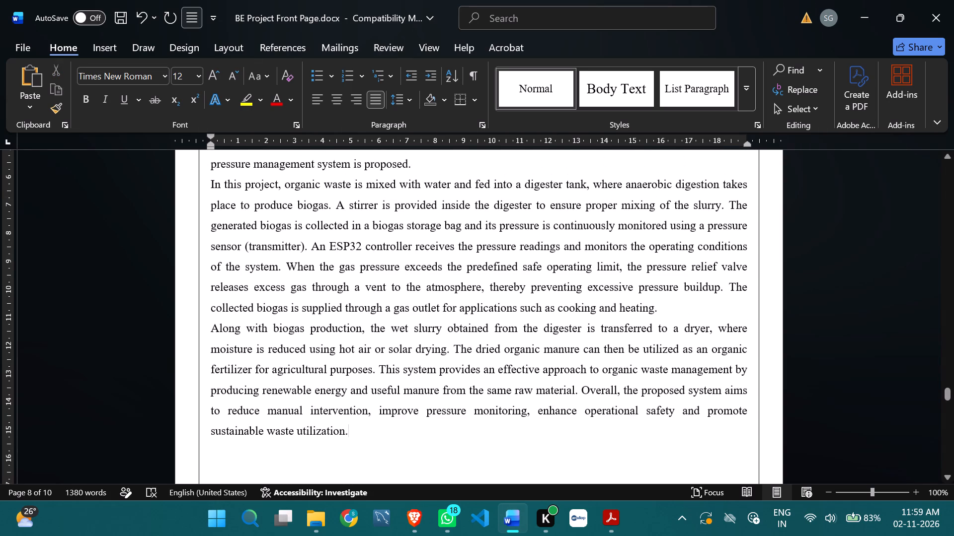
{"action": "scroll", "coordinate": [384, 359], "scroll_direction": "up", "scroll_amount": 2}
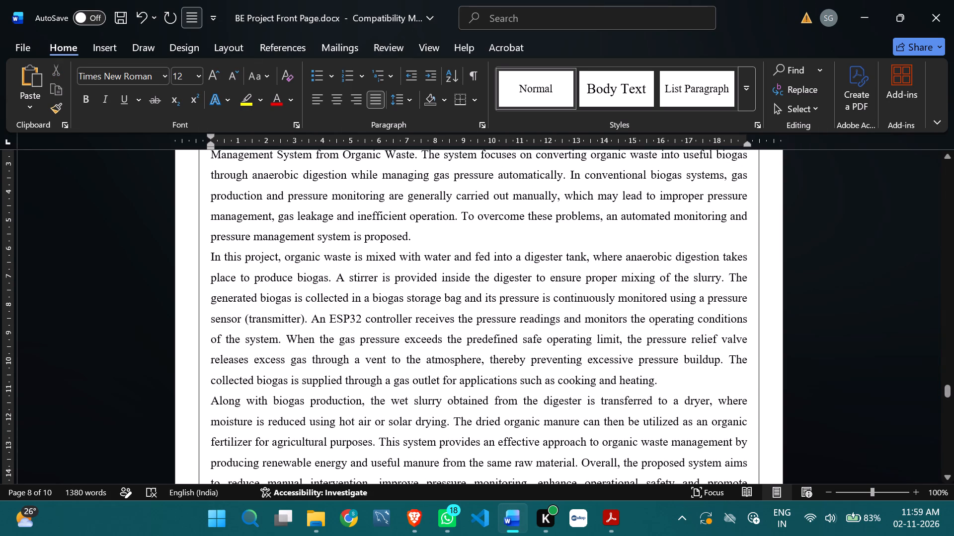
{"action": "scroll", "coordinate": [384, 358], "scroll_direction": "up", "scroll_amount": 3}
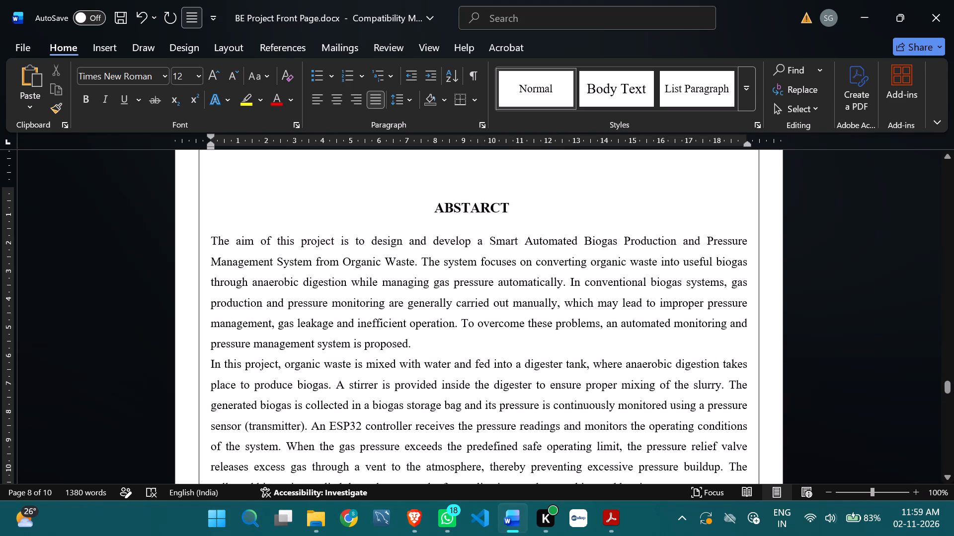
{"action": "scroll", "coordinate": [384, 354], "scroll_direction": "down", "scroll_amount": 4}
{"action": "scroll", "coordinate": [384, 352], "scroll_direction": "up", "scroll_amount": 3}
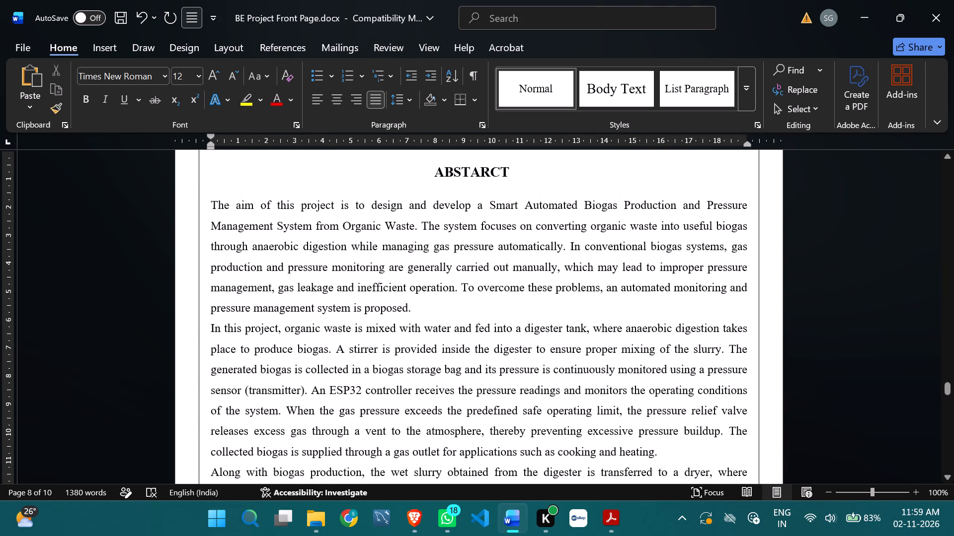
Indent all three abstract paragraphs by about 0.75 cm on the left and about 0.5 cm on the right.
{"action": "left_click", "coordinate": [216, 205]}
{"action": "left_click_drag", "start_coordinate": [212, 204], "coordinate": [356, 216]}
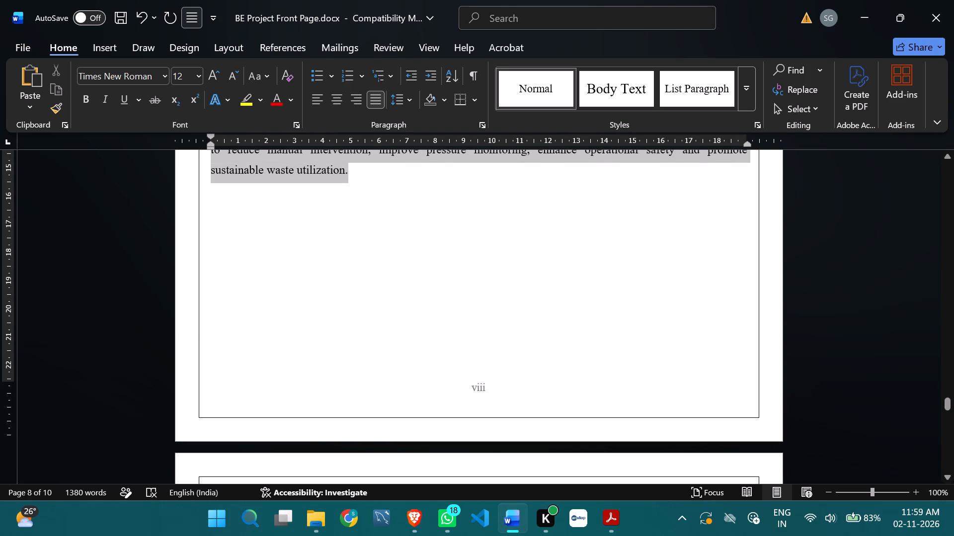
{"action": "left_click_drag", "start_coordinate": [356, 216], "coordinate": [355, 170]}
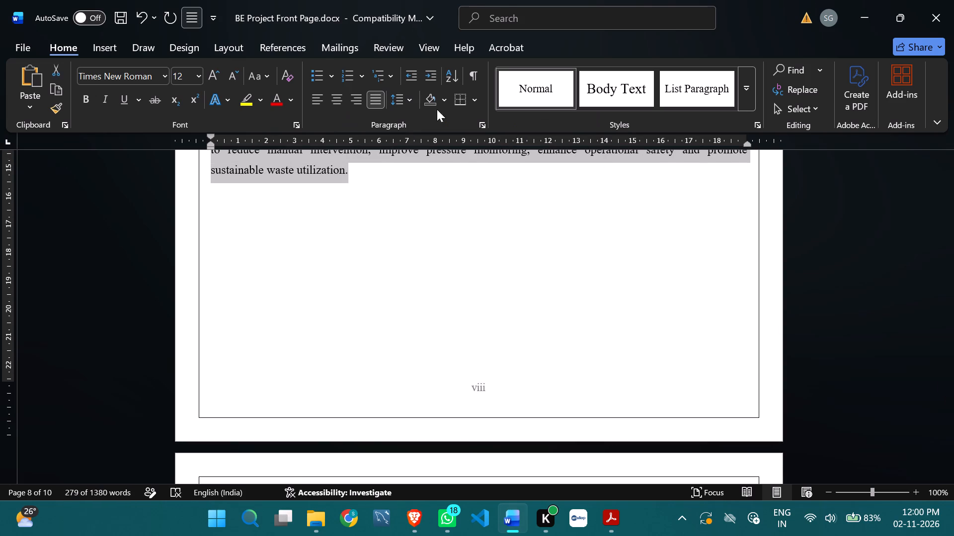
{"action": "scroll", "coordinate": [711, 200], "scroll_direction": "up", "scroll_amount": 3}
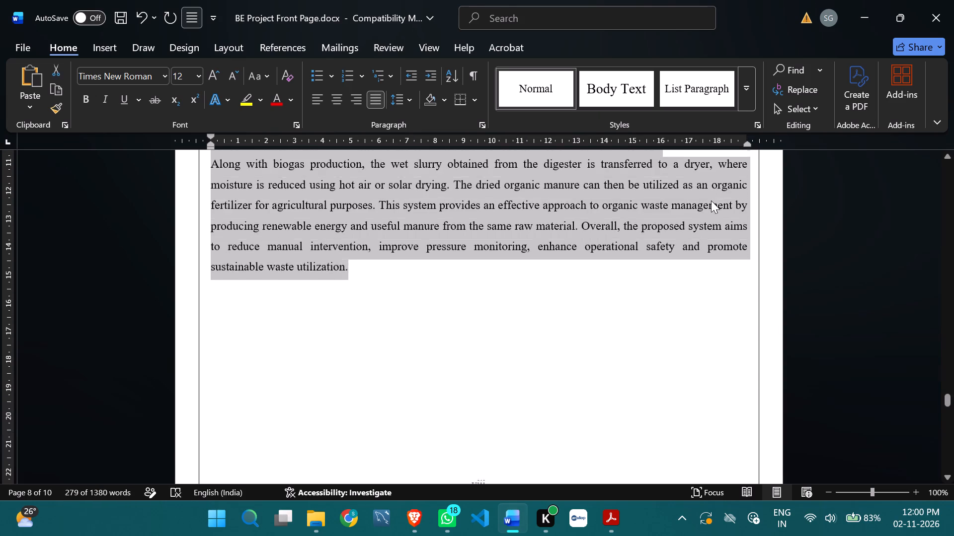
{"action": "scroll", "coordinate": [723, 183], "scroll_direction": "up", "scroll_amount": 3}
{"action": "left_click_drag", "start_coordinate": [747, 145], "coordinate": [745, 145]}
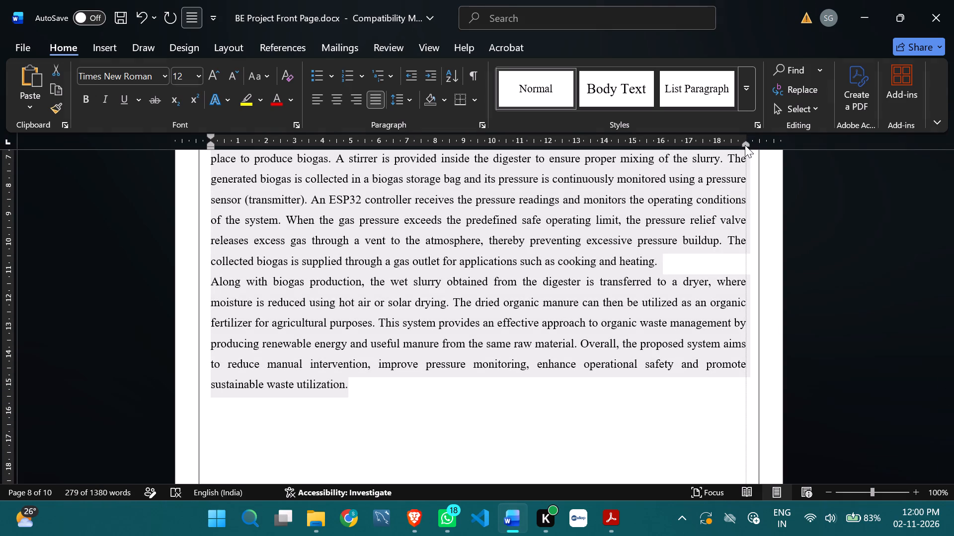
{"action": "left_click_drag", "start_coordinate": [745, 145], "coordinate": [732, 149]}
{"action": "left_click_drag", "start_coordinate": [211, 147], "coordinate": [237, 156]}
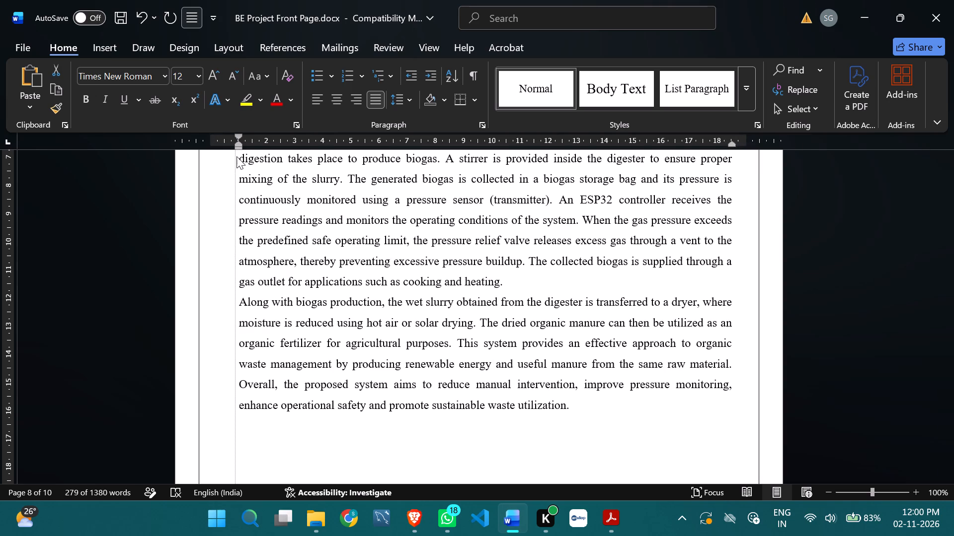
{"action": "left_click_drag", "start_coordinate": [237, 156], "coordinate": [233, 156]}
{"action": "scroll", "coordinate": [401, 266], "scroll_direction": "up", "scroll_amount": 8}
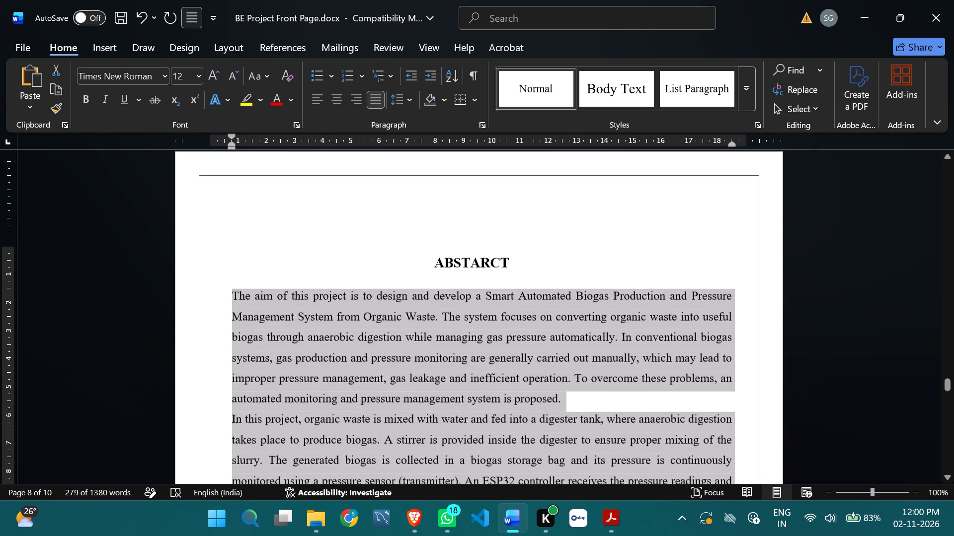
{"action": "scroll", "coordinate": [390, 251], "scroll_direction": "down", "scroll_amount": 5}
{"action": "left_click", "coordinate": [521, 383]}
{"action": "scroll", "coordinate": [513, 376], "scroll_direction": "up", "scroll_amount": 3}
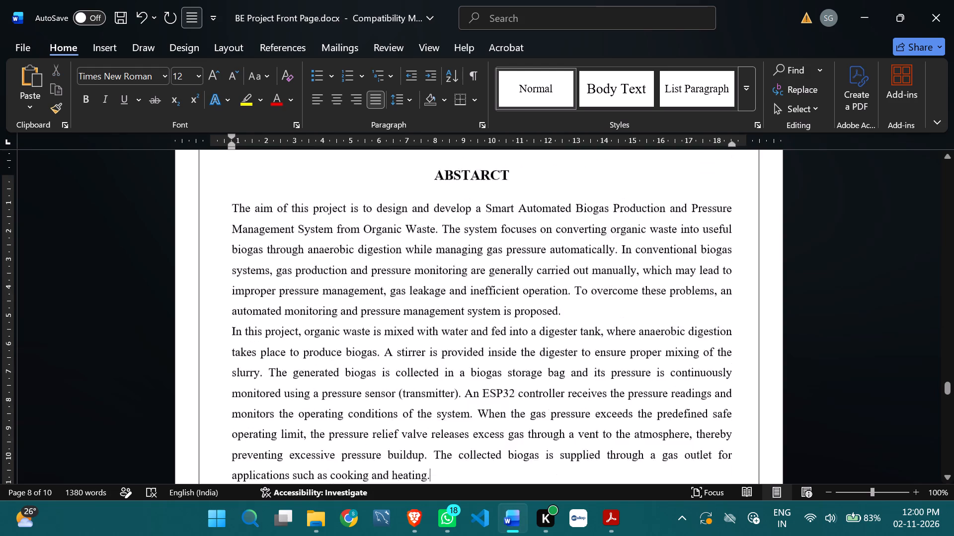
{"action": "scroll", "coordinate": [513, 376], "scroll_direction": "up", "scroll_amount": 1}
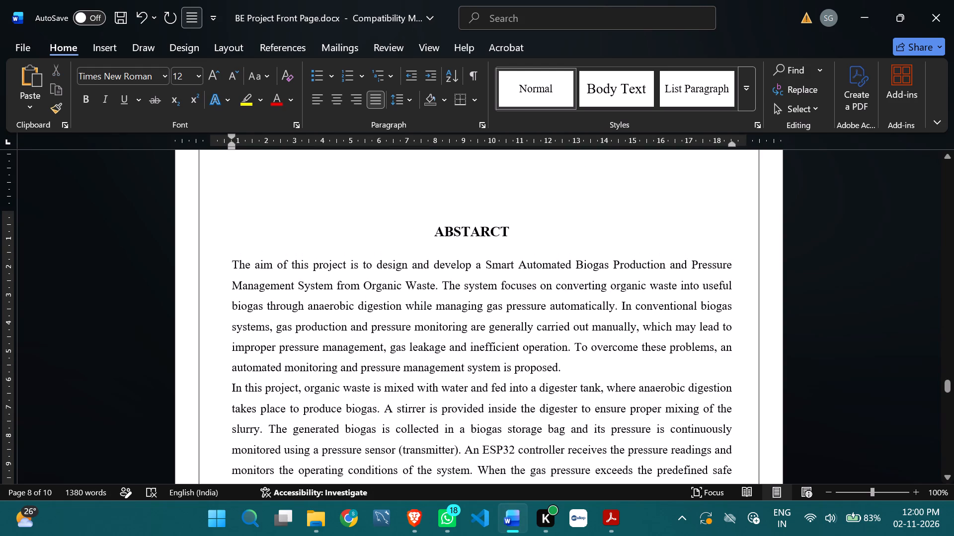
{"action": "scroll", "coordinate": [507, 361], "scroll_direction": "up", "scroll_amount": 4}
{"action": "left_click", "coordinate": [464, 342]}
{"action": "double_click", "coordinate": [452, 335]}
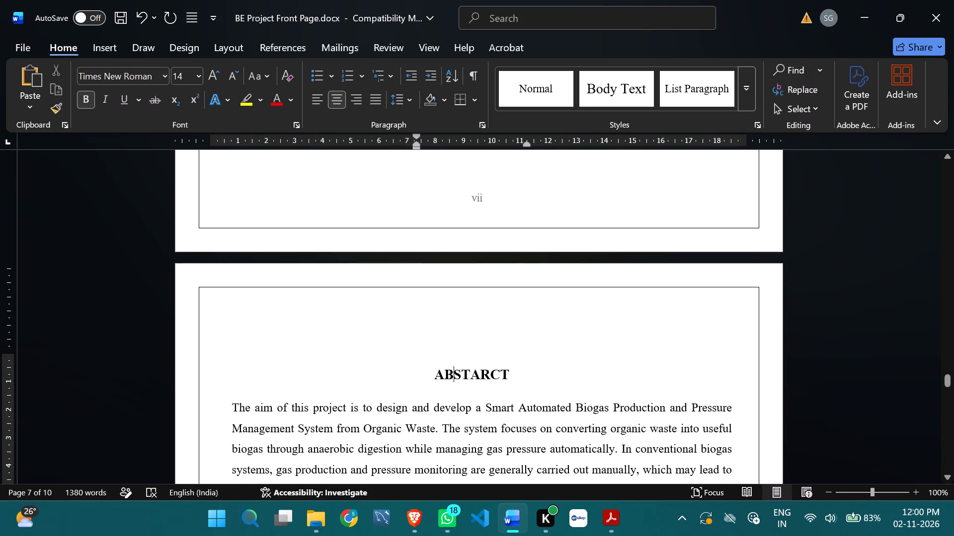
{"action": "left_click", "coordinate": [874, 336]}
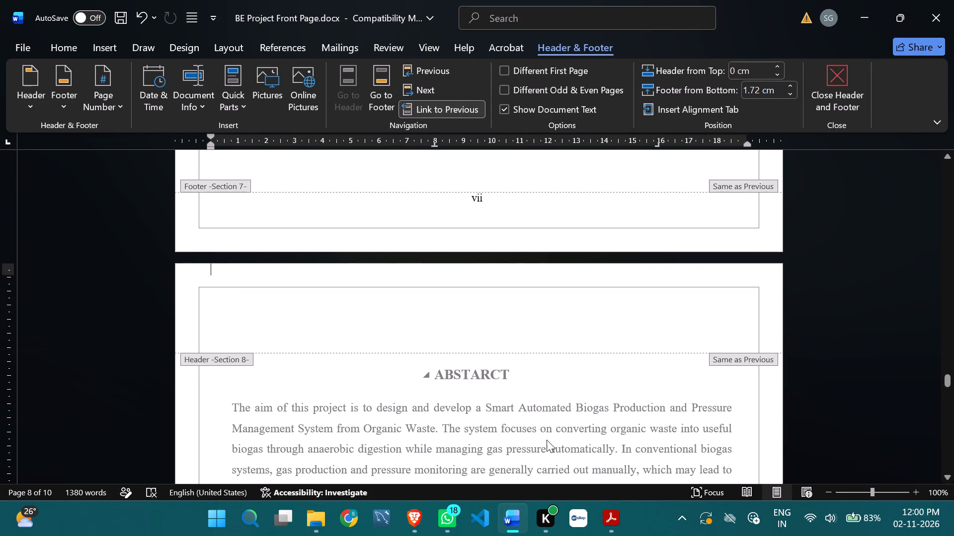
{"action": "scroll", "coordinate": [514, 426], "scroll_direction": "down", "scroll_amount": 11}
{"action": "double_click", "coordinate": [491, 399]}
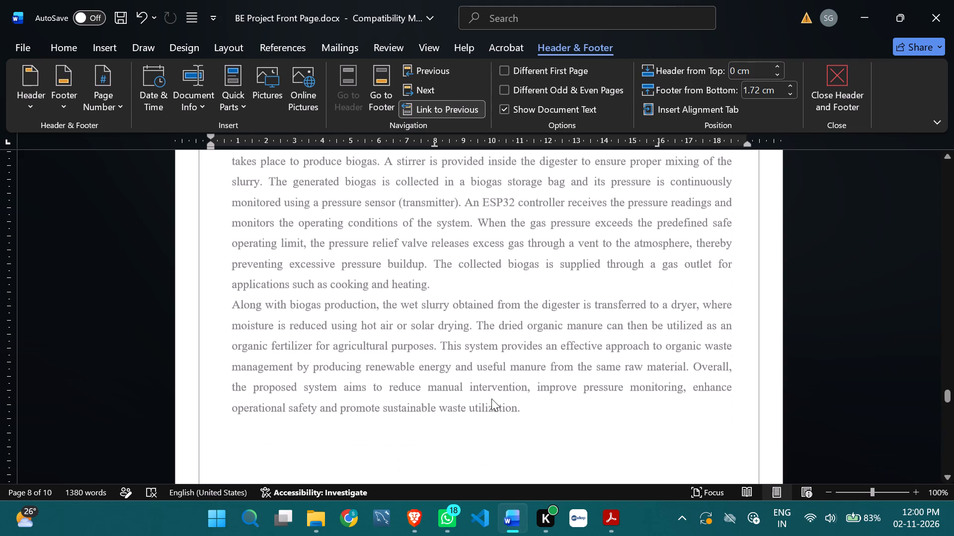
Check the indented abstract paragraphs from the closing lines up to the ABSTARCT heading and down again.
{"action": "scroll", "coordinate": [490, 396], "scroll_direction": "up", "scroll_amount": 3}
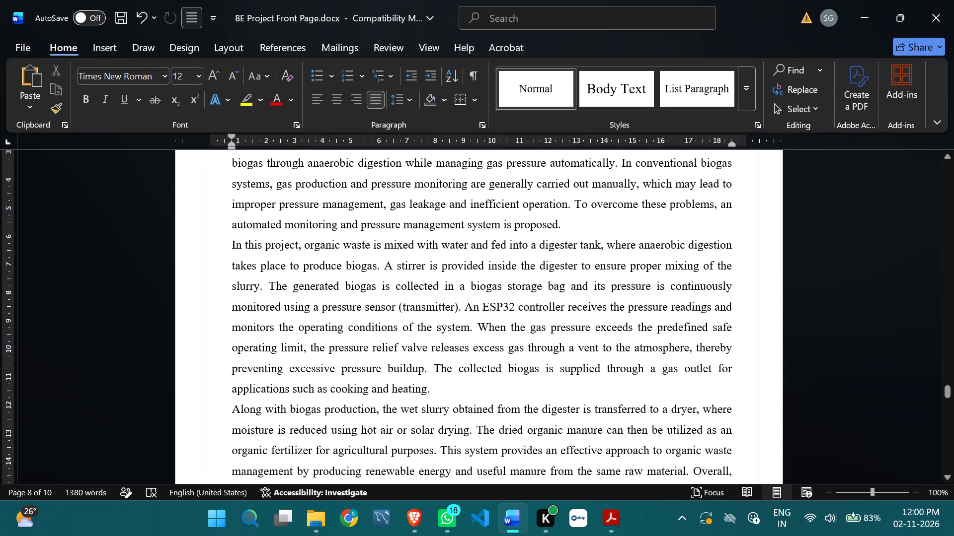
{"action": "scroll", "coordinate": [490, 396], "scroll_direction": "up", "scroll_amount": 3}
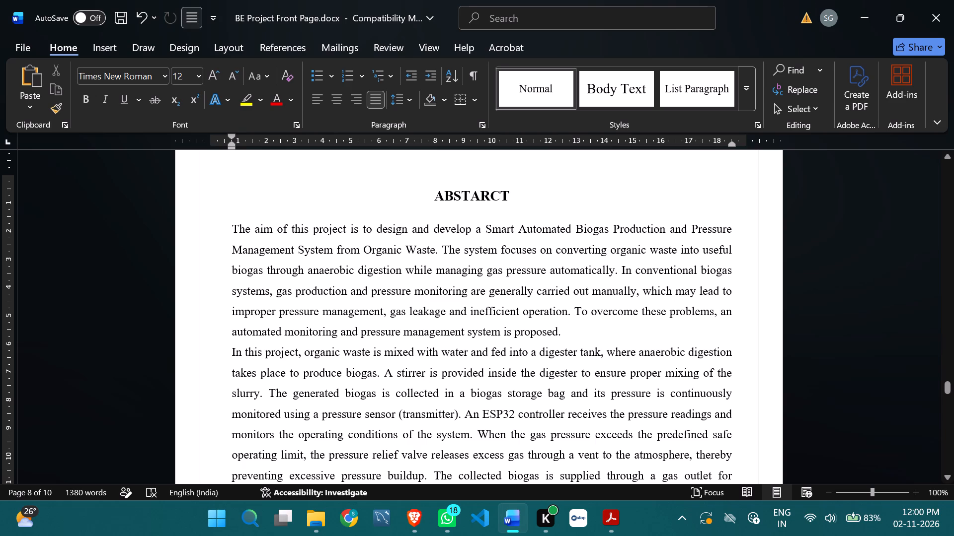
{"action": "scroll", "coordinate": [221, 261], "scroll_direction": "down", "scroll_amount": 1}
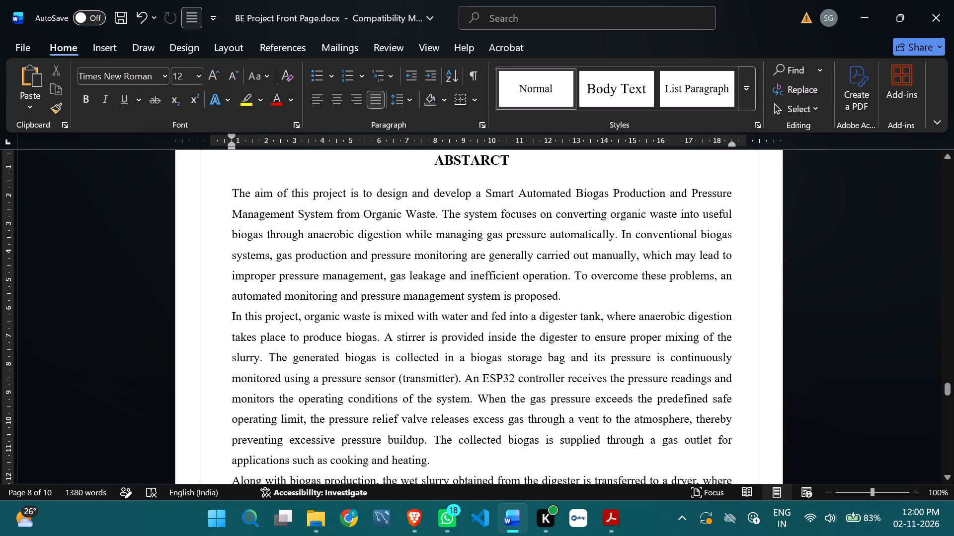
{"action": "scroll", "coordinate": [220, 260], "scroll_direction": "down", "scroll_amount": 1}
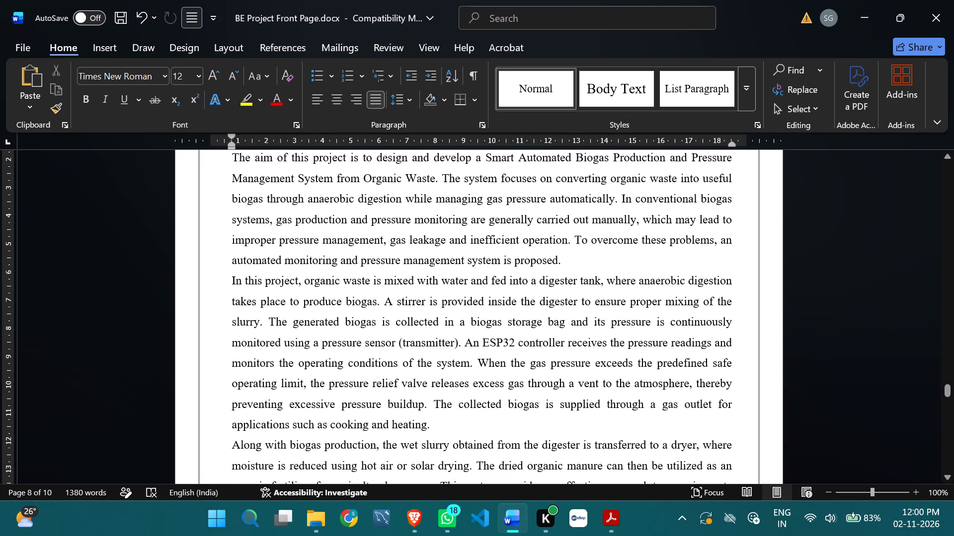
Examine the INDEX table and the list of figures through to the end of the report.
{"action": "scroll", "coordinate": [220, 260], "scroll_direction": "down", "scroll_amount": 16}
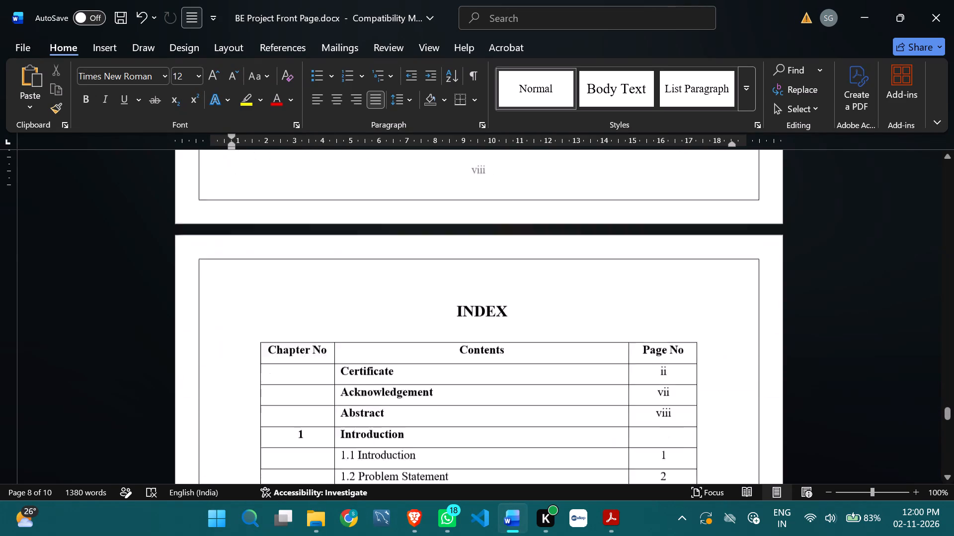
{"action": "scroll", "coordinate": [220, 260], "scroll_direction": "down", "scroll_amount": 18}
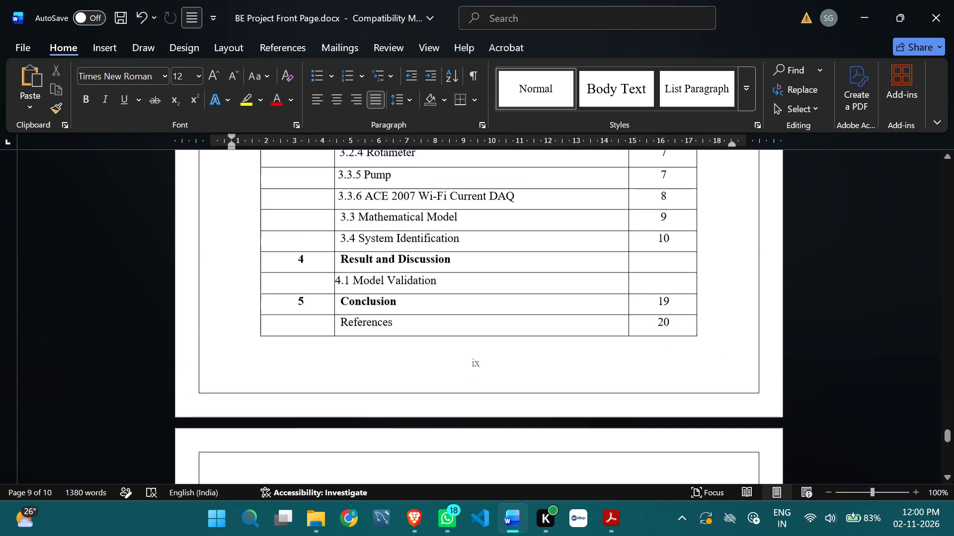
{"action": "scroll", "coordinate": [220, 259], "scroll_direction": "up", "scroll_amount": 9}
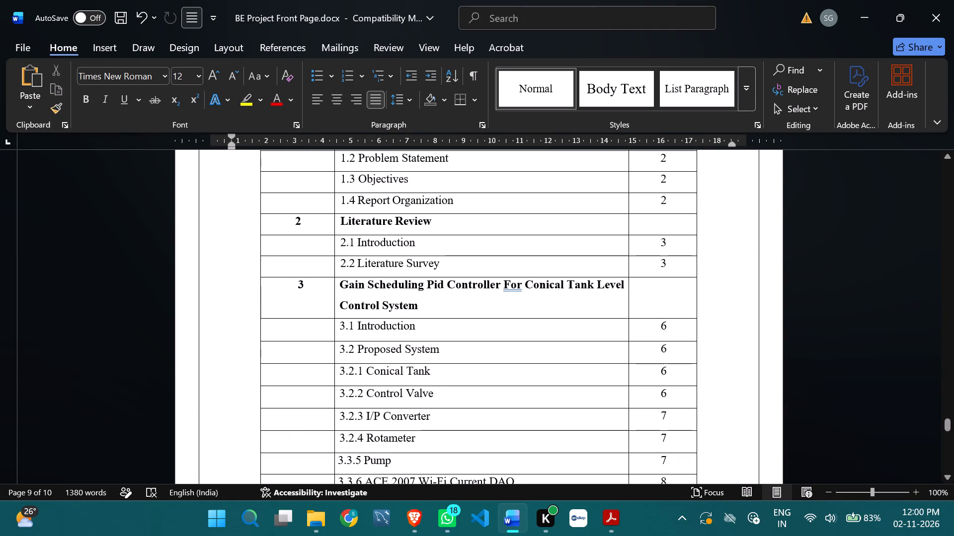
{"action": "scroll", "coordinate": [218, 257], "scroll_direction": "up", "scroll_amount": 3}
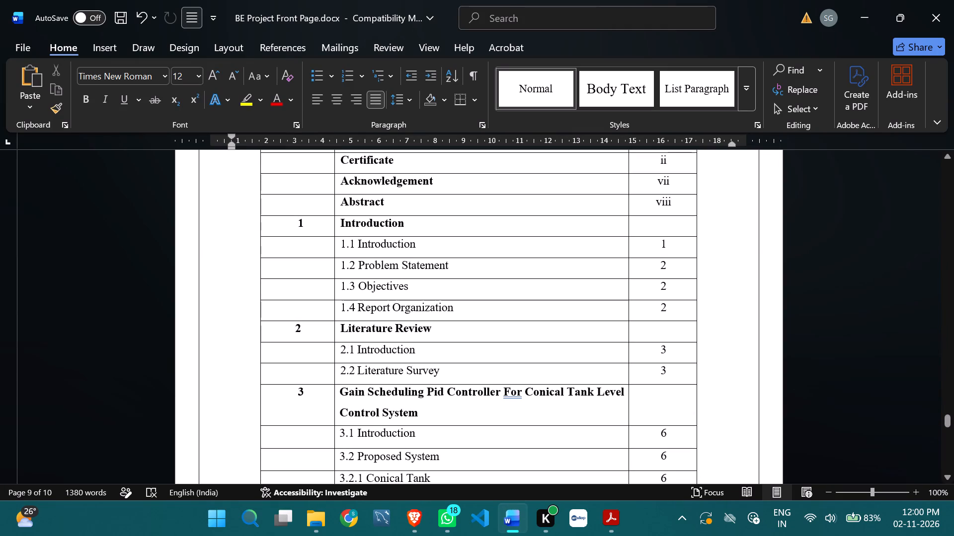
{"action": "scroll", "coordinate": [216, 256], "scroll_direction": "up", "scroll_amount": 2}
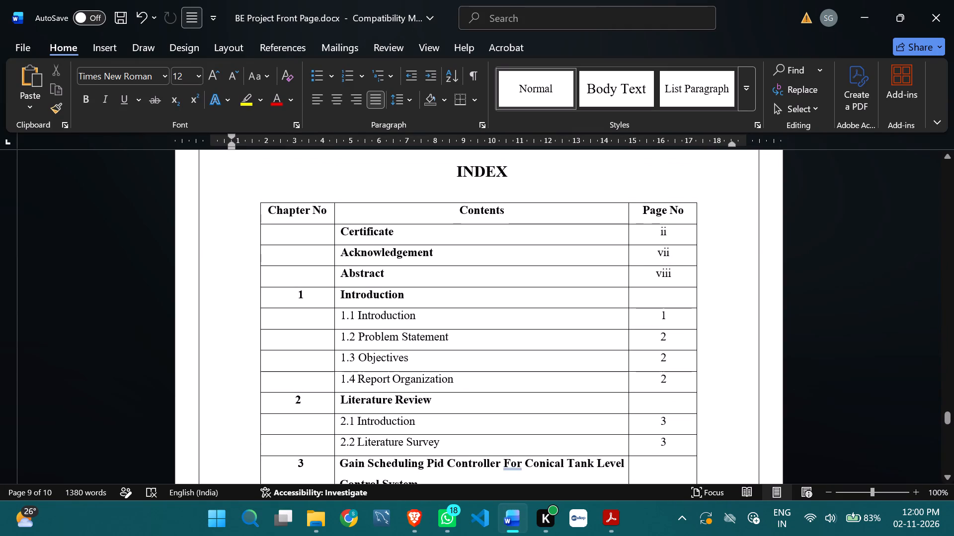
{"action": "scroll", "coordinate": [216, 255], "scroll_direction": "down", "scroll_amount": 20}
{"action": "scroll", "coordinate": [216, 255], "scroll_direction": "down", "scroll_amount": 3}
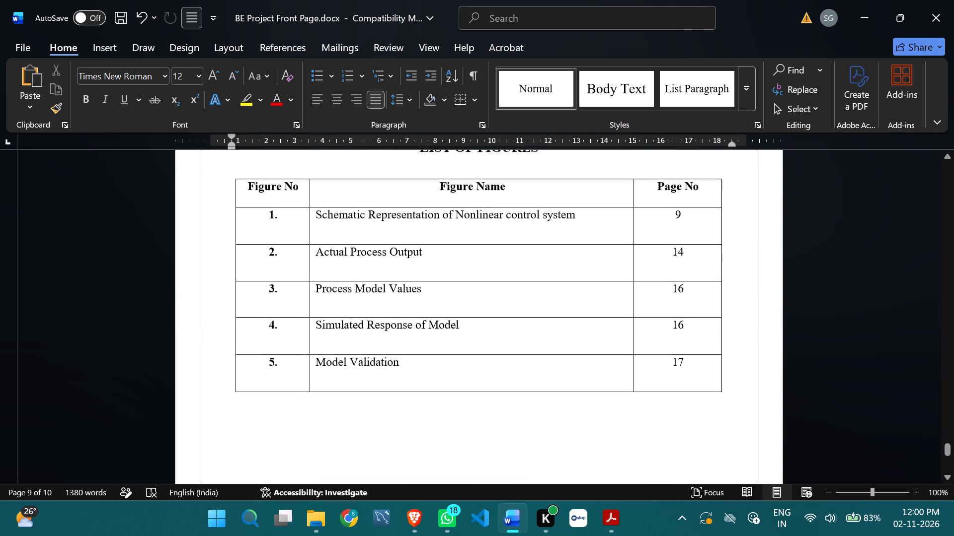
{"action": "scroll", "coordinate": [212, 248], "scroll_direction": "down", "scroll_amount": 20}
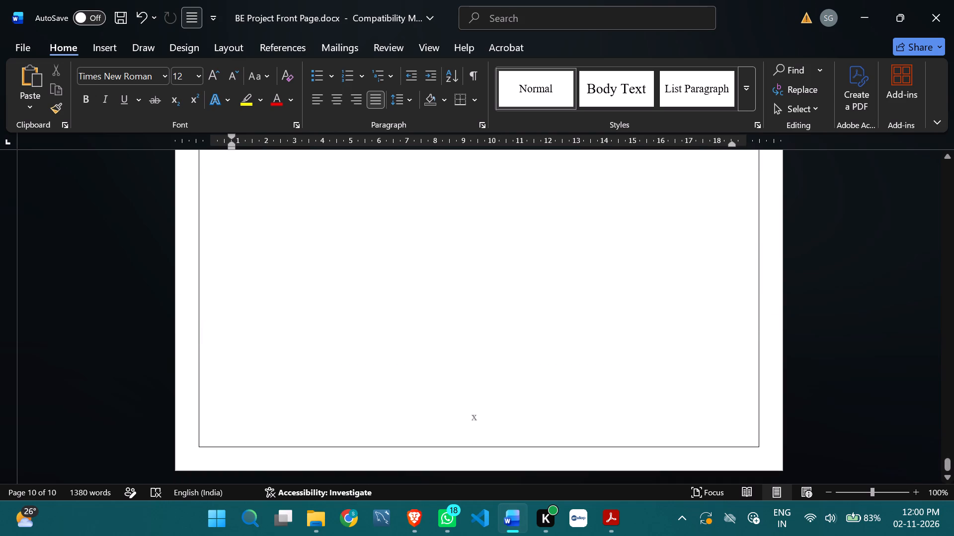
{"action": "scroll", "coordinate": [215, 245], "scroll_direction": "down", "scroll_amount": 2}
Insert a blank page at the current cursor position in the last line of the abstract.
{"action": "left_click", "coordinate": [14, 51]}
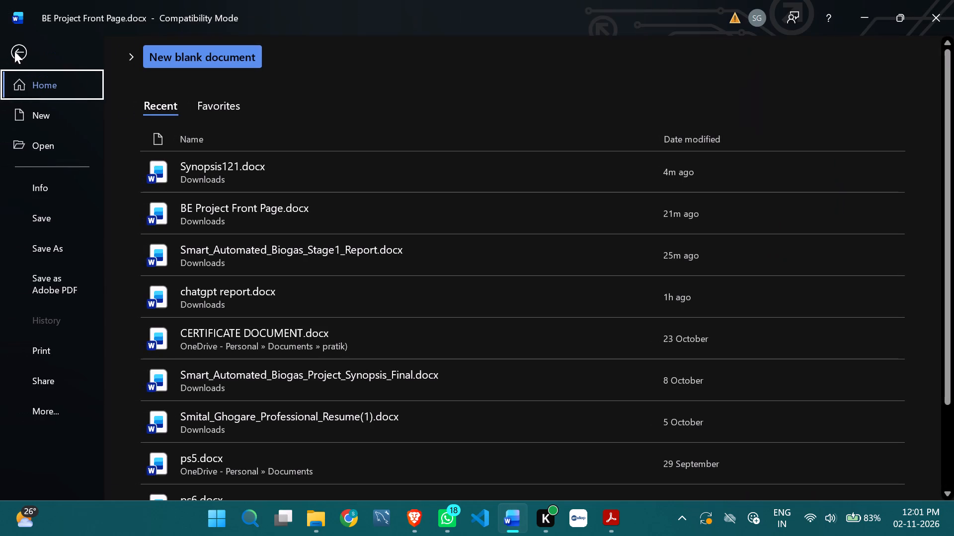
{"action": "left_click", "coordinate": [15, 51]}
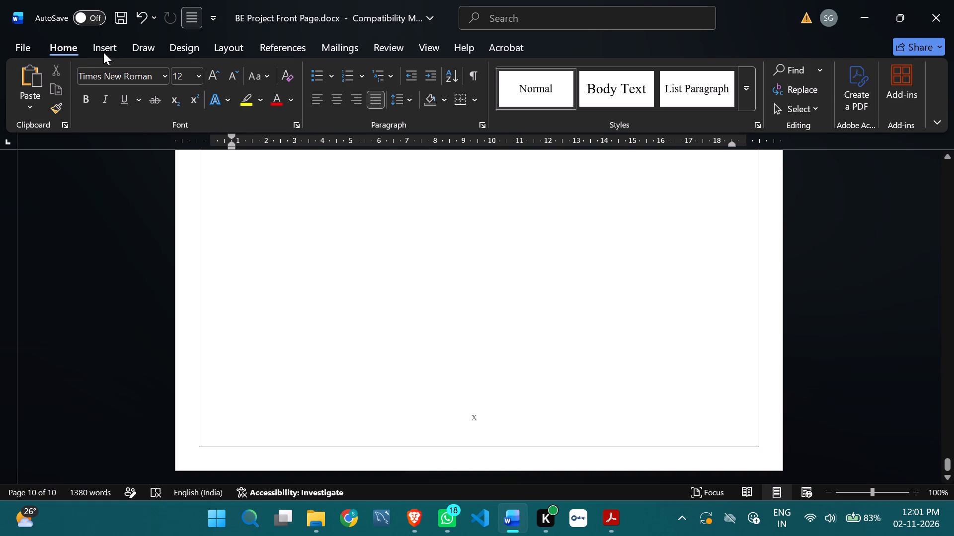
{"action": "left_click", "coordinate": [85, 50]}
{"action": "left_click", "coordinate": [53, 96]}
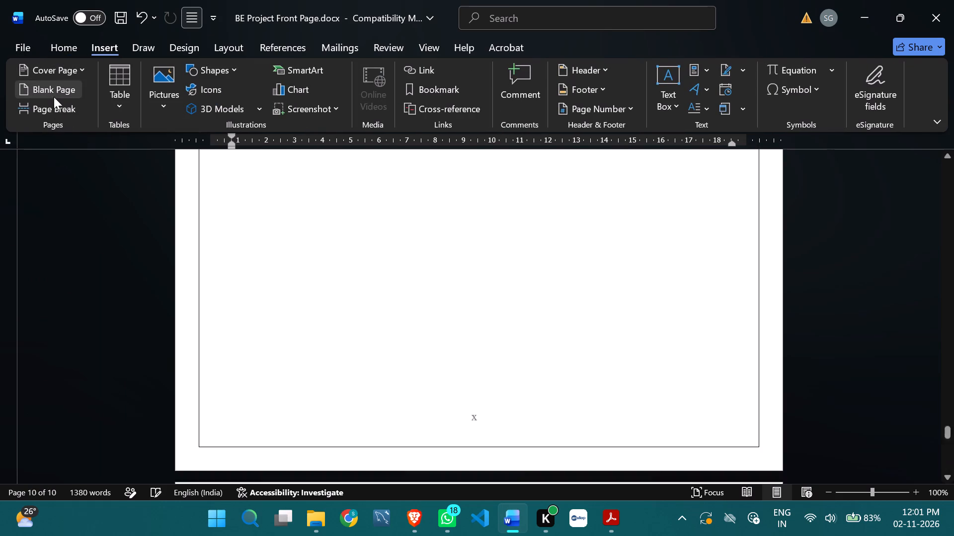
{"action": "scroll", "coordinate": [425, 246], "scroll_direction": "up", "scroll_amount": 5}
{"action": "scroll", "coordinate": [423, 244], "scroll_direction": "down", "scroll_amount": 11}
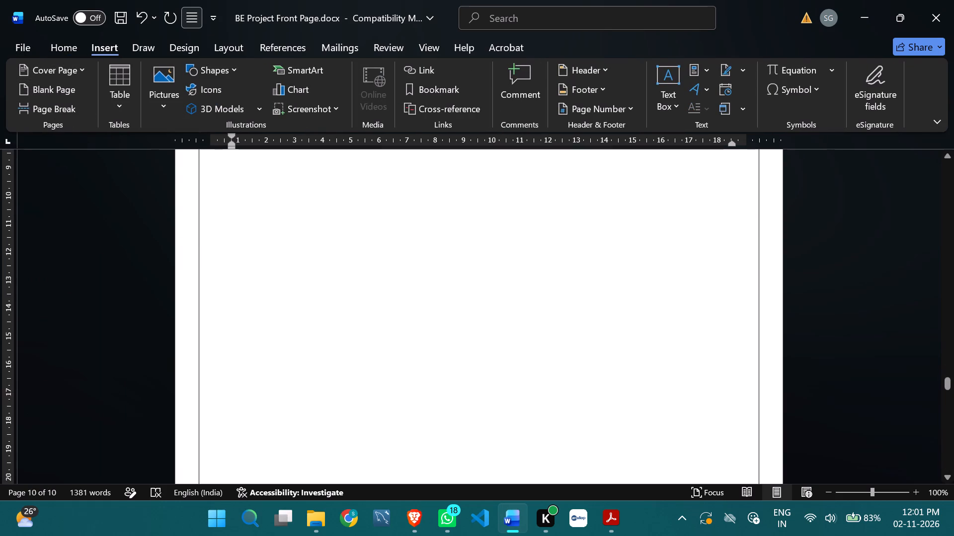
{"action": "scroll", "coordinate": [420, 241], "scroll_direction": "down", "scroll_amount": 8}
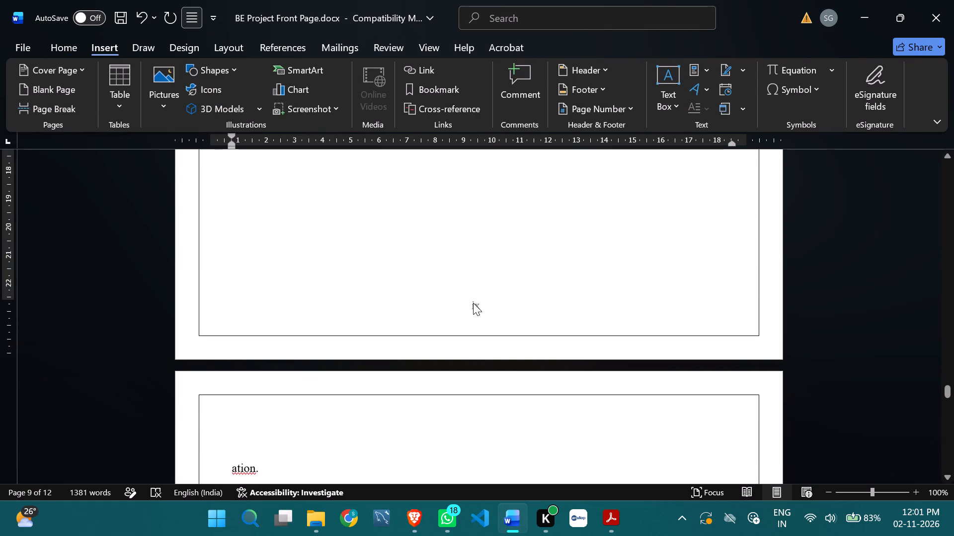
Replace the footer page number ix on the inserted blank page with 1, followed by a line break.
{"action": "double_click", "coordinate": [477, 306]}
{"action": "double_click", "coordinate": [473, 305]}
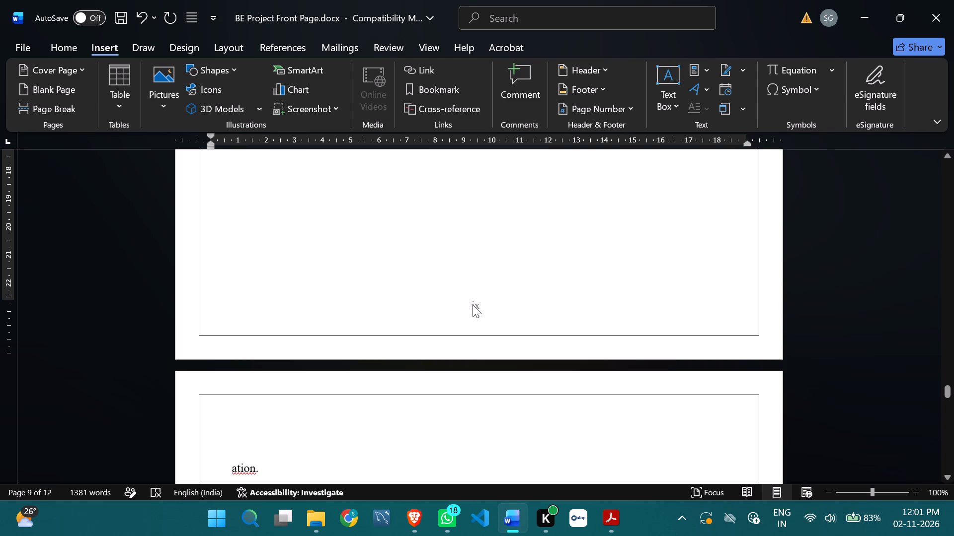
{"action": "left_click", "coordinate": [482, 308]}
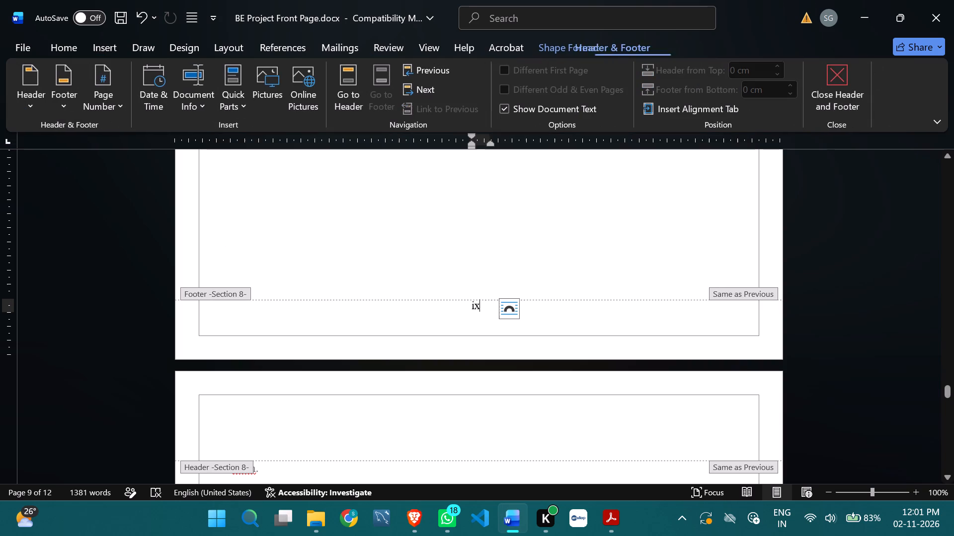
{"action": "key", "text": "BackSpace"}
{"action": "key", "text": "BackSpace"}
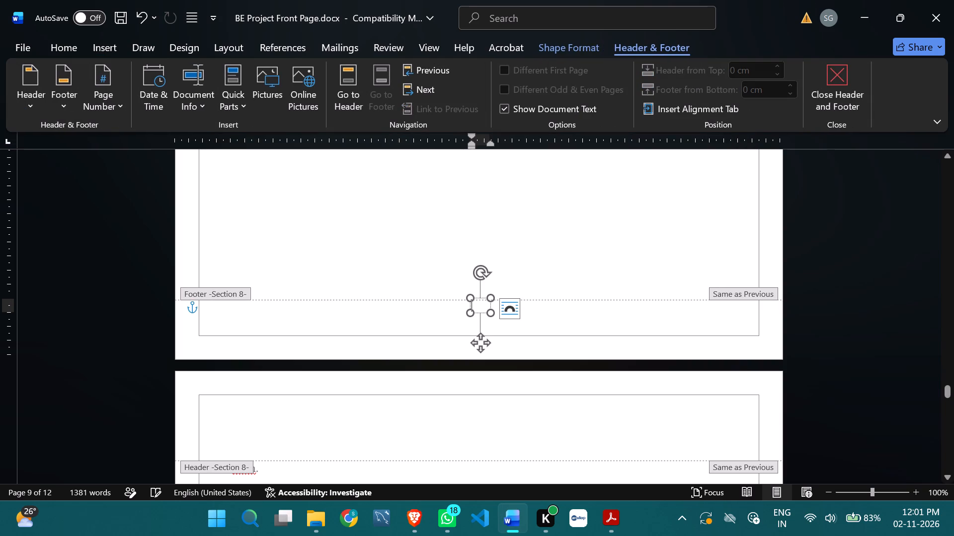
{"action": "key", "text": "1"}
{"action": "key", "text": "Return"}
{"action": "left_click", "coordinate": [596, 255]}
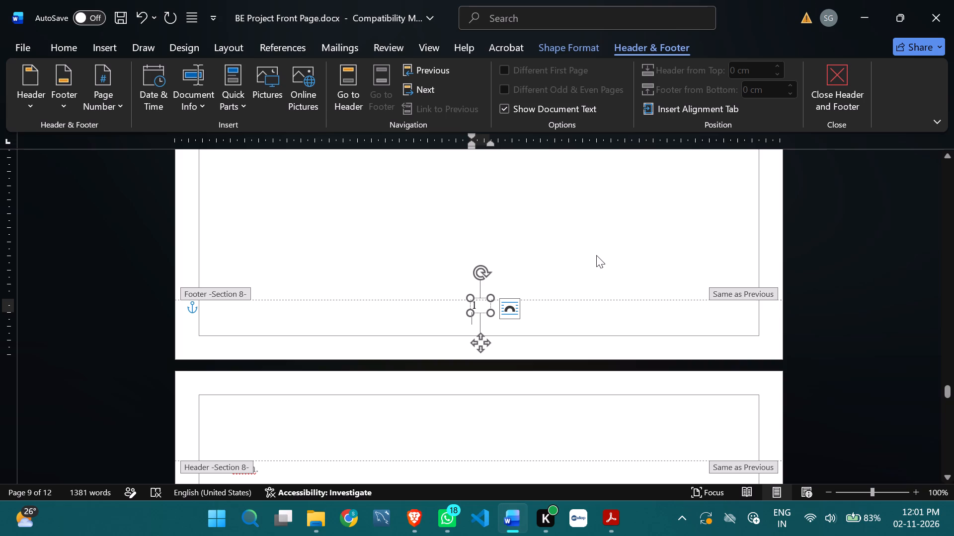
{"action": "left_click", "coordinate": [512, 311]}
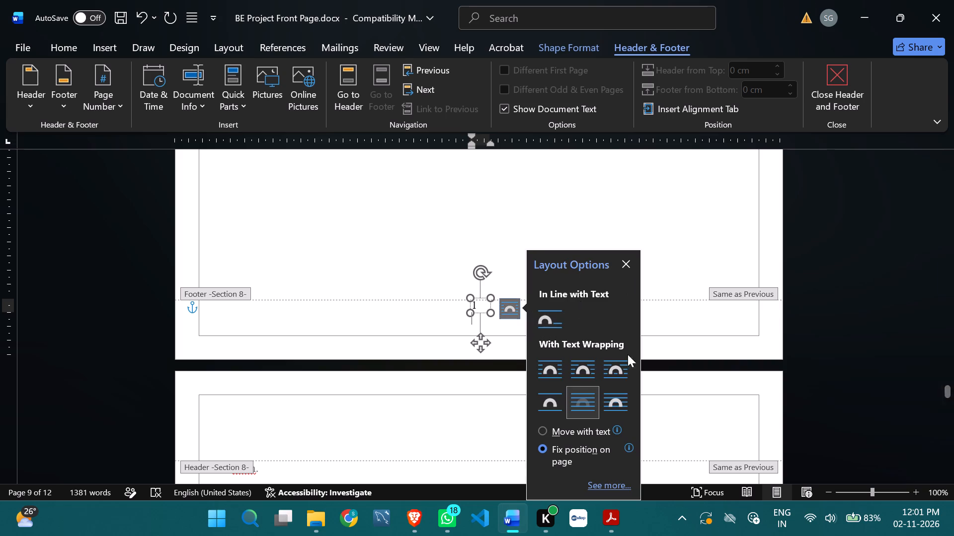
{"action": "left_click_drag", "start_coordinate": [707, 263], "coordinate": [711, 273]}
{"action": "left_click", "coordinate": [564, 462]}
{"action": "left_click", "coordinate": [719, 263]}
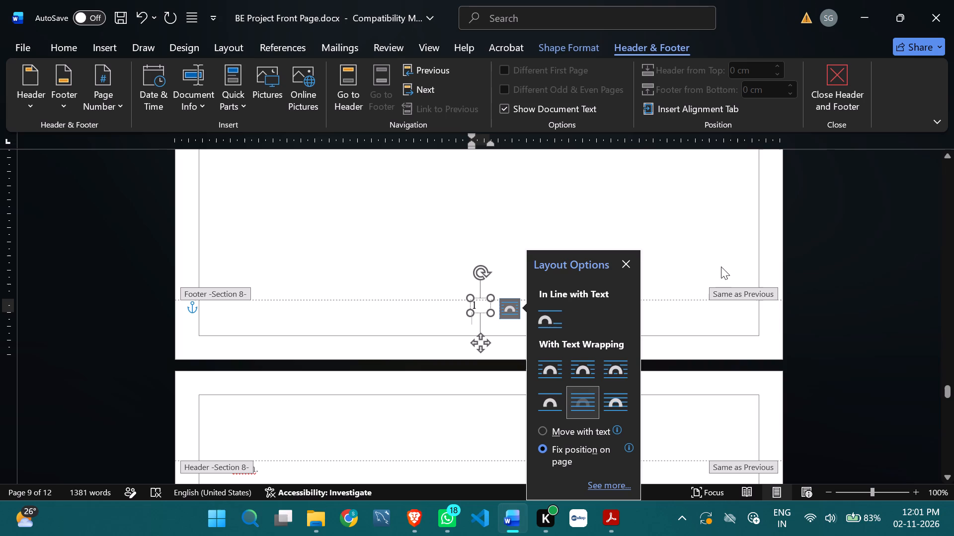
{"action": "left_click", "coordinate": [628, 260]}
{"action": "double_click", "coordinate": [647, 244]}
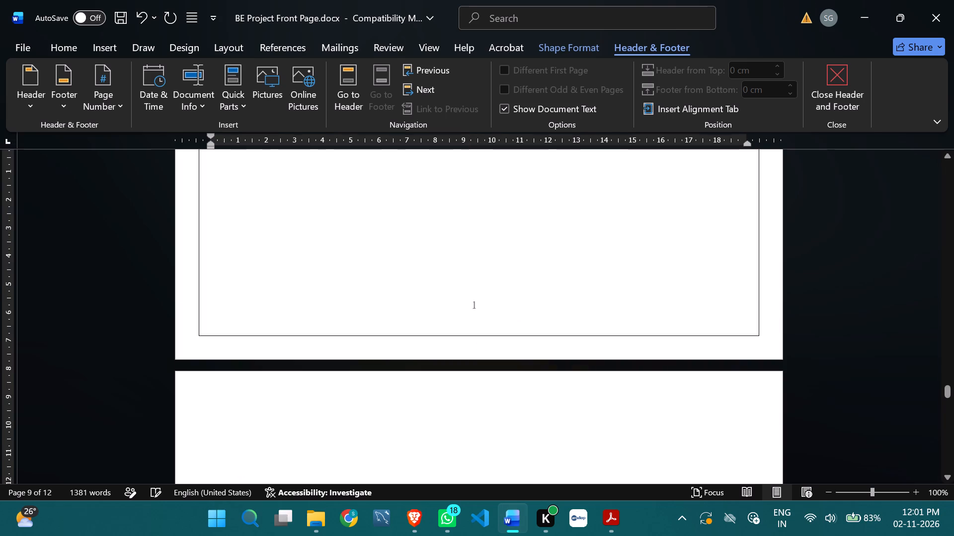
Check the footer page numbers and the page flow from the INDEX page back up to the abstract.
{"action": "scroll", "coordinate": [517, 329], "scroll_direction": "down", "scroll_amount": 12}
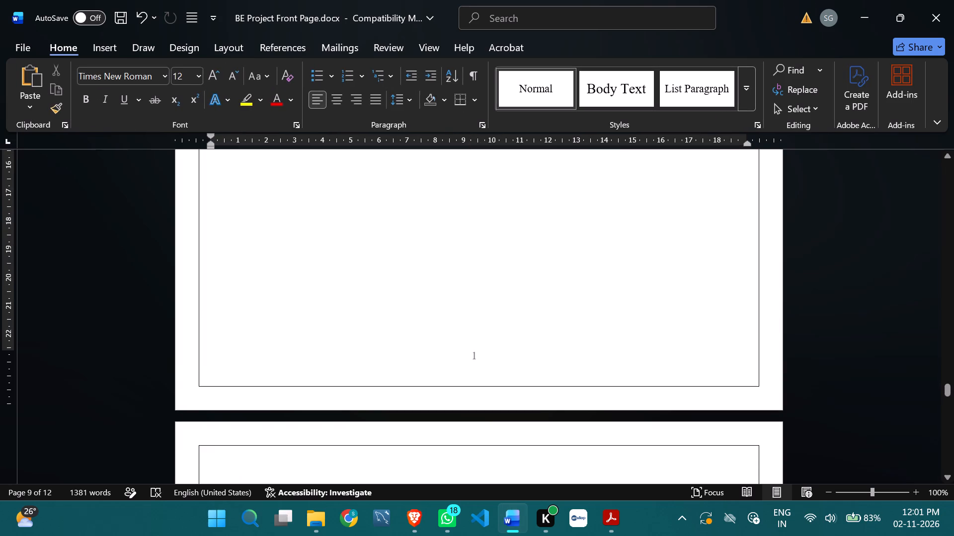
{"action": "scroll", "coordinate": [516, 328], "scroll_direction": "down", "scroll_amount": 20}
{"action": "scroll", "coordinate": [516, 328], "scroll_direction": "down", "scroll_amount": 3}
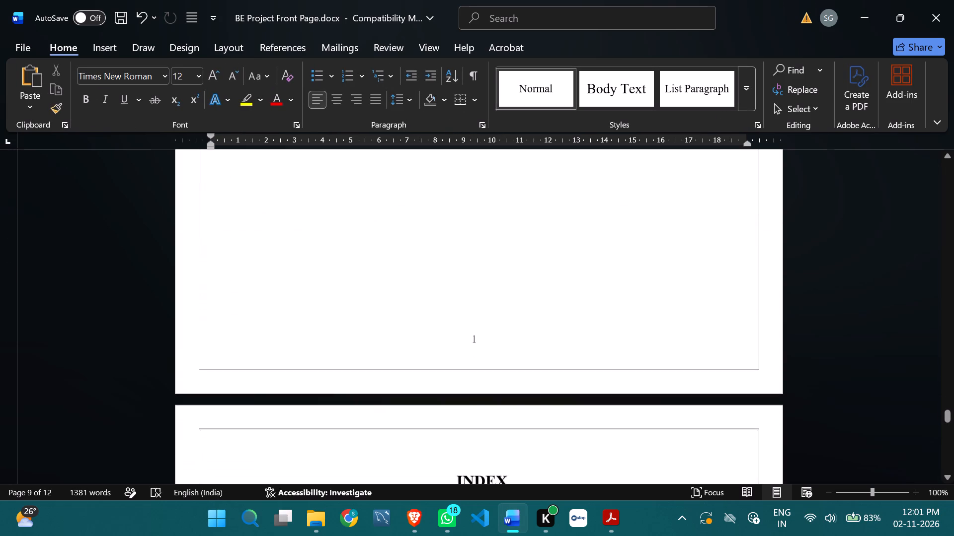
{"action": "scroll", "coordinate": [516, 327], "scroll_direction": "up", "scroll_amount": 19}
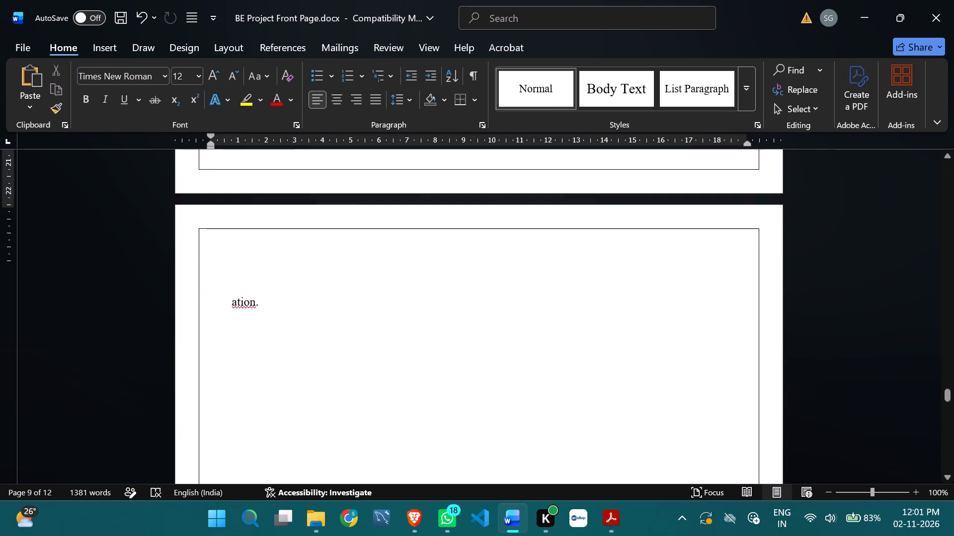
{"action": "scroll", "coordinate": [516, 326], "scroll_direction": "up", "scroll_amount": 9}
{"action": "scroll", "coordinate": [516, 326], "scroll_direction": "up", "scroll_amount": 13}
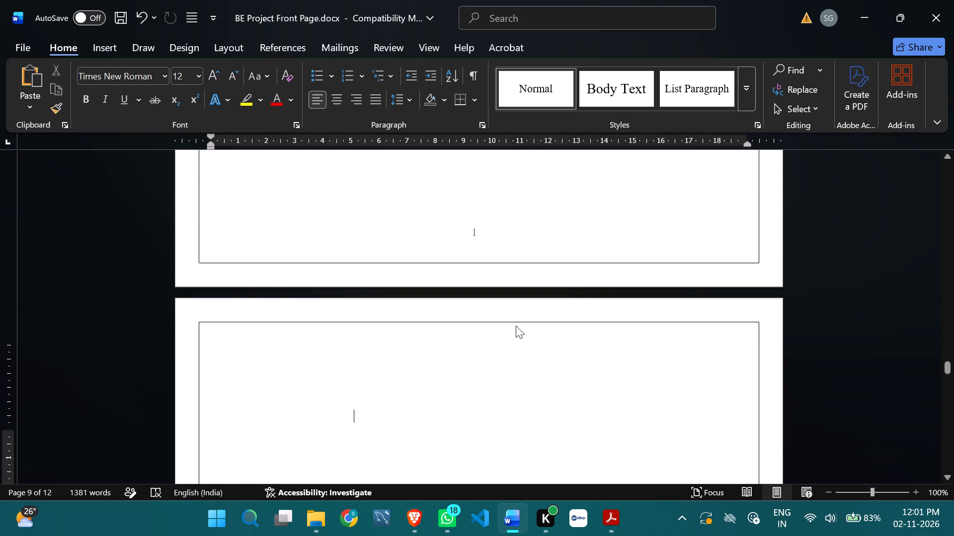
{"action": "scroll", "coordinate": [516, 326], "scroll_direction": "up", "scroll_amount": 17}
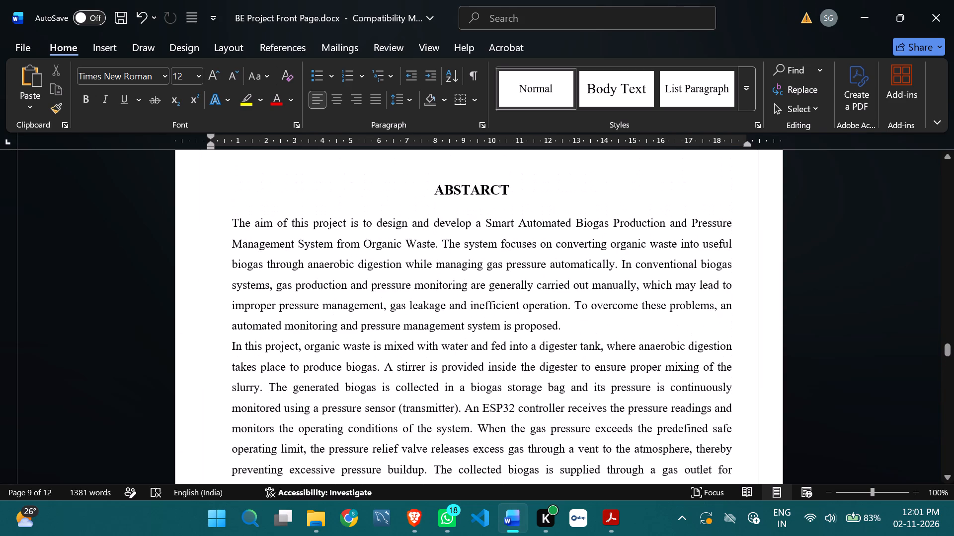
{"action": "scroll", "coordinate": [510, 320], "scroll_direction": "down", "scroll_amount": 16}
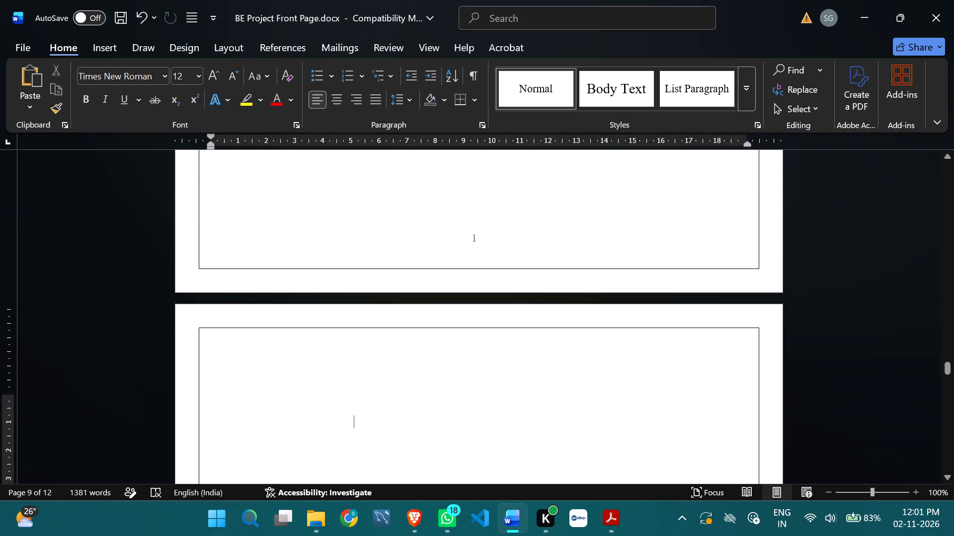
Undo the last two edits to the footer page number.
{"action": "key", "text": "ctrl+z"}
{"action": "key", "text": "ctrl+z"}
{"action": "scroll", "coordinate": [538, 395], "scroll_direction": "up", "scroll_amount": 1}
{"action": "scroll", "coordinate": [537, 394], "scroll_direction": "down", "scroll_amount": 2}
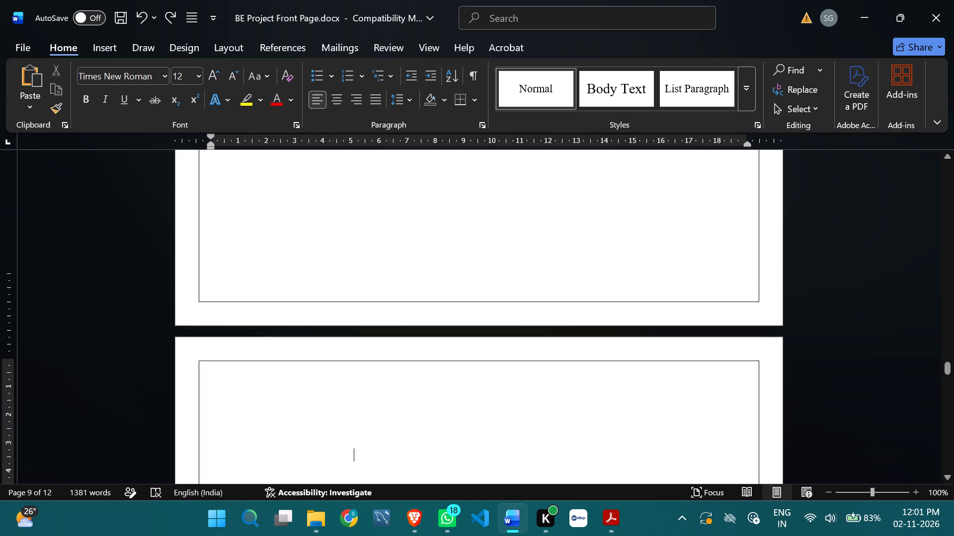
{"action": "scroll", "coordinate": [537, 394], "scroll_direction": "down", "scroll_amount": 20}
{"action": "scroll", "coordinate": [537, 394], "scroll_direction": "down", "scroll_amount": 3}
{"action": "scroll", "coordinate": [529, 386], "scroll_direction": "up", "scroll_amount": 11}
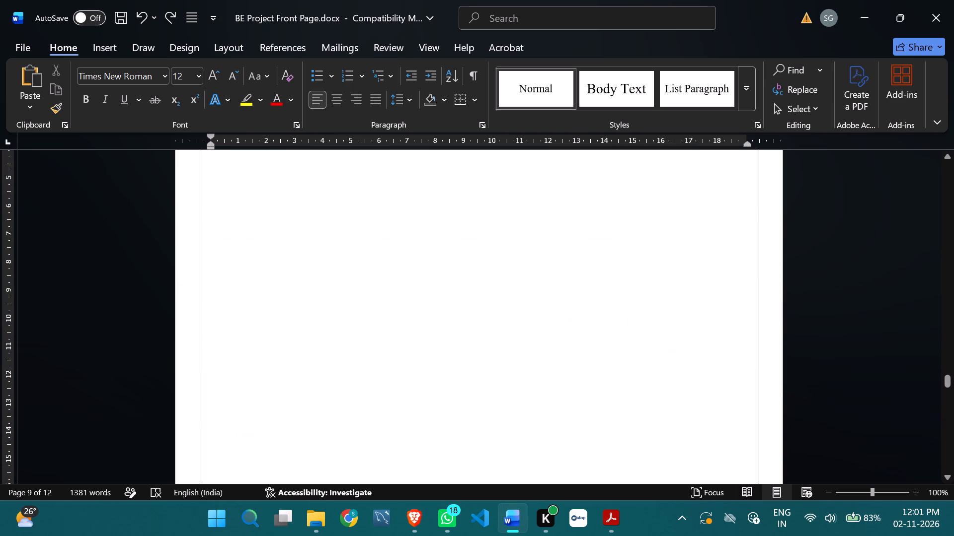
Undo one more edit on the page following the abstract.
{"action": "scroll", "coordinate": [528, 385], "scroll_direction": "up", "scroll_amount": 19}
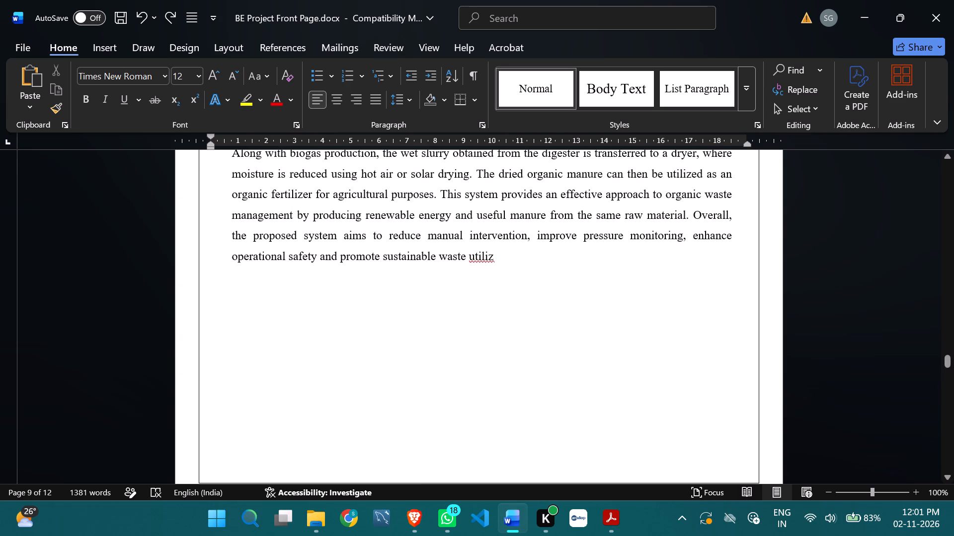
{"action": "scroll", "coordinate": [524, 379], "scroll_direction": "down", "scroll_amount": 6}
{"action": "key", "text": "ctrl+z"}
Check the footer numbers and page flow of the blank pages between the abstract and the pages after it.
{"action": "scroll", "coordinate": [524, 378], "scroll_direction": "down", "scroll_amount": 3}
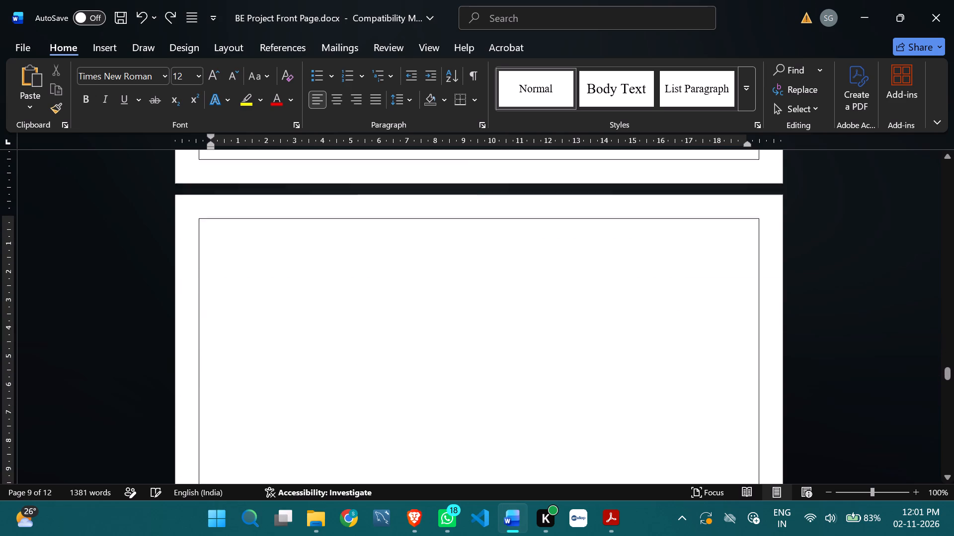
{"action": "scroll", "coordinate": [524, 378], "scroll_direction": "down", "scroll_amount": 20}
{"action": "scroll", "coordinate": [524, 378], "scroll_direction": "down", "scroll_amount": 11}
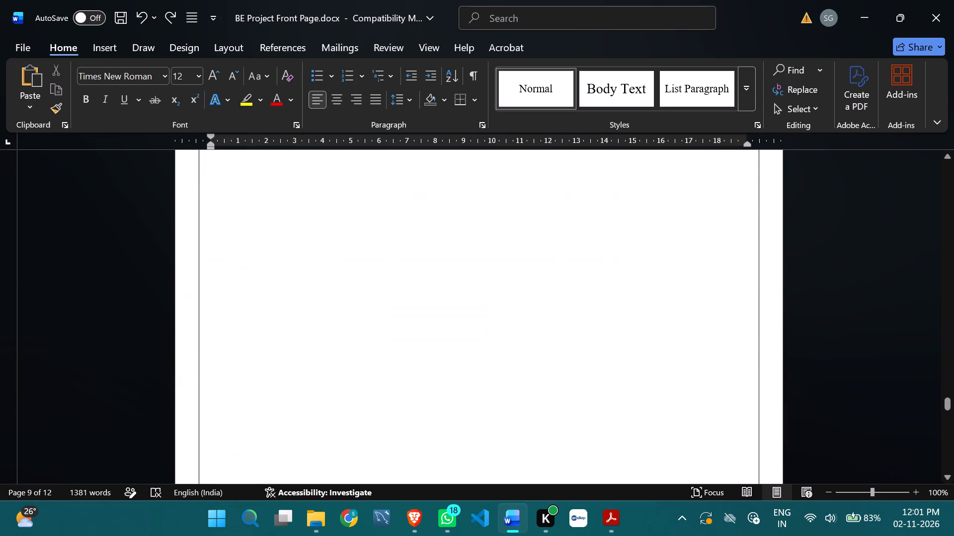
{"action": "scroll", "coordinate": [519, 373], "scroll_direction": "down", "scroll_amount": 12}
{"action": "scroll", "coordinate": [511, 369], "scroll_direction": "up", "scroll_amount": 5}
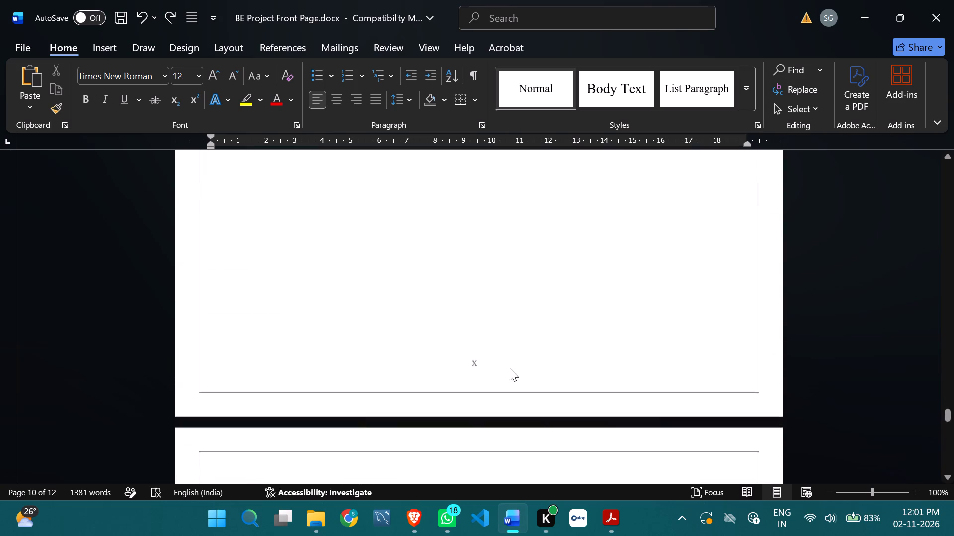
{"action": "scroll", "coordinate": [510, 368], "scroll_direction": "up", "scroll_amount": 20}
{"action": "scroll", "coordinate": [510, 368], "scroll_direction": "up", "scroll_amount": 7}
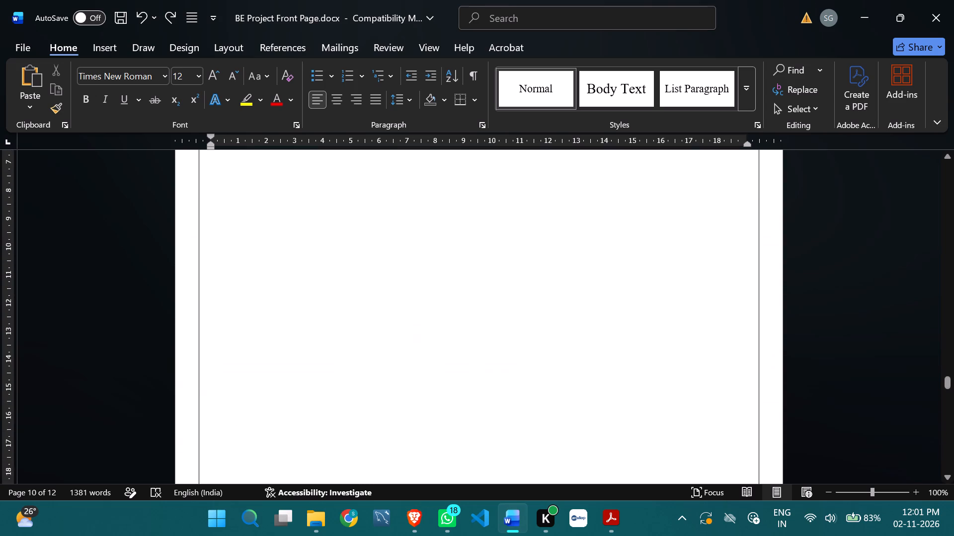
{"action": "scroll", "coordinate": [506, 367], "scroll_direction": "up", "scroll_amount": 17}
{"action": "scroll", "coordinate": [502, 365], "scroll_direction": "up", "scroll_amount": 6}
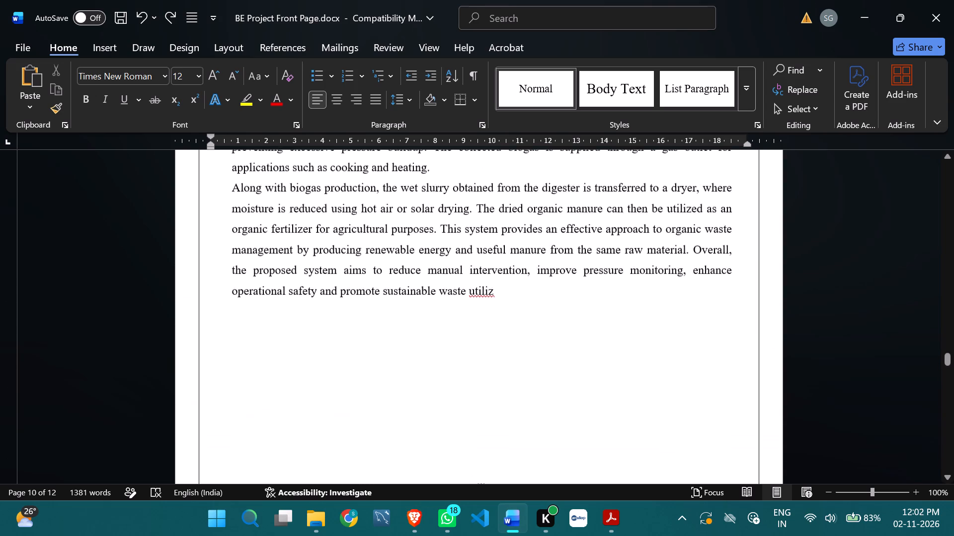
{"action": "scroll", "coordinate": [495, 371], "scroll_direction": "up", "scroll_amount": 2}
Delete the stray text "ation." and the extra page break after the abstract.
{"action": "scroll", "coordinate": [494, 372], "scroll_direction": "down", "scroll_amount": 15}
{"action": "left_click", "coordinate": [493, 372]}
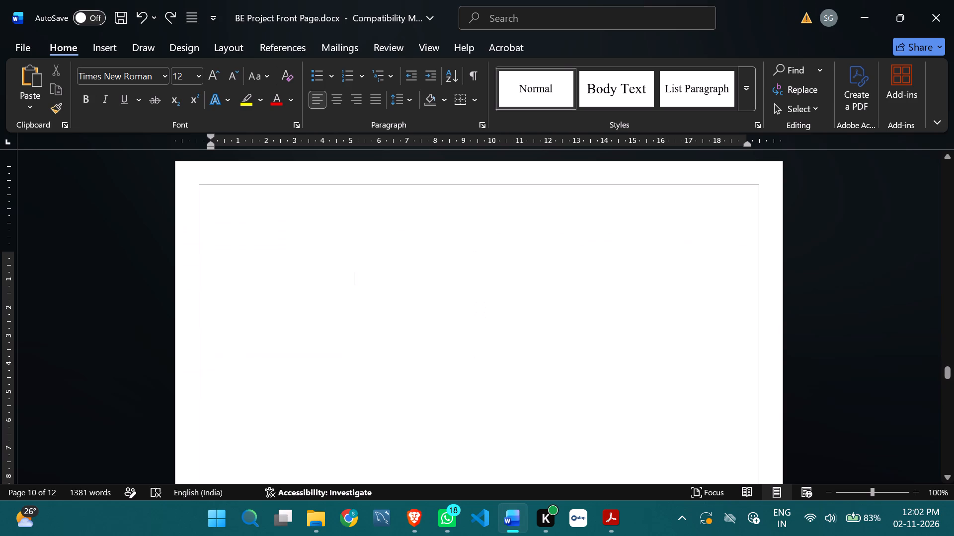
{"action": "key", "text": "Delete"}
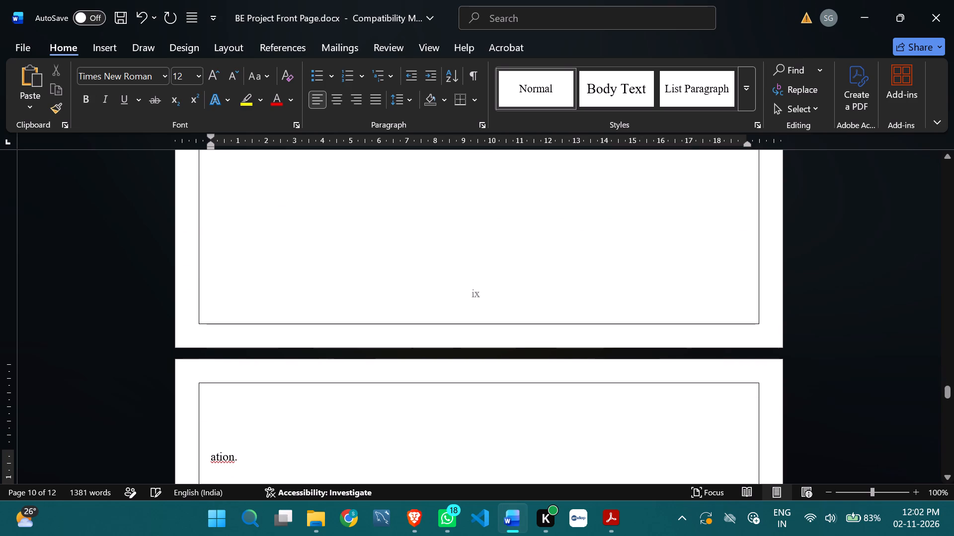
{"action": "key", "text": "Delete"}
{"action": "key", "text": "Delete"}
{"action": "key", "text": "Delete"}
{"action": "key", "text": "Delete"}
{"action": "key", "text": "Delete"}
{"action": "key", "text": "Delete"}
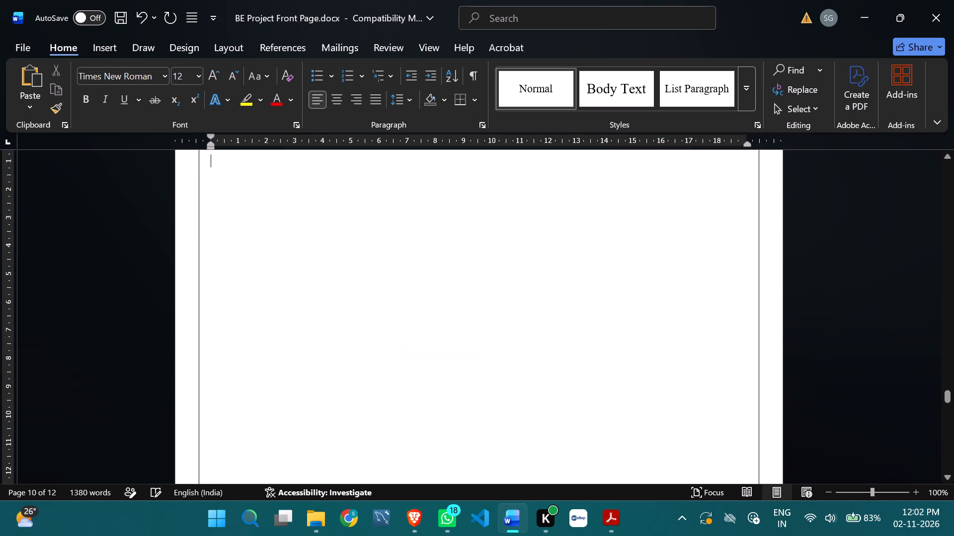
Check the page flow between the end of the abstract, the blank page and the INDEX page.
{"action": "scroll", "coordinate": [351, 349], "scroll_direction": "up", "scroll_amount": 17}
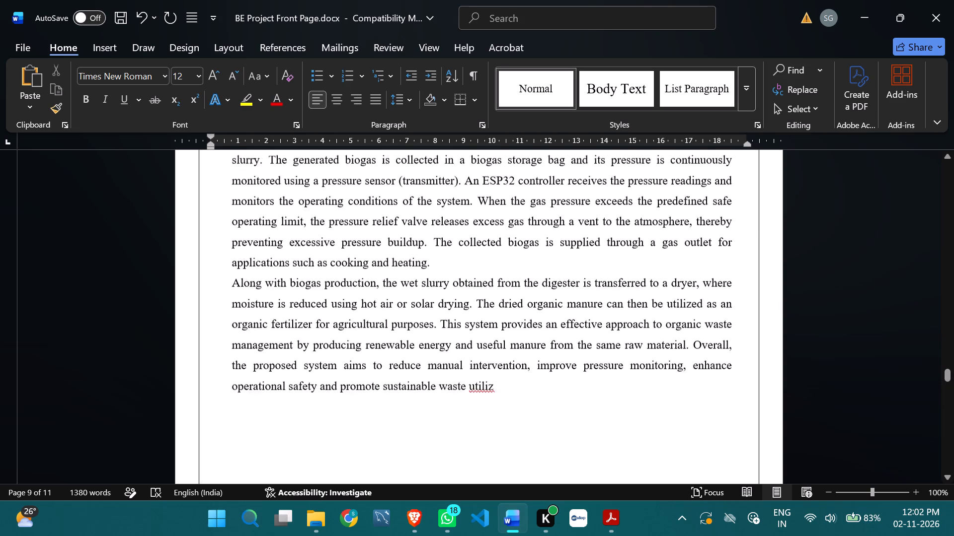
{"action": "scroll", "coordinate": [352, 329], "scroll_direction": "down", "scroll_amount": 20}
{"action": "scroll", "coordinate": [352, 329], "scroll_direction": "down", "scroll_amount": 15}
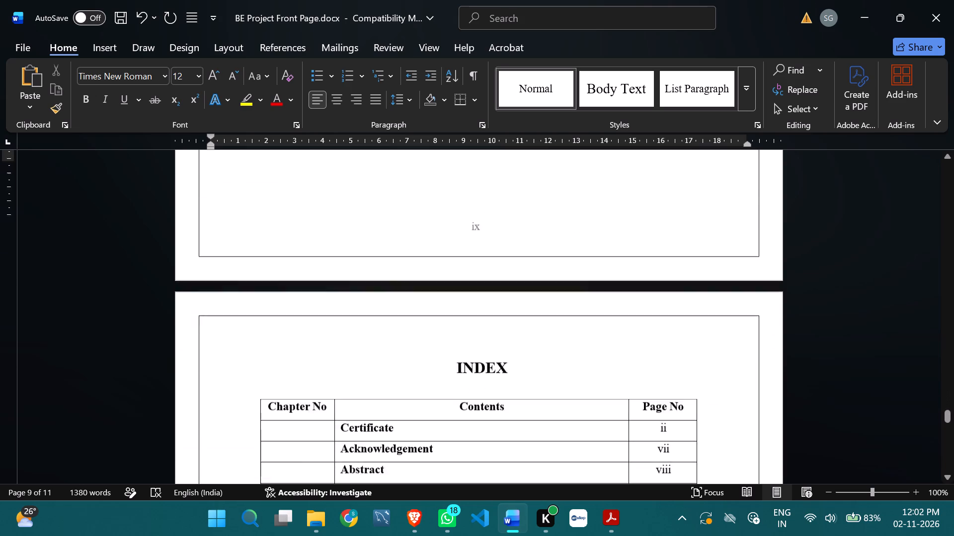
{"action": "scroll", "coordinate": [352, 330], "scroll_direction": "down", "scroll_amount": 2}
{"action": "scroll", "coordinate": [352, 328], "scroll_direction": "up", "scroll_amount": 13}
{"action": "scroll", "coordinate": [351, 327], "scroll_direction": "up", "scroll_amount": 8}
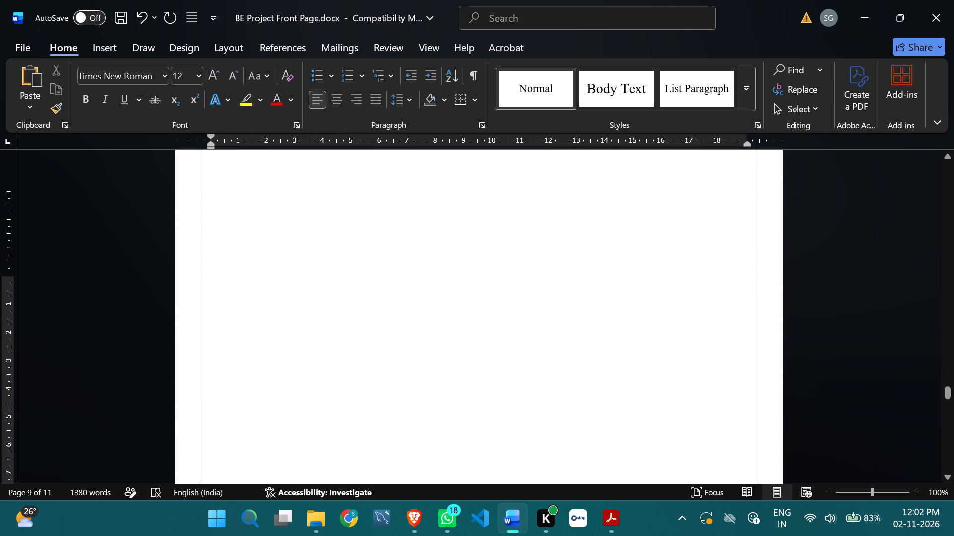
{"action": "scroll", "coordinate": [349, 327], "scroll_direction": "up", "scroll_amount": 20}
{"action": "scroll", "coordinate": [347, 320], "scroll_direction": "down", "scroll_amount": 6}
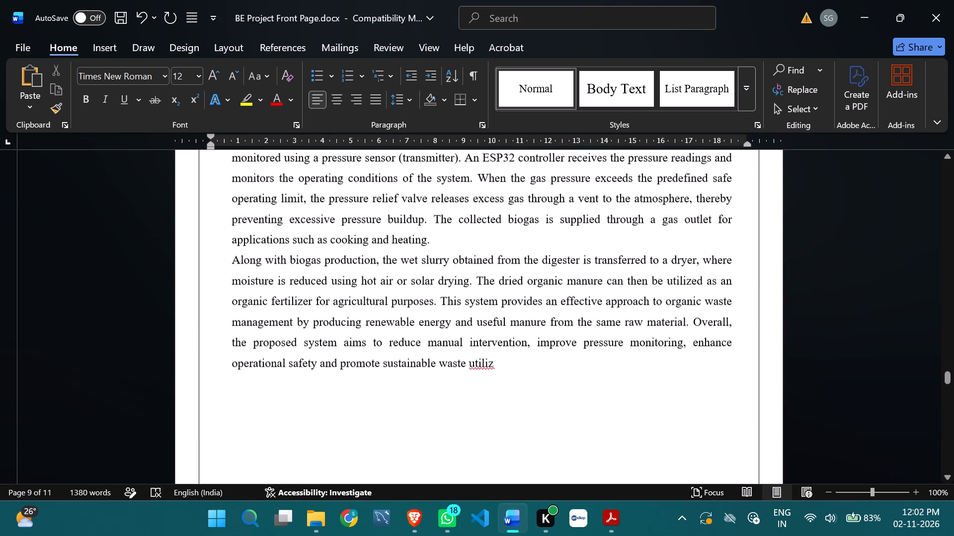
{"action": "scroll", "coordinate": [347, 320], "scroll_direction": "down", "scroll_amount": 1}
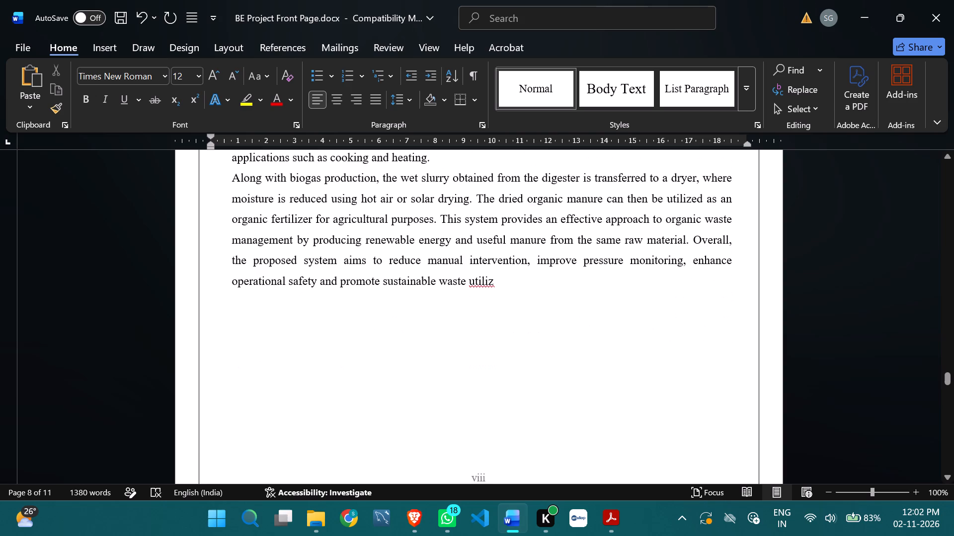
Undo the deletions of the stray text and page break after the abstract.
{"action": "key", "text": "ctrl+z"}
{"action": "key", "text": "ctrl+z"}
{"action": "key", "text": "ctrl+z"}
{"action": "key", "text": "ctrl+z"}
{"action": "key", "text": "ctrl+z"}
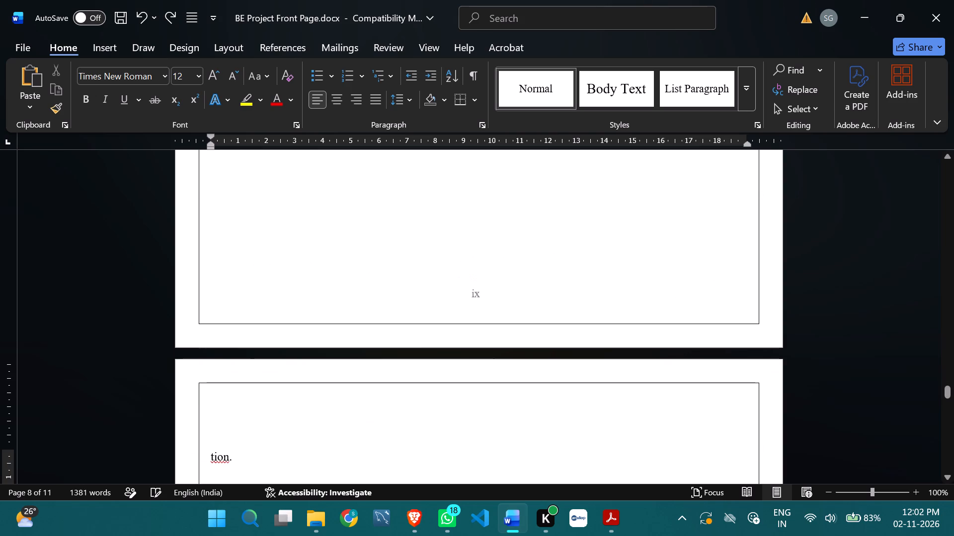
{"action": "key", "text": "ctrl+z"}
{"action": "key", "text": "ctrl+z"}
Undo the earlier abstract and blank-page edits back to the original conical tank abstract.
{"action": "scroll", "coordinate": [495, 281], "scroll_direction": "up", "scroll_amount": 5, "text": "ctrl"}
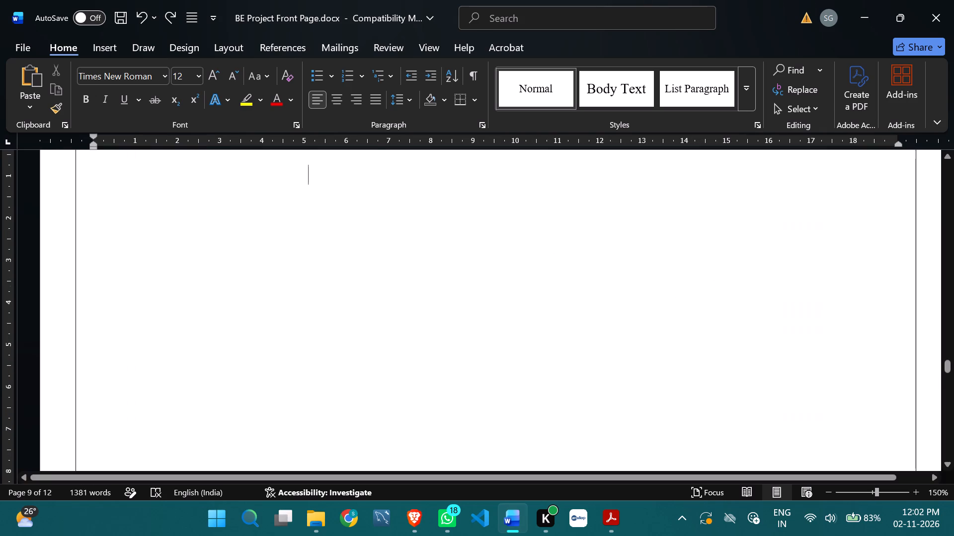
{"action": "scroll", "coordinate": [495, 281], "scroll_direction": "down", "scroll_amount": 4}
{"action": "scroll", "coordinate": [495, 281], "scroll_direction": "up", "scroll_amount": 6}
{"action": "key", "text": "ctrl+z"}
{"action": "key", "text": "ctrl+z"}
{"action": "key", "text": "ctrl+z"}
{"action": "key", "text": "ctrl+z"}
{"action": "key", "text": "ctrl+z"}
{"action": "key", "text": "ctrl+z"}
{"action": "key", "text": "ctrl+z"}
{"action": "key", "text": "ctrl+z"}
{"action": "key", "text": "ctrl+z"}
{"action": "key", "text": "ctrl+z"}
{"action": "key", "text": "ctrl+z"}
{"action": "key", "text": "ctrl+z"}
{"action": "key", "text": "ctrl+z"}
{"action": "key", "text": "ctrl+z"}
{"action": "key", "text": "ctrl+z"}
{"action": "key", "text": "ctrl+z"}
{"action": "key", "text": "ctrl+z"}
{"action": "key", "text": "ctrl+z"}
{"action": "key", "text": "ctrl+z"}
{"action": "key", "text": "ctrl+z"}
Check the pages and footer numbers from the programme outcomes through to the conical tank abstract.
{"action": "scroll", "coordinate": [494, 281], "scroll_direction": "down", "scroll_amount": 4, "text": "ctrl"}
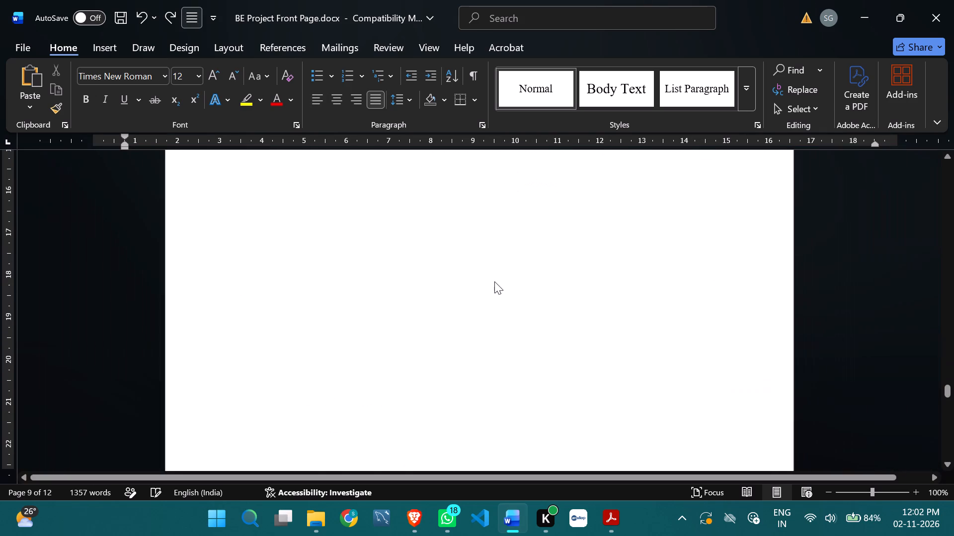
{"action": "scroll", "coordinate": [494, 281], "scroll_direction": "down", "scroll_amount": 2, "text": "ctrl"}
{"action": "scroll", "coordinate": [494, 281], "scroll_direction": "up", "scroll_amount": 13}
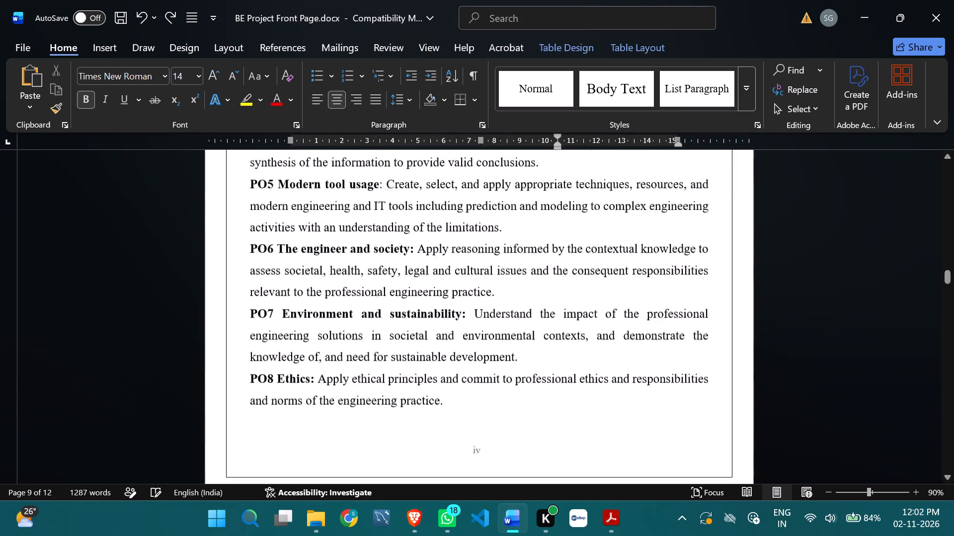
{"action": "scroll", "coordinate": [494, 281], "scroll_direction": "down", "scroll_amount": 20}
{"action": "scroll", "coordinate": [494, 281], "scroll_direction": "down", "scroll_amount": 6}
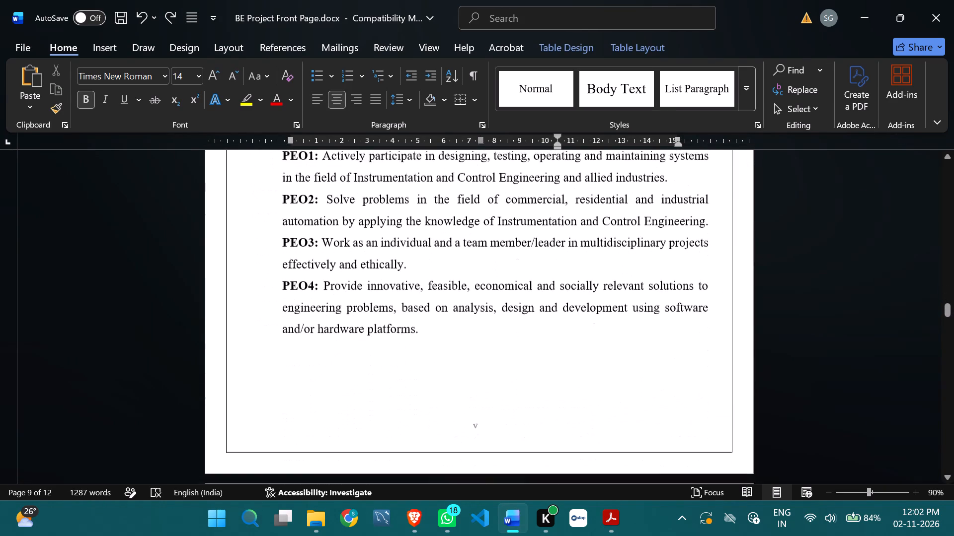
{"action": "scroll", "coordinate": [494, 281], "scroll_direction": "down", "scroll_amount": 10}
{"action": "scroll", "coordinate": [494, 281], "scroll_direction": "up", "scroll_amount": 1}
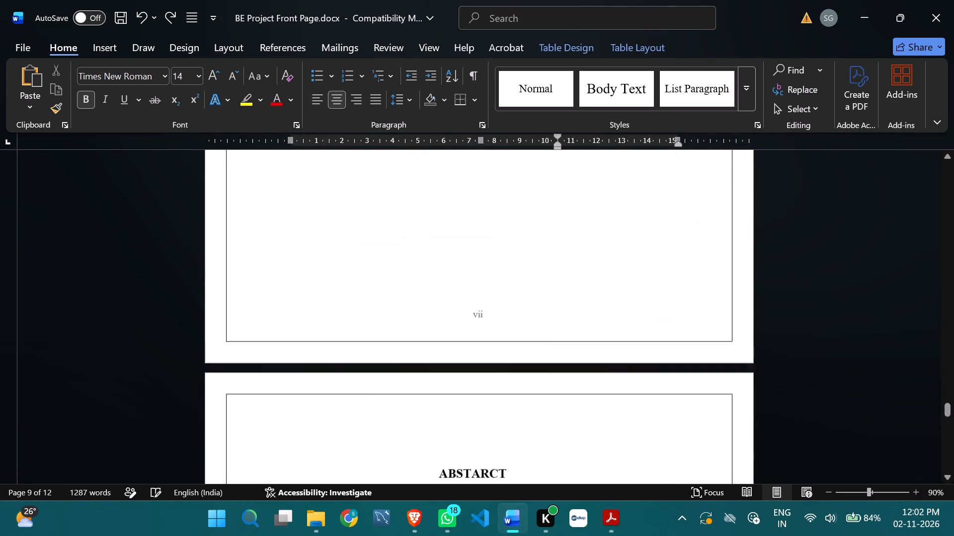
{"action": "scroll", "coordinate": [494, 281], "scroll_direction": "up", "scroll_amount": 1}
{"action": "scroll", "coordinate": [494, 281], "scroll_direction": "down", "scroll_amount": 15}
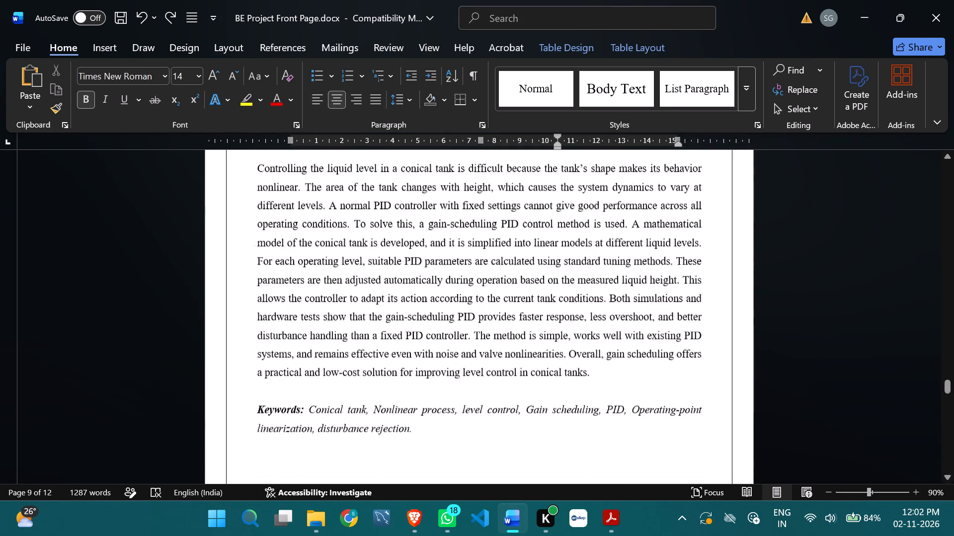
Replace the conical tank abstract text and its keywords with the copied biogas abstract.
{"action": "scroll", "coordinate": [493, 281], "scroll_direction": "up", "scroll_amount": 1}
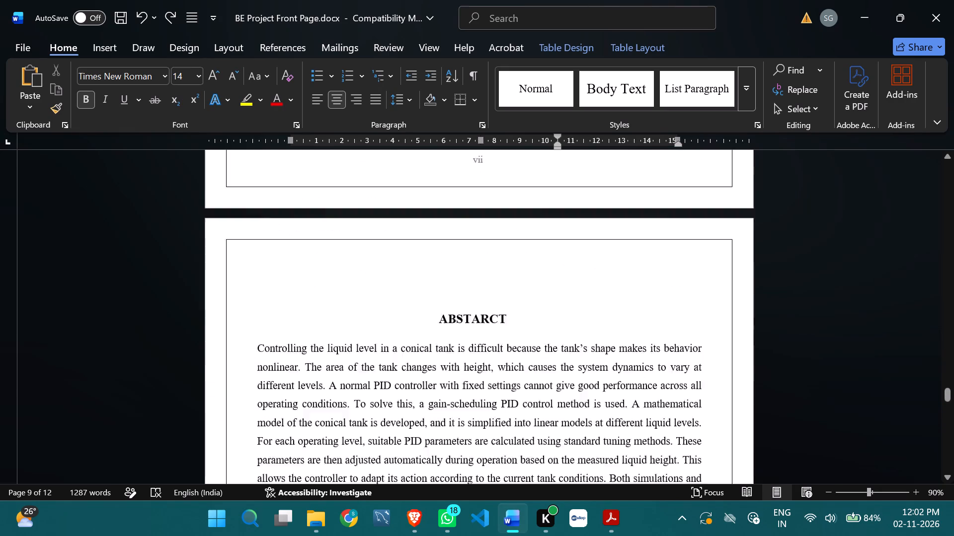
{"action": "scroll", "coordinate": [492, 281], "scroll_direction": "up", "scroll_amount": 1}
{"action": "left_click_drag", "start_coordinate": [238, 206], "coordinate": [240, 210]}
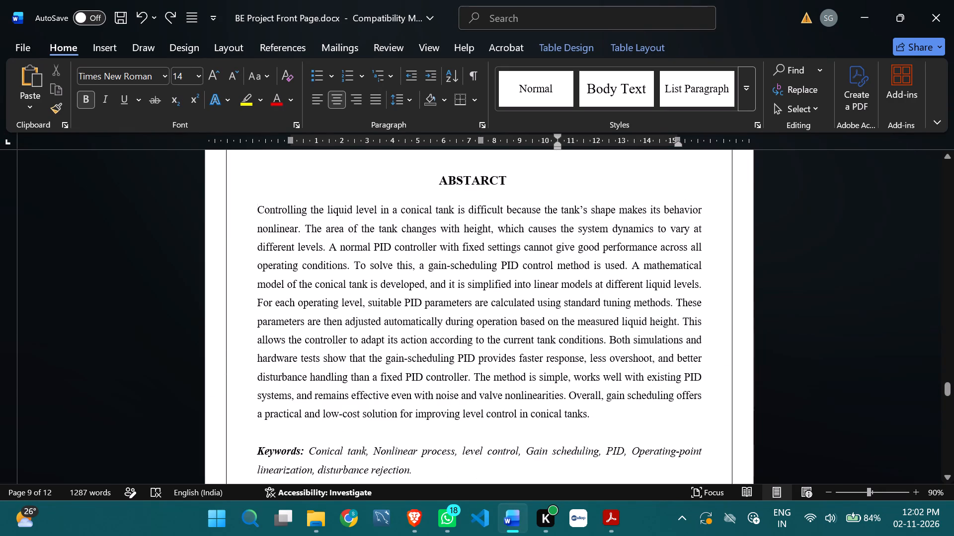
{"action": "left_click_drag", "start_coordinate": [240, 210], "coordinate": [432, 466]}
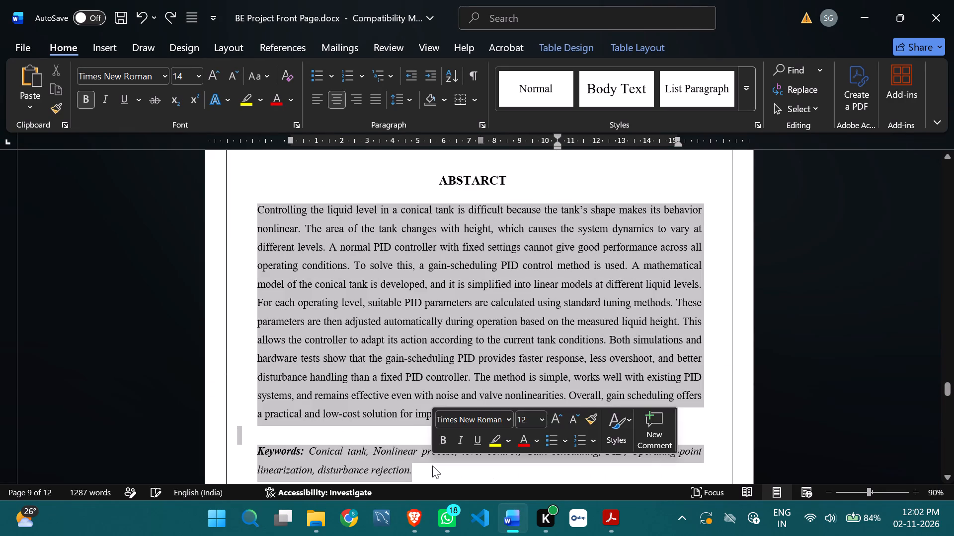
{"action": "key", "text": "ctrl+v"}
Select the whole pasted biogas abstract and move its right indent inward to about 18.3 cm on the ruler.
{"action": "scroll", "coordinate": [400, 422], "scroll_direction": "up", "scroll_amount": 2}
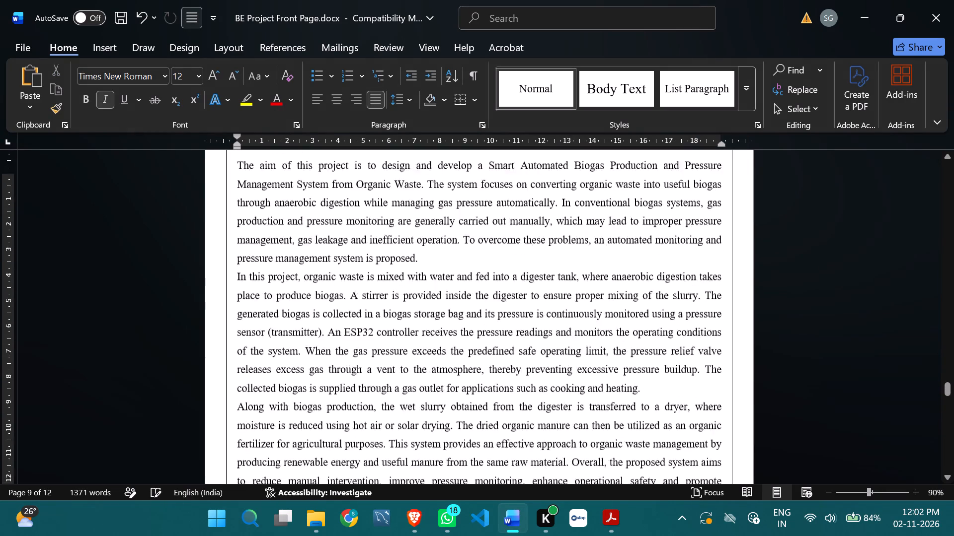
{"action": "scroll", "coordinate": [400, 421], "scroll_direction": "up", "scroll_amount": 2}
{"action": "left_click_drag", "start_coordinate": [235, 250], "coordinate": [300, 326]}
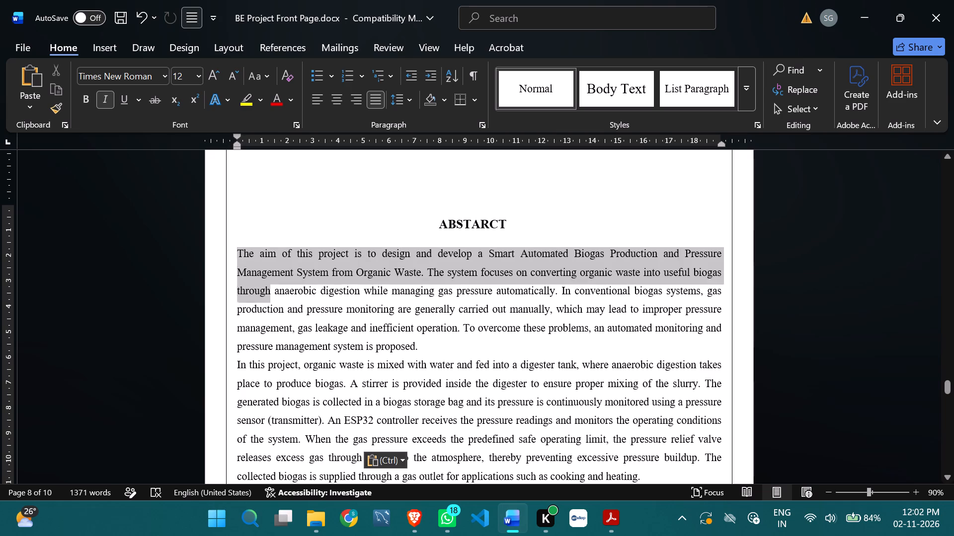
{"action": "left_click_drag", "start_coordinate": [300, 326], "coordinate": [363, 330]}
{"action": "left_click_drag", "start_coordinate": [721, 144], "coordinate": [709, 149]}
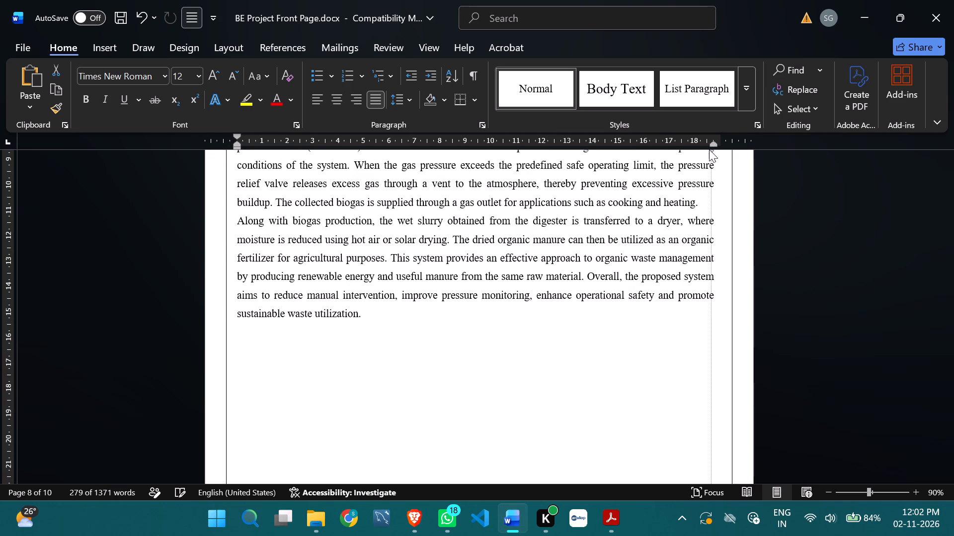
{"action": "left_click_drag", "start_coordinate": [709, 149], "coordinate": [704, 152]}
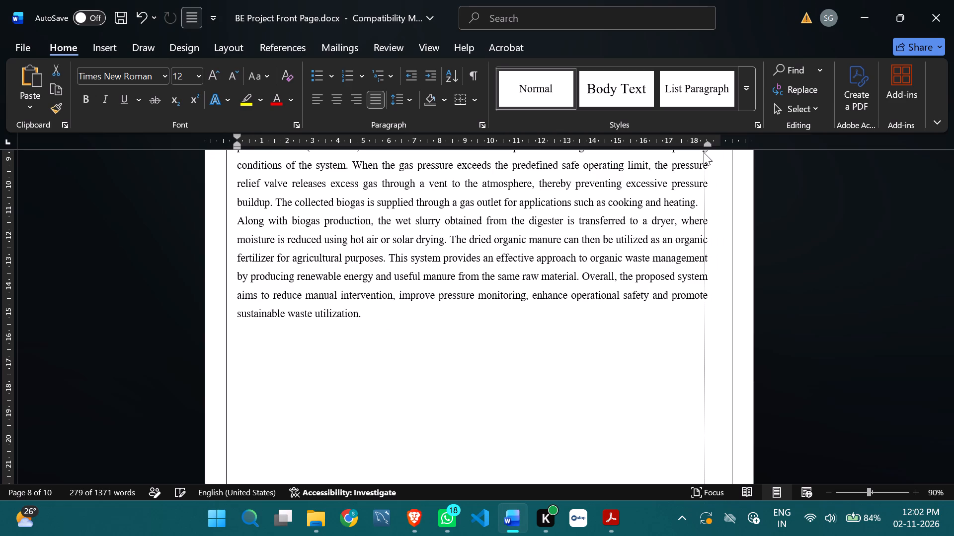
{"action": "left_click_drag", "start_coordinate": [704, 152], "coordinate": [704, 154]}
Set the left indent of the biogas abstract paragraphs to about 0.75 cm and deselect the text.
{"action": "left_click_drag", "start_coordinate": [233, 145], "coordinate": [236, 146]}
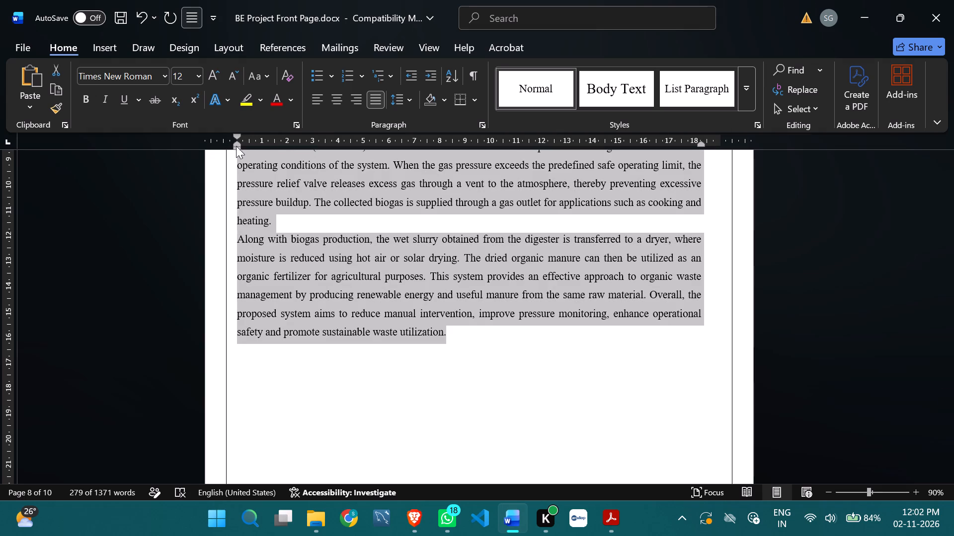
{"action": "left_click_drag", "start_coordinate": [236, 146], "coordinate": [243, 147]}
{"action": "left_click_drag", "start_coordinate": [238, 145], "coordinate": [251, 145]}
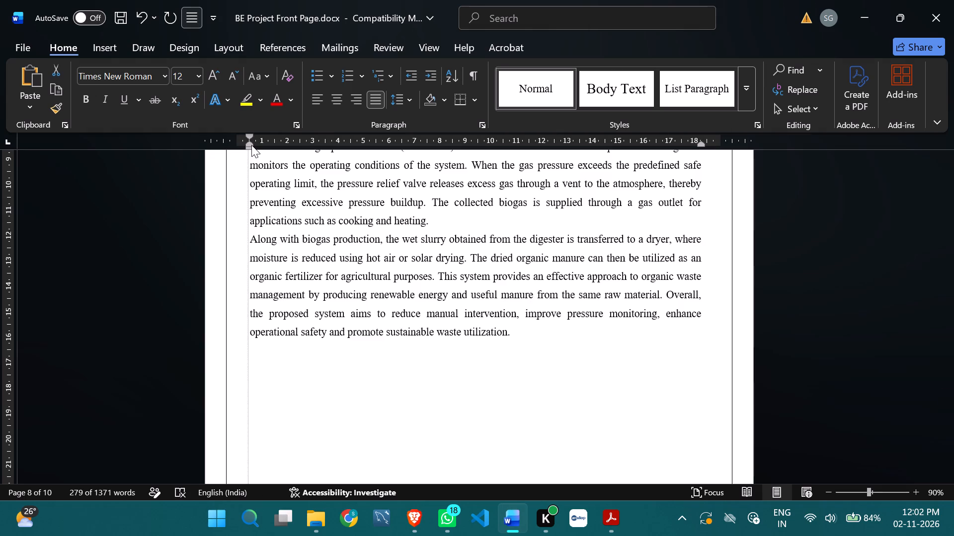
{"action": "left_click_drag", "start_coordinate": [251, 145], "coordinate": [256, 146]}
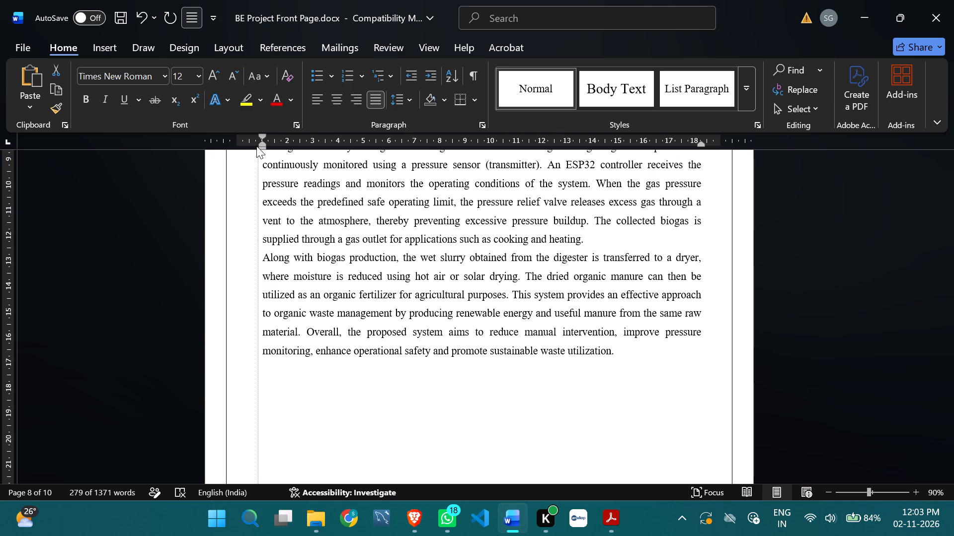
{"action": "left_click_drag", "start_coordinate": [256, 146], "coordinate": [258, 148]}
{"action": "scroll", "coordinate": [431, 290], "scroll_direction": "up", "scroll_amount": 4}
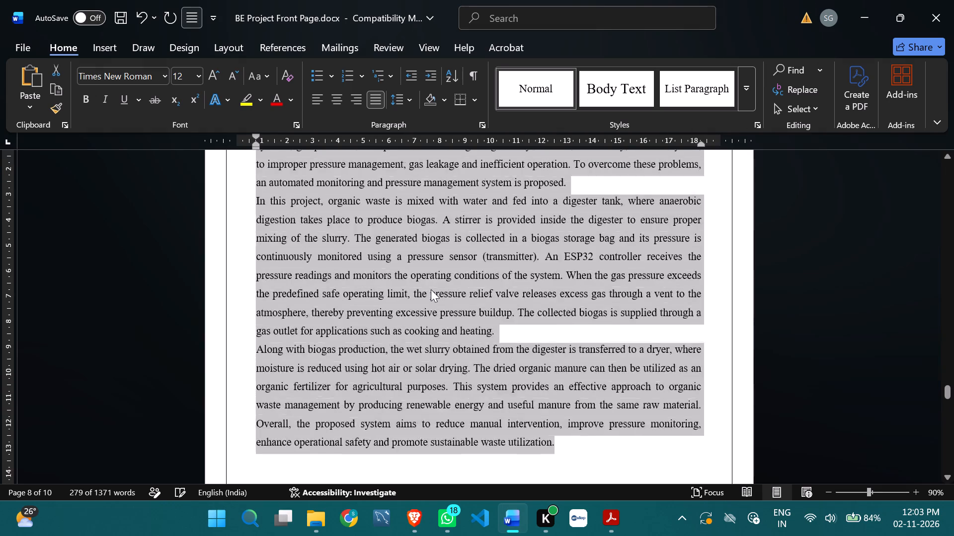
{"action": "scroll", "coordinate": [431, 289], "scroll_direction": "up", "scroll_amount": 7}
{"action": "scroll", "coordinate": [427, 285], "scroll_direction": "down", "scroll_amount": 2}
{"action": "left_click", "coordinate": [884, 339]}
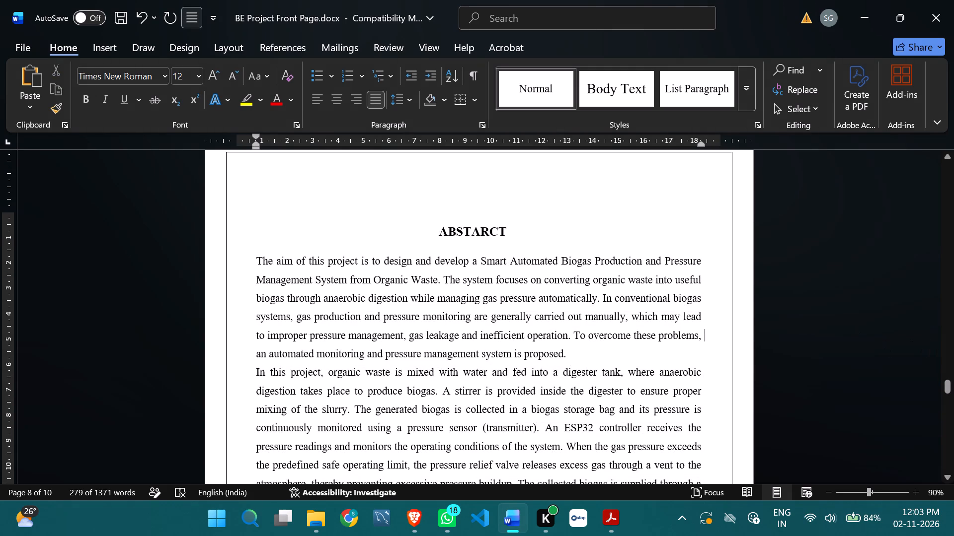
Check the page layout from the biogas abstract through the index and list of figures to the end of the document.
{"action": "scroll", "coordinate": [624, 388], "scroll_direction": "down", "scroll_amount": 4}
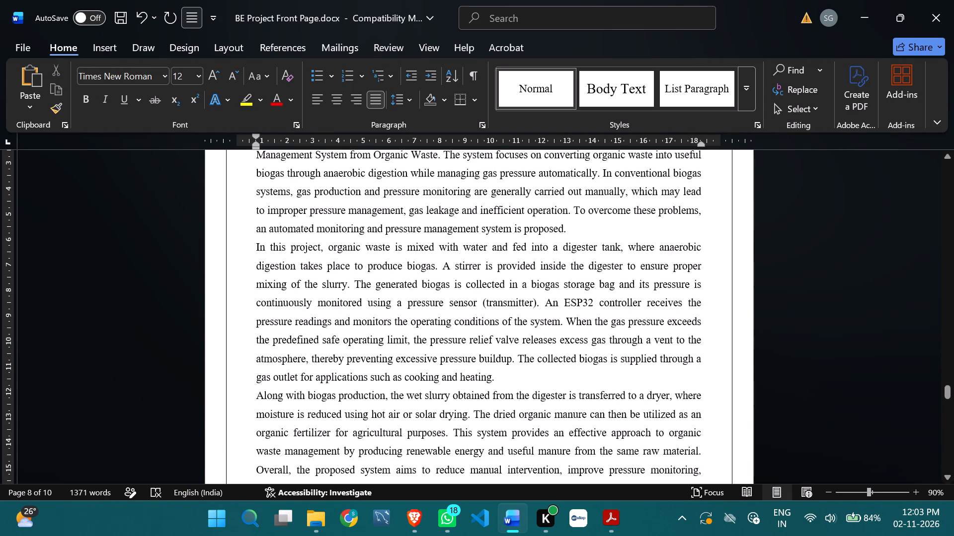
{"action": "scroll", "coordinate": [623, 388], "scroll_direction": "down", "scroll_amount": 15}
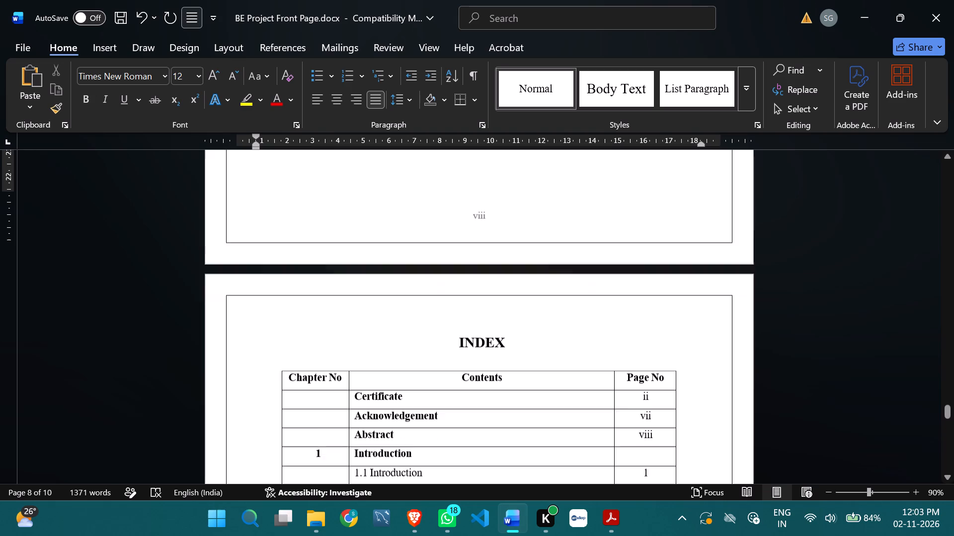
{"action": "scroll", "coordinate": [621, 382], "scroll_direction": "down", "scroll_amount": 8}
{"action": "scroll", "coordinate": [621, 382], "scroll_direction": "down", "scroll_amount": 13}
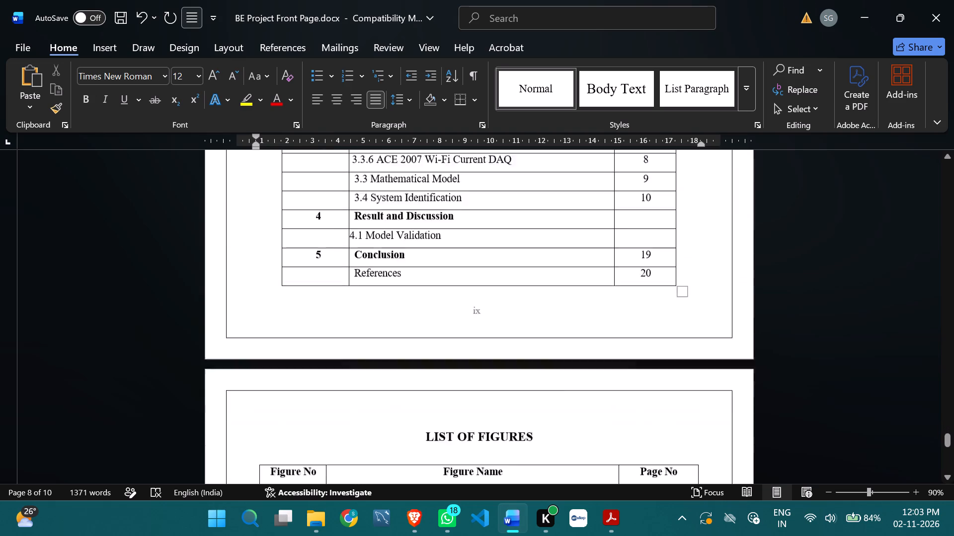
{"action": "scroll", "coordinate": [621, 382], "scroll_direction": "down", "scroll_amount": 17}
{"action": "scroll", "coordinate": [620, 381], "scroll_direction": "down", "scroll_amount": 4}
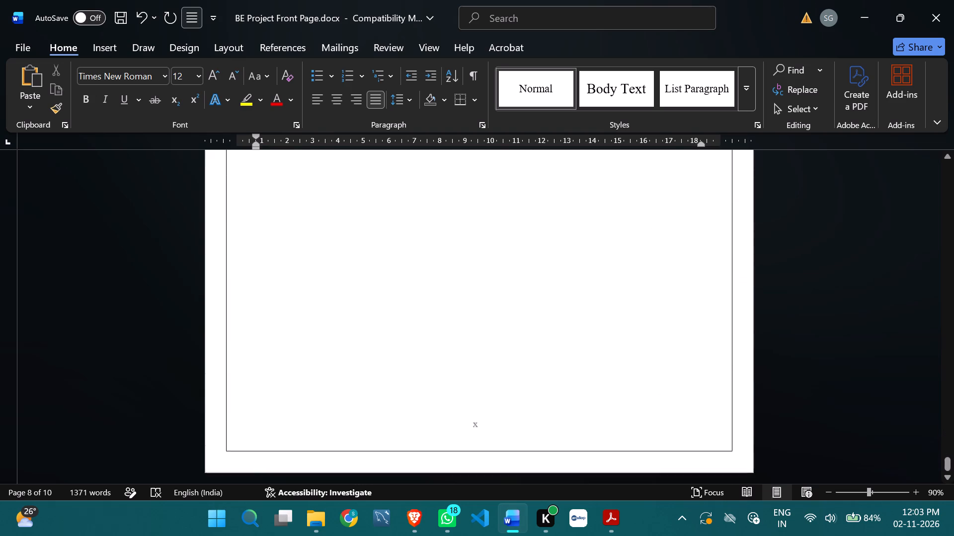
{"action": "scroll", "coordinate": [620, 381], "scroll_direction": "down", "scroll_amount": 7}
{"action": "scroll", "coordinate": [620, 381], "scroll_direction": "up", "scroll_amount": 8}
{"action": "scroll", "coordinate": [620, 380], "scroll_direction": "down", "scroll_amount": 8}
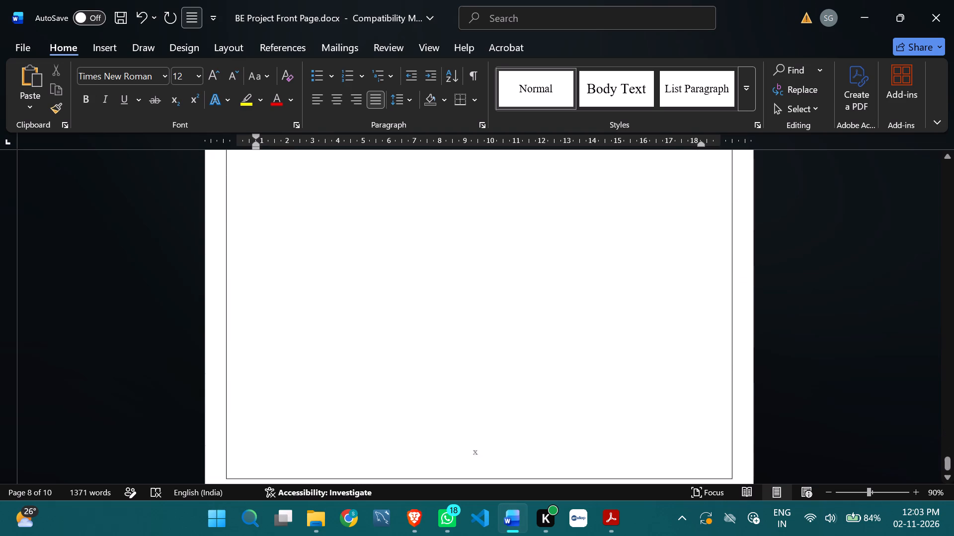
Add three empty lines below the list of figures table, insert a blank page there, and place the cursor on the new page.
{"action": "left_click", "coordinate": [505, 398]}
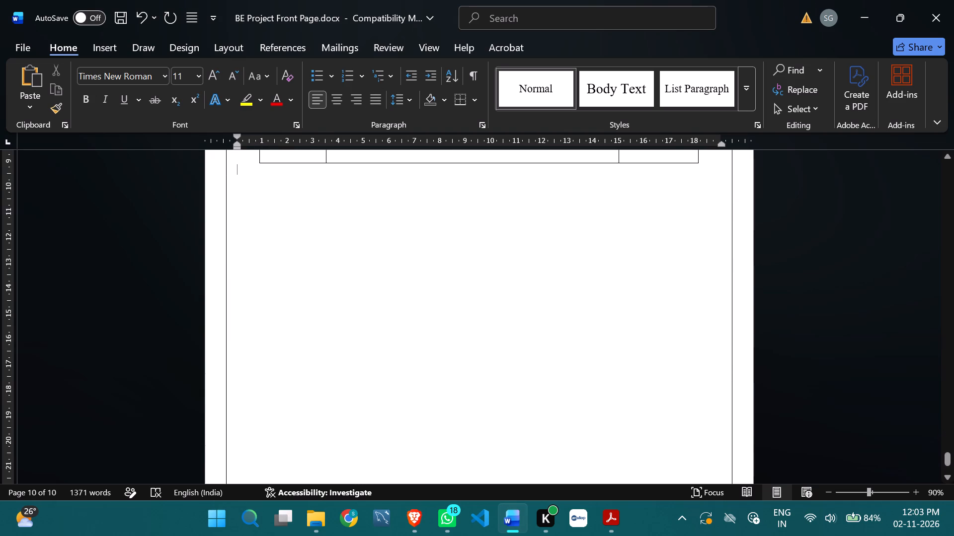
{"action": "key", "text": "Return"}
{"action": "key", "text": "Return"}
{"action": "key", "text": "Return"}
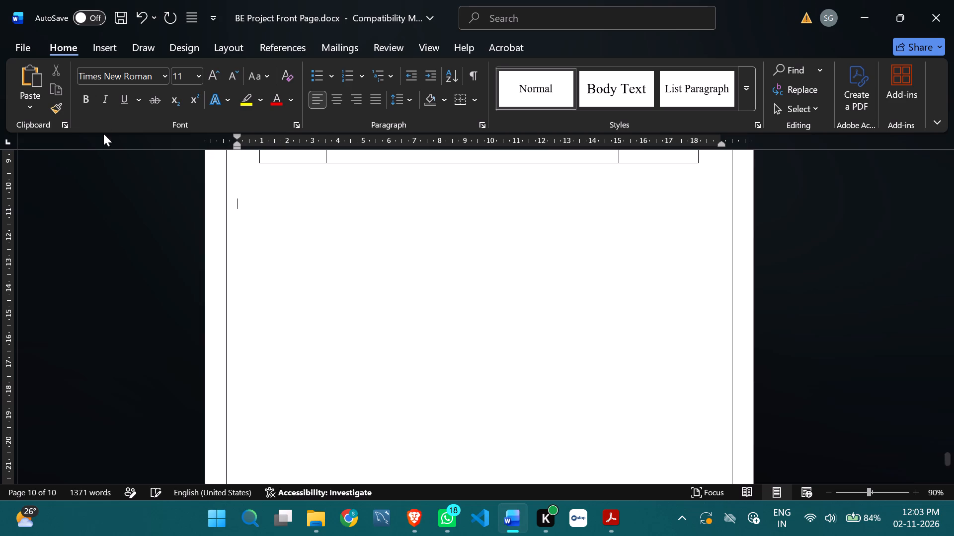
{"action": "left_click", "coordinate": [111, 56]}
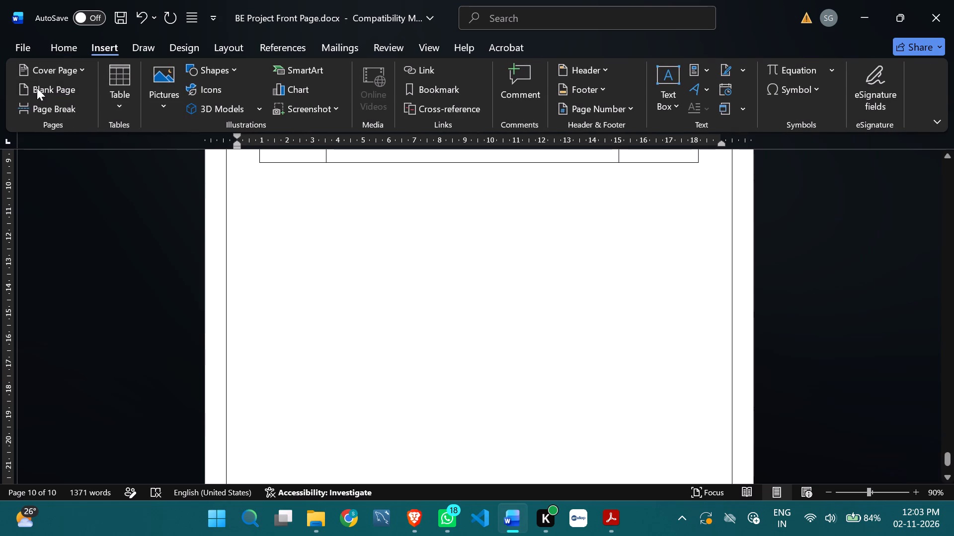
{"action": "left_click", "coordinate": [37, 89]}
{"action": "scroll", "coordinate": [555, 425], "scroll_direction": "down", "scroll_amount": 10}
{"action": "scroll", "coordinate": [505, 390], "scroll_direction": "down", "scroll_amount": 3}
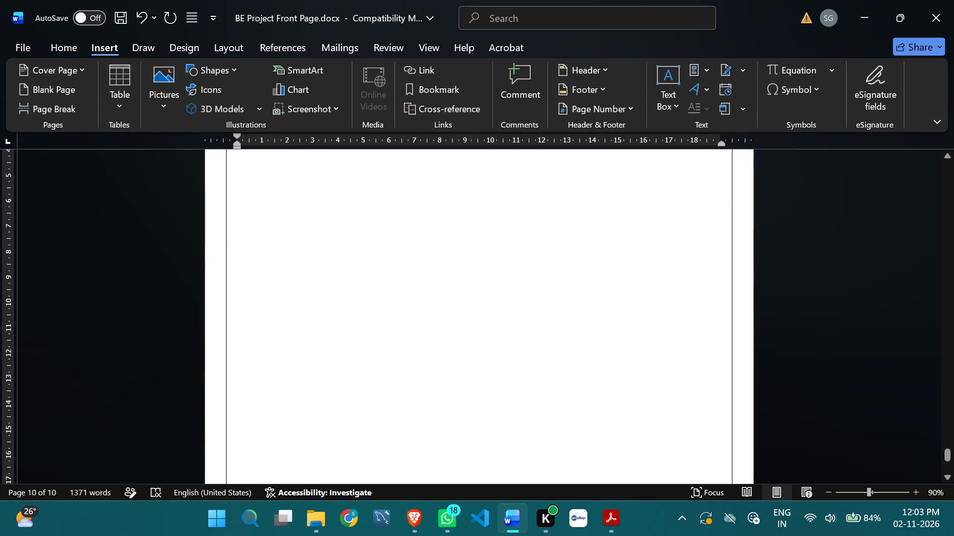
{"action": "scroll", "coordinate": [504, 392], "scroll_direction": "down", "scroll_amount": 10}
{"action": "scroll", "coordinate": [502, 388], "scroll_direction": "up", "scroll_amount": 15}
{"action": "left_click", "coordinate": [332, 329]}
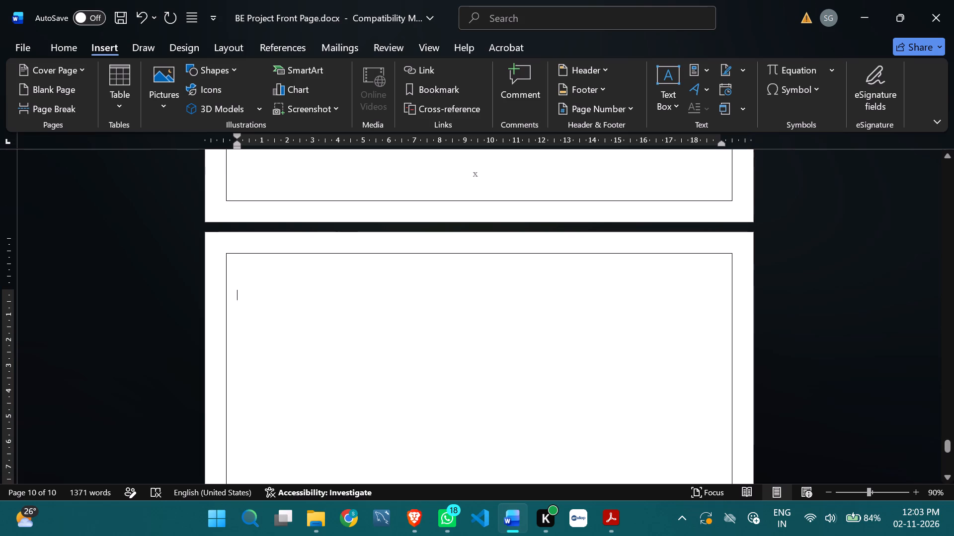
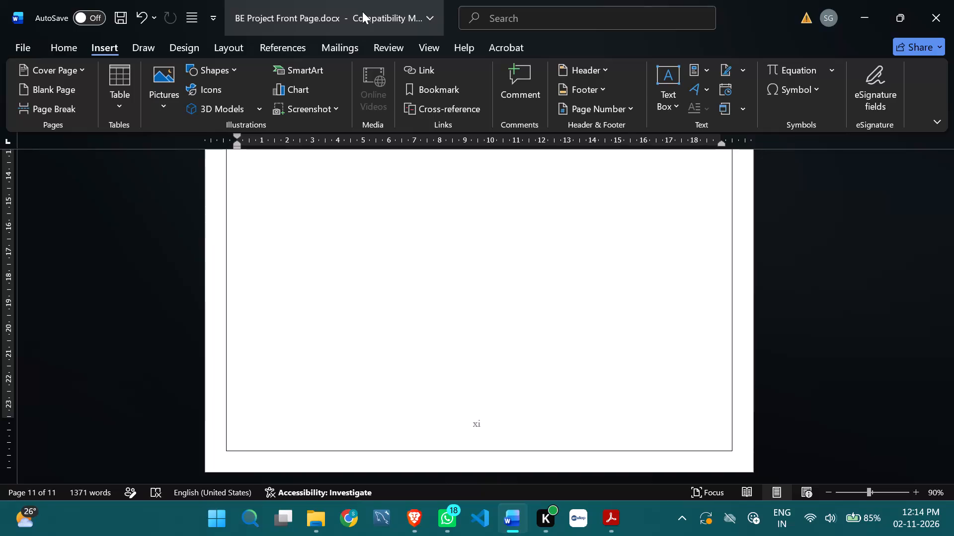
Review the index, the list of figures and the new blank last page, including their page numbers.
{"action": "scroll", "coordinate": [362, 11], "scroll_direction": "left", "scroll_amount": 1}
{"action": "scroll", "coordinate": [311, 0], "scroll_direction": "down", "scroll_amount": 1}
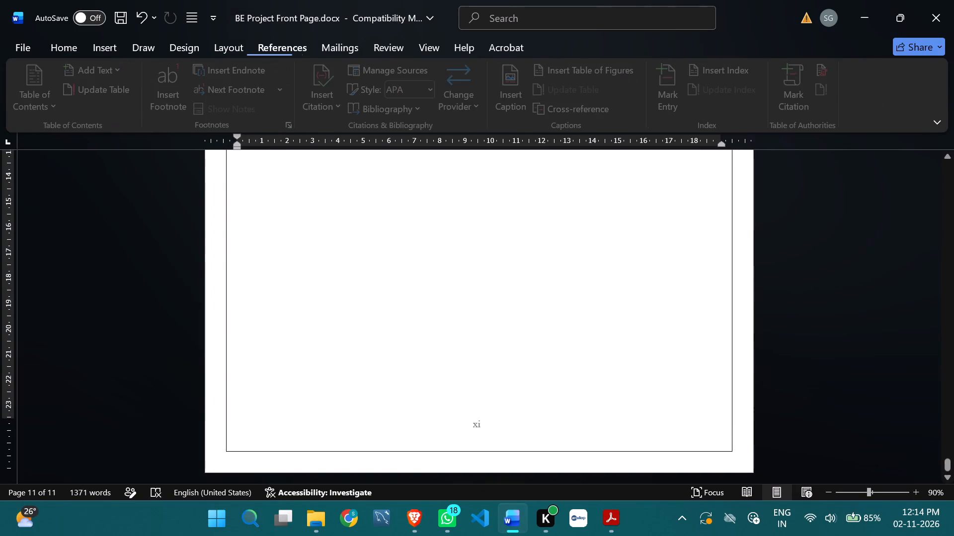
{"action": "scroll", "coordinate": [481, 349], "scroll_direction": "up", "scroll_amount": 7}
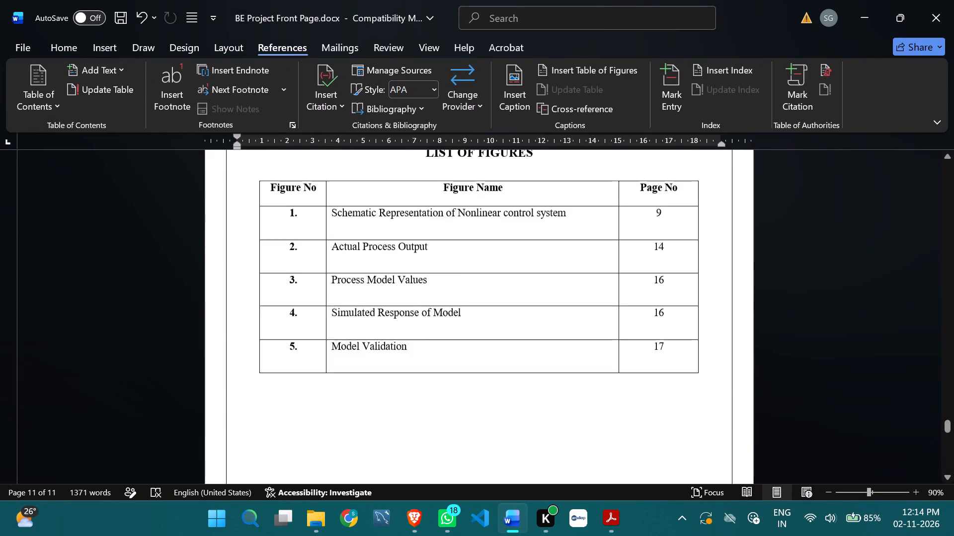
{"action": "scroll", "coordinate": [480, 343], "scroll_direction": "down", "scroll_amount": 8}
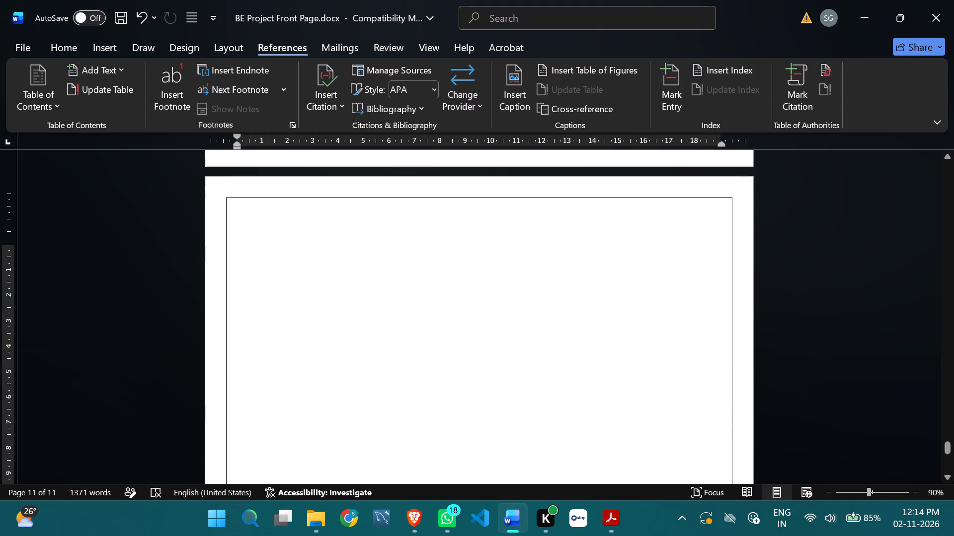
{"action": "scroll", "coordinate": [473, 335], "scroll_direction": "down", "scroll_amount": 7}
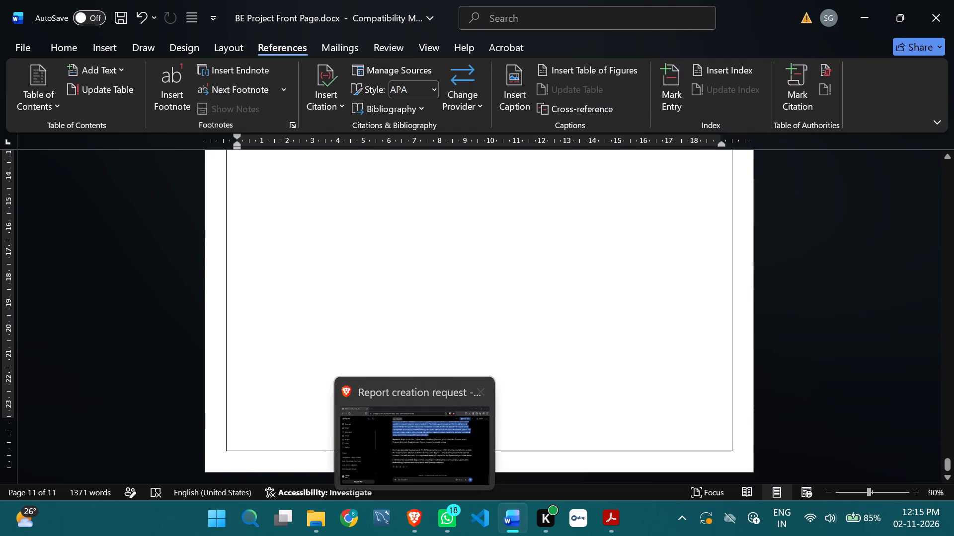
{"action": "scroll", "coordinate": [332, 301], "scroll_direction": "up", "scroll_amount": 11}
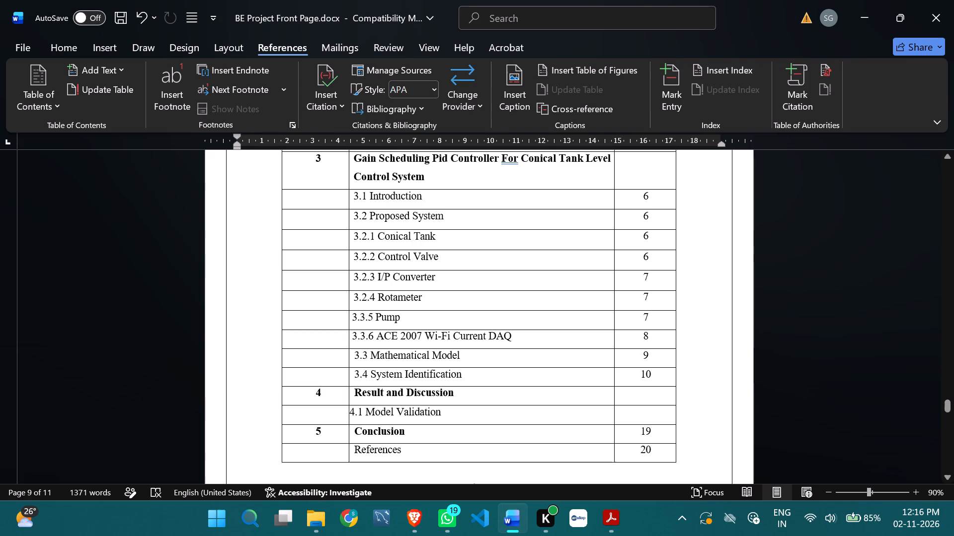
{"action": "scroll", "coordinate": [327, 300], "scroll_direction": "left", "scroll_amount": 1}
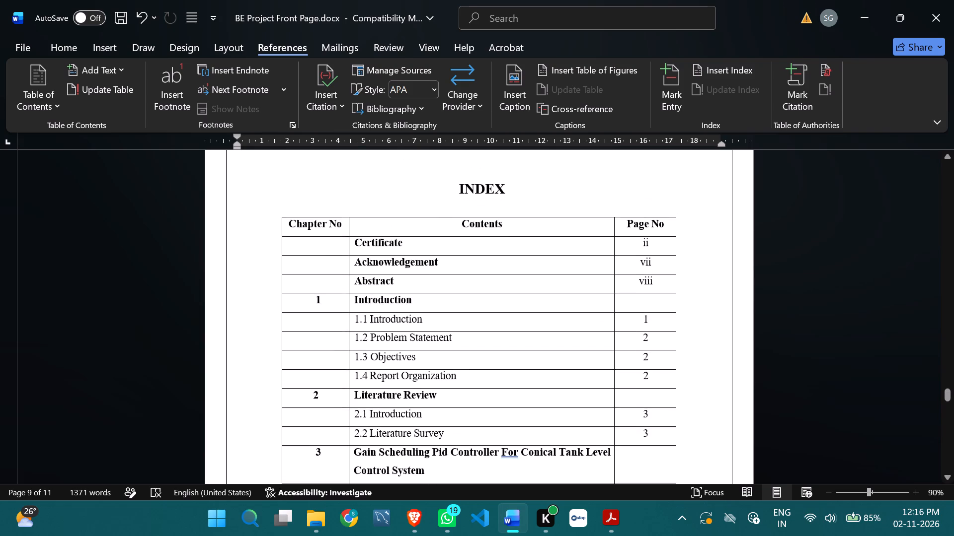
{"action": "scroll", "coordinate": [327, 300], "scroll_direction": "left", "scroll_amount": 1}
{"action": "scroll", "coordinate": [327, 300], "scroll_direction": "down", "scroll_amount": 3}
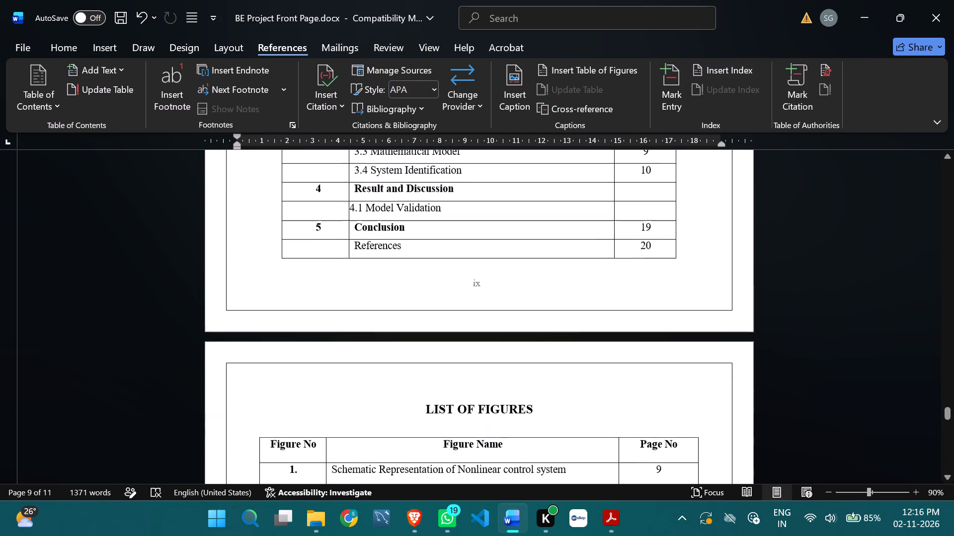
{"action": "scroll", "coordinate": [327, 300], "scroll_direction": "down", "scroll_amount": 11}
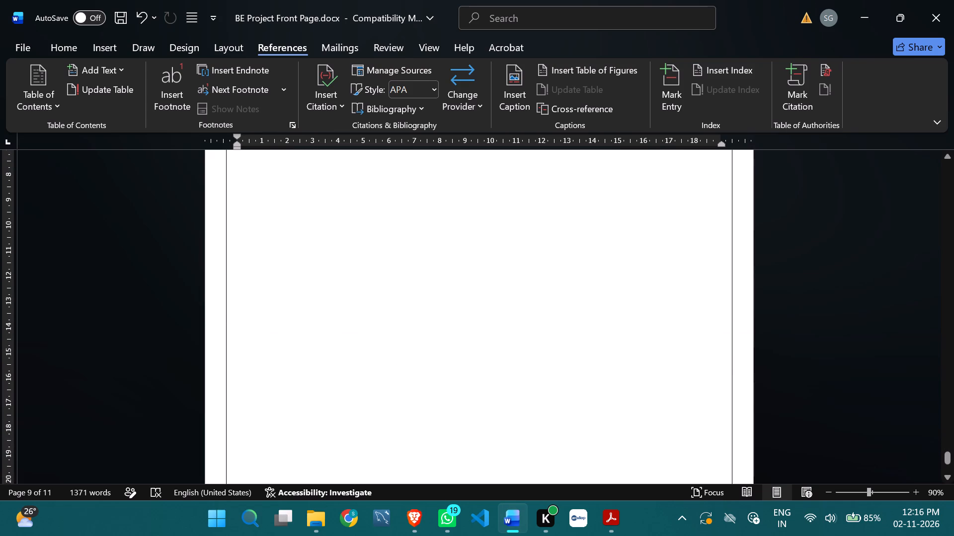
{"action": "scroll", "coordinate": [327, 300], "scroll_direction": "down", "scroll_amount": 2}
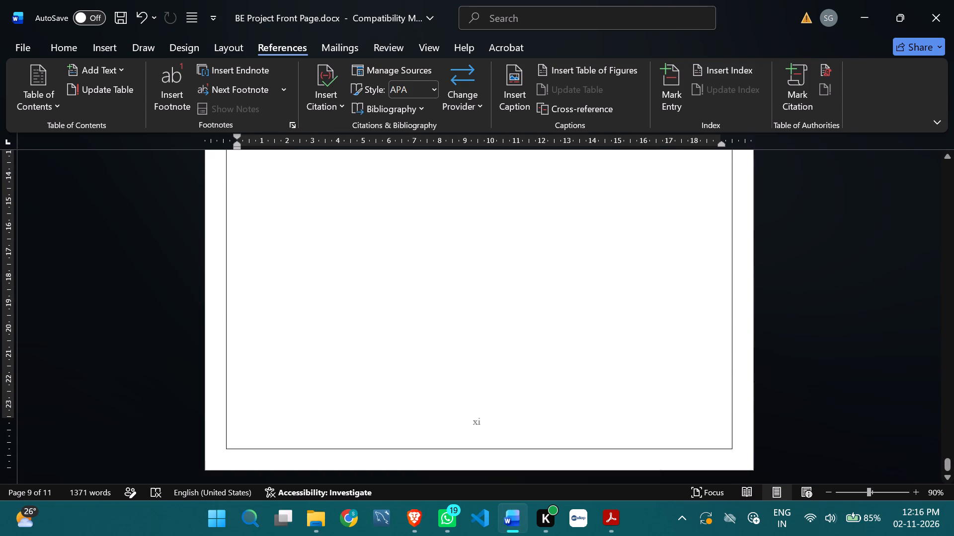
{"action": "scroll", "coordinate": [327, 300], "scroll_direction": "up", "scroll_amount": 1}
{"action": "scroll", "coordinate": [327, 300], "scroll_direction": "down", "scroll_amount": 1}
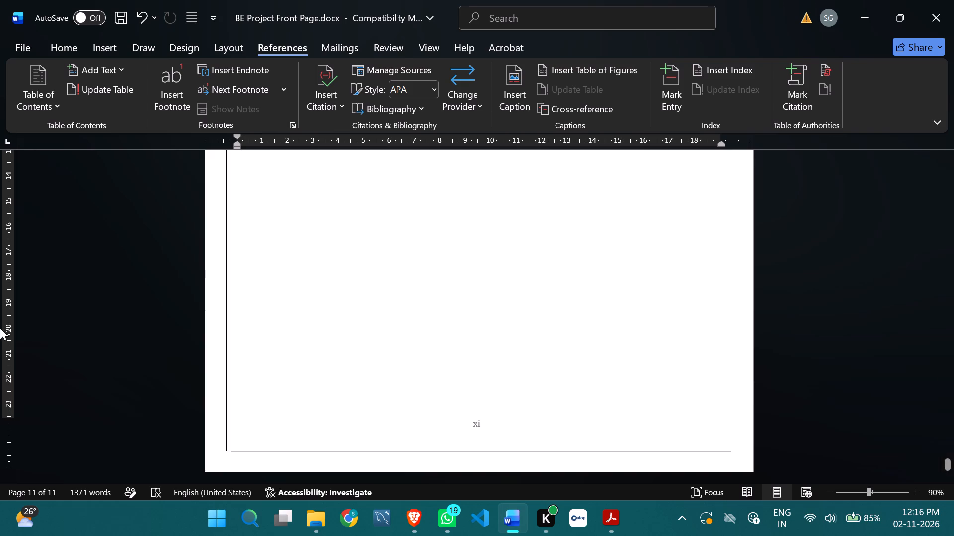
{"action": "scroll", "coordinate": [579, 248], "scroll_direction": "up", "scroll_amount": 3}
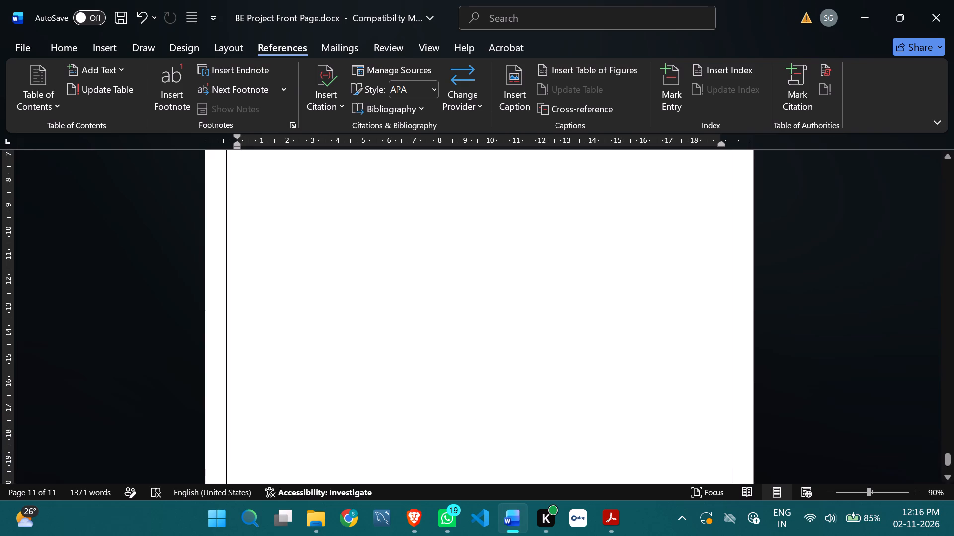
{"action": "scroll", "coordinate": [579, 248], "scroll_direction": "up", "scroll_amount": 14}
{"action": "scroll", "coordinate": [444, 347], "scroll_direction": "up", "scroll_amount": 4}
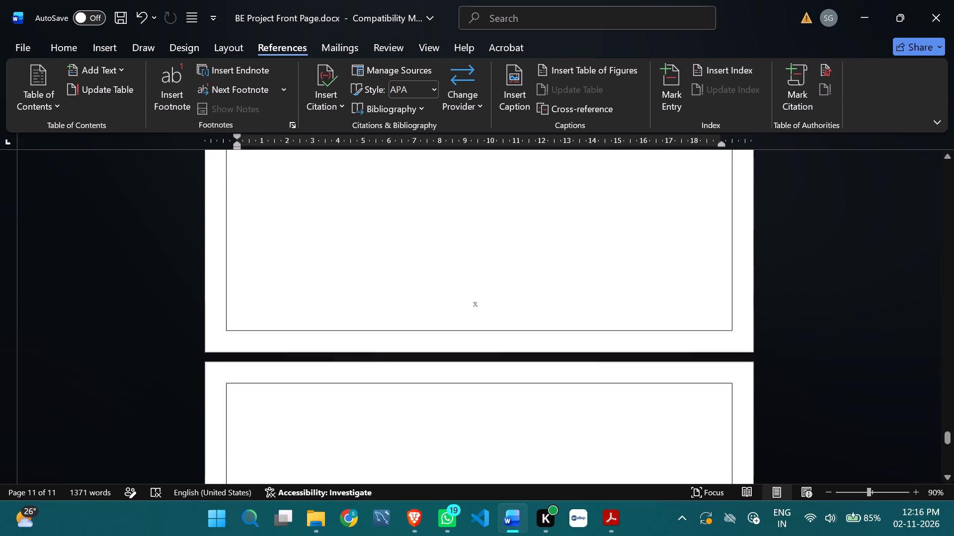
{"action": "scroll", "coordinate": [444, 347], "scroll_direction": "up", "scroll_amount": 11}
{"action": "scroll", "coordinate": [444, 346], "scroll_direction": "down", "scroll_amount": 14}
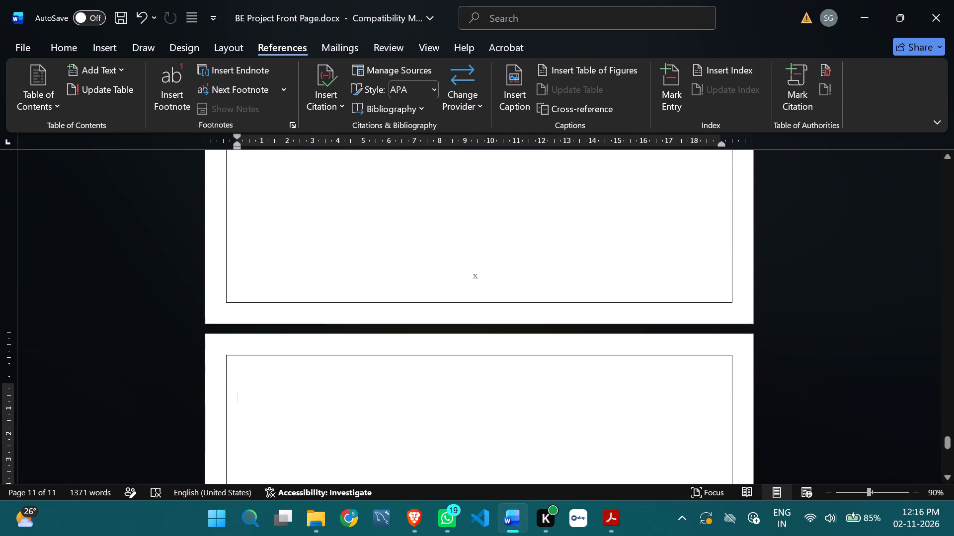
Indent the first line of the new page with 20 spaces and start an uppercase heading, "INTRO", trimming it back to "I".
{"action": "left_click", "coordinate": [446, 369]}
{"action": "key", "text": "space"}
{"action": "key", "text": "space"}
{"action": "key", "text": "space"}
{"action": "key", "text": "space"}
{"action": "key", "text": "space"}
{"action": "key", "text": "space"}
{"action": "key", "text": "space"}
{"action": "key", "text": "space"}
{"action": "key", "text": "space"}
{"action": "key", "text": "space"}
{"action": "key", "text": "space"}
{"action": "key", "text": "space"}
{"action": "key", "text": "space"}
{"action": "key", "text": "space"}
{"action": "key", "text": "space"}
{"action": "key", "text": "space"}
{"action": "key", "text": "space"}
{"action": "key", "text": "space"}
{"action": "key", "text": "space"}
{"action": "key", "text": "space"}
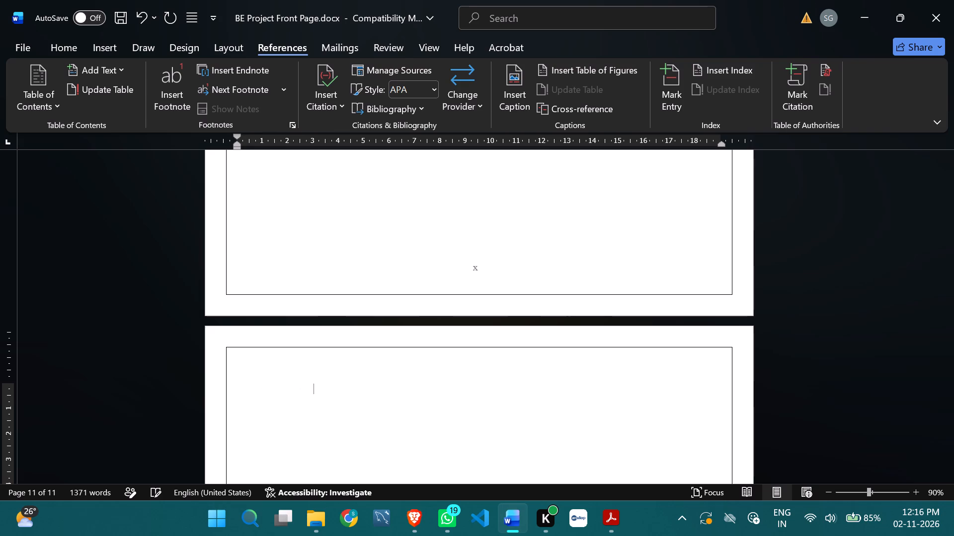
{"action": "key", "text": "shift+i"}
{"action": "type", "text": "NTRO"}
{"action": "key", "text": "BackSpace"}
{"action": "key", "text": "BackSpace"}
{"action": "key", "text": "BackSpace"}
{"action": "key", "text": "BackSpace"}
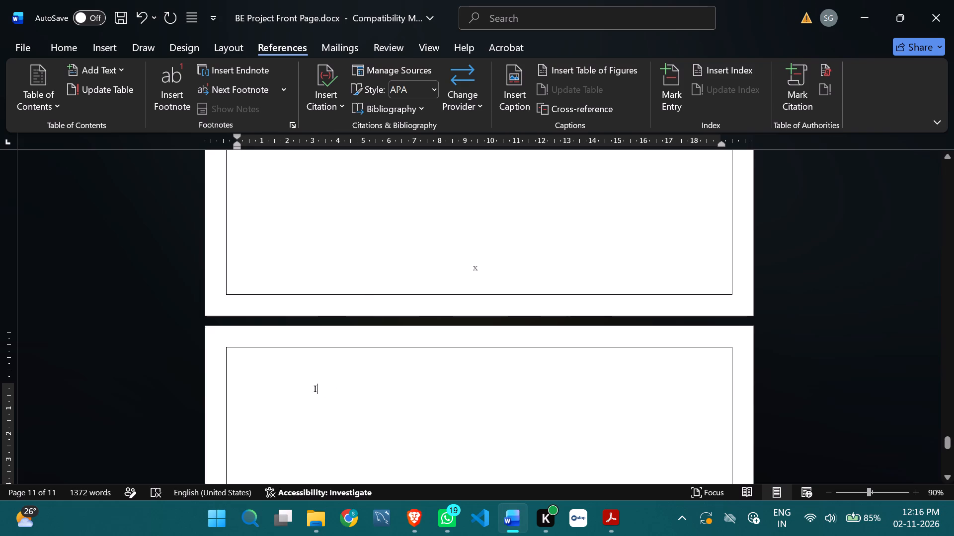
Switch to the report format PDF in Acrobat, check the font rules and chapter details on page 13, and return to Word.
{"action": "left_click", "coordinate": [598, 502]}
{"action": "scroll", "coordinate": [496, 269], "scroll_direction": "up", "scroll_amount": 3}
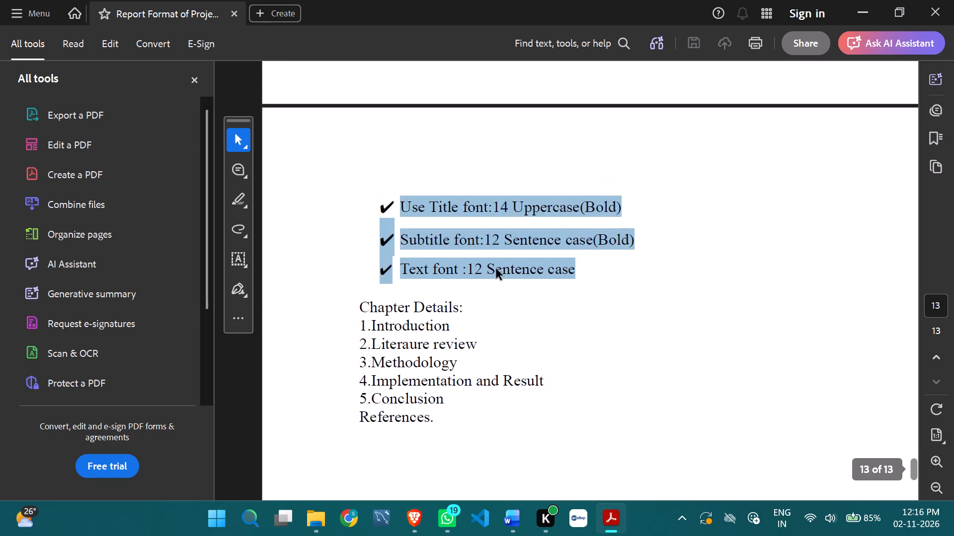
{"action": "scroll", "coordinate": [496, 268], "scroll_direction": "down", "scroll_amount": 20}
{"action": "scroll", "coordinate": [496, 268], "scroll_direction": "down", "scroll_amount": 5}
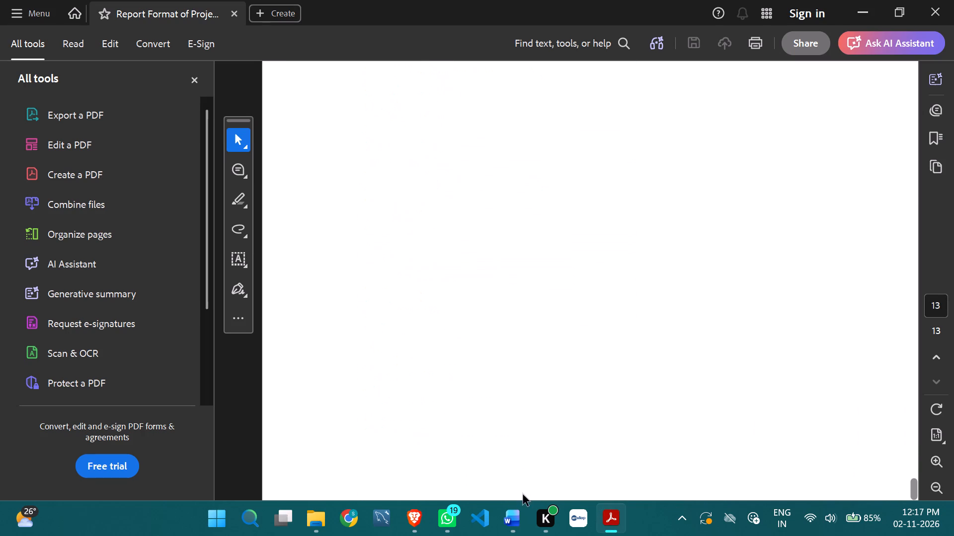
{"action": "left_click", "coordinate": [525, 505]}
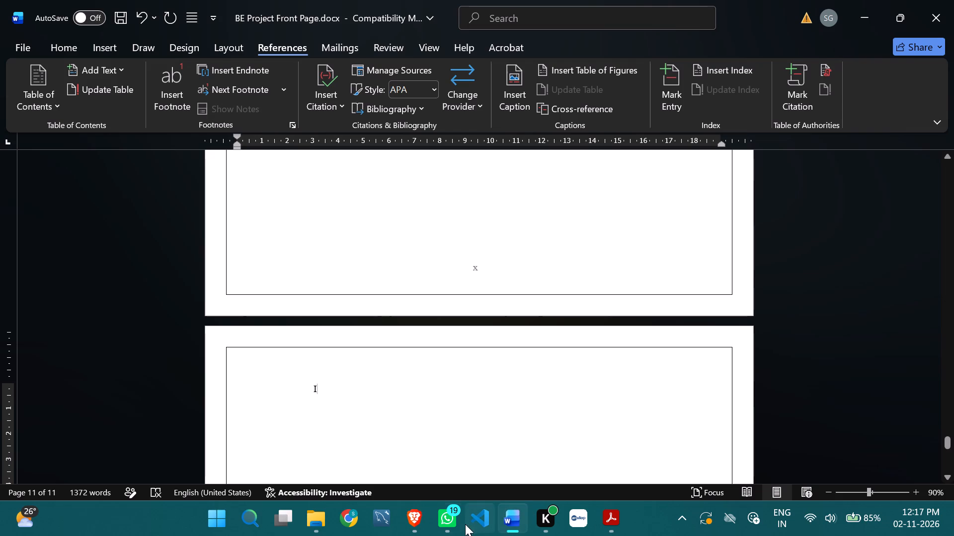
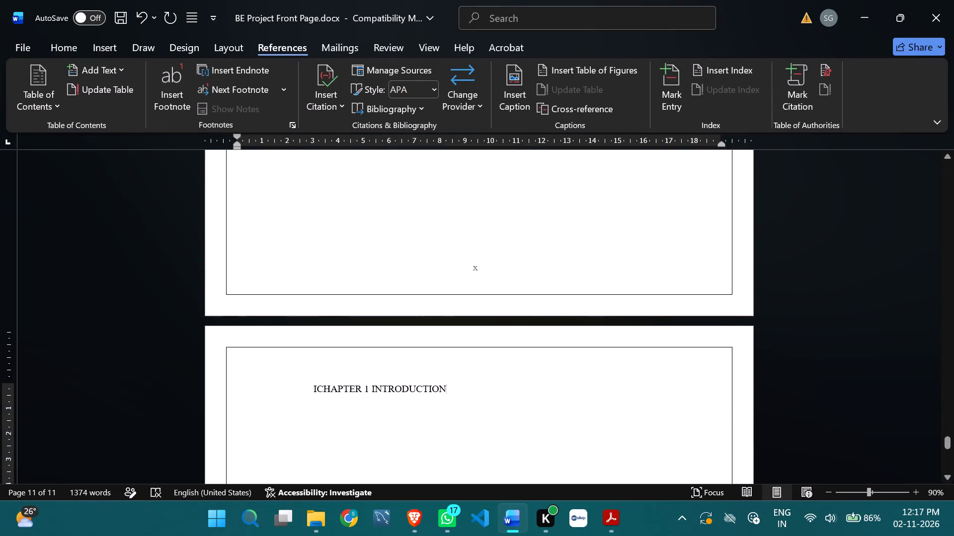
Remove the stray "I" before "CHAPTER 1" and move "INTRODUCTION" onto its own line.
{"action": "left_click", "coordinate": [317, 387]}
{"action": "key", "text": "BackSpace"}
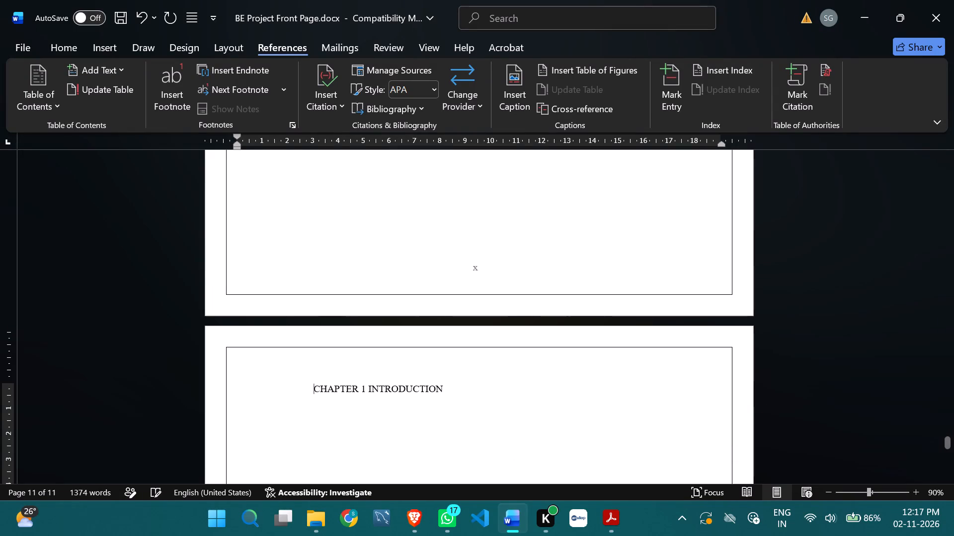
{"action": "left_click", "coordinate": [367, 388]}
{"action": "key", "text": "Return"}
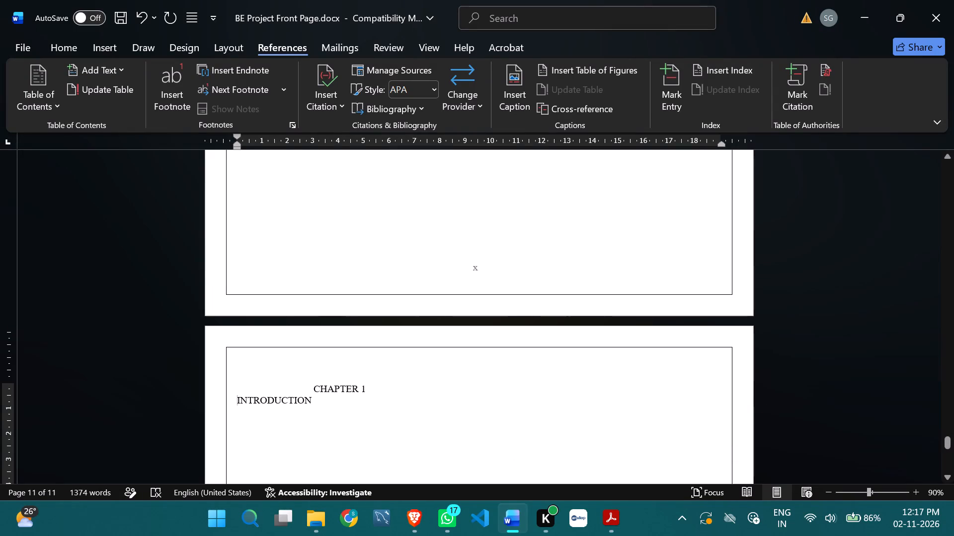
Center both lines of the chapter heading, "CHAPTER 1" and "INTRODUCTION", and make them bold.
{"action": "left_click_drag", "start_coordinate": [305, 389], "coordinate": [329, 405]}
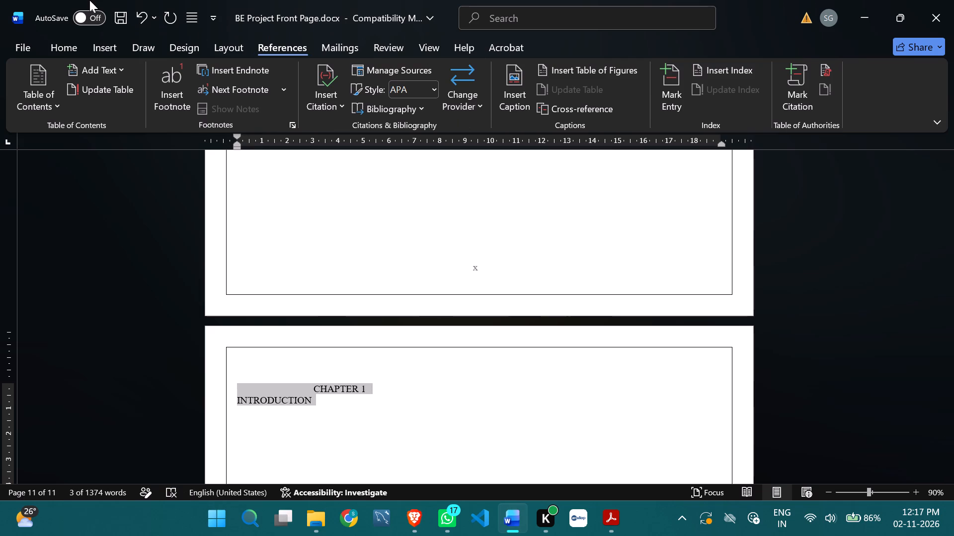
{"action": "left_click", "coordinate": [69, 43]}
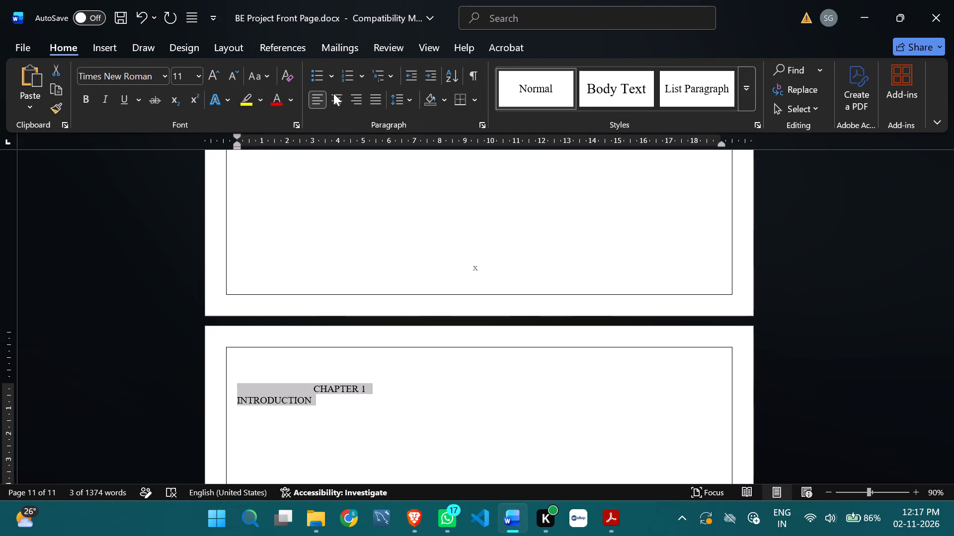
{"action": "left_click", "coordinate": [342, 105]}
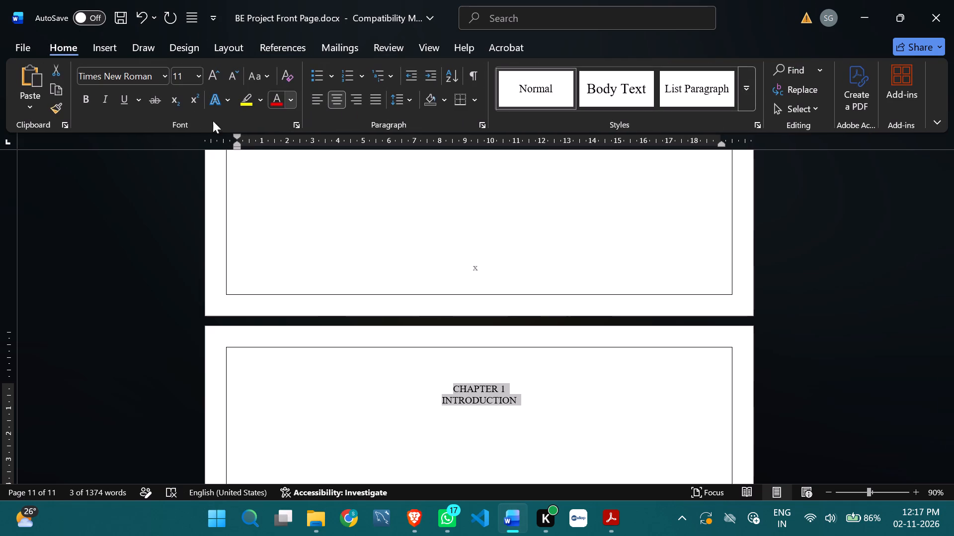
{"action": "left_click", "coordinate": [77, 100]}
{"action": "left_click", "coordinate": [439, 459]}
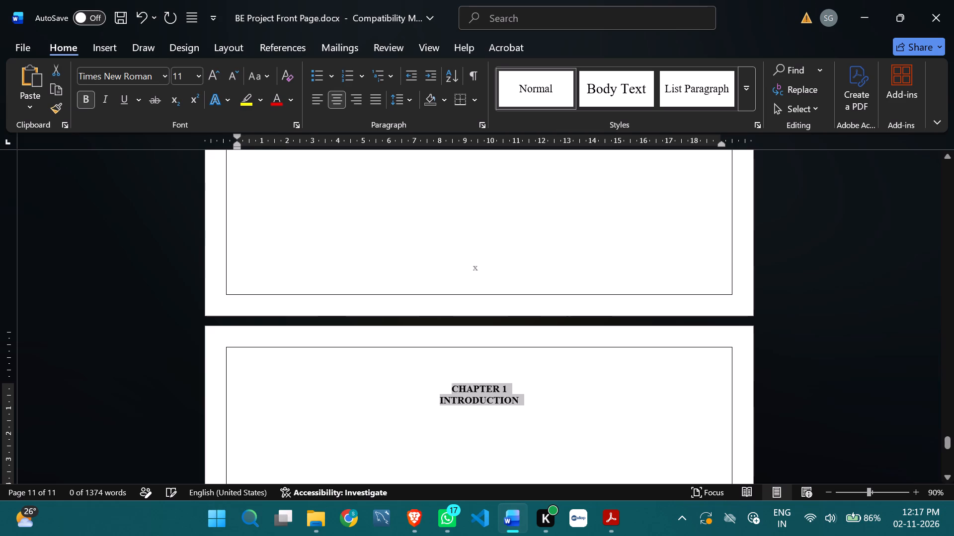
Insert a blank line between "CHAPTER 1" and "INTRODUCTION".
{"action": "left_click", "coordinate": [513, 386]}
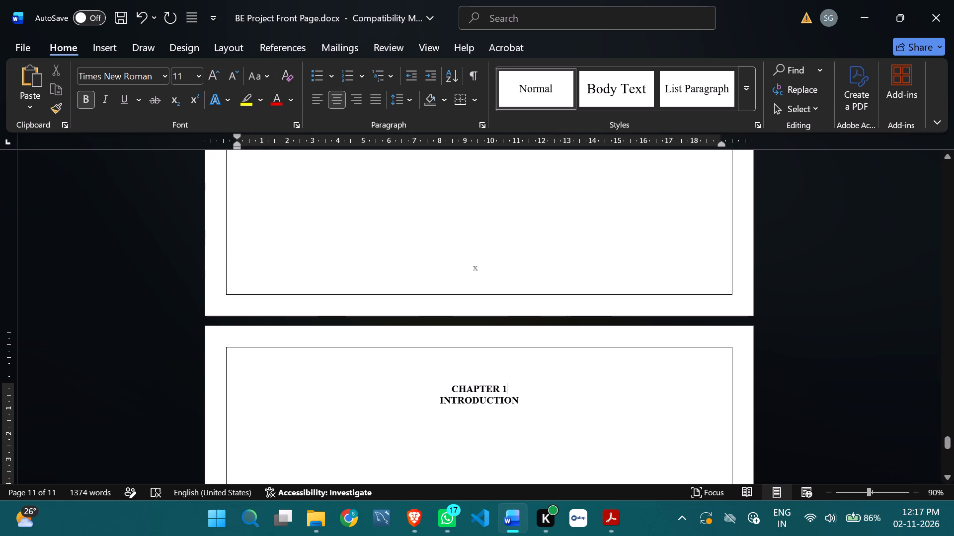
{"action": "key", "text": "Return"}
Open the font size choices for the whole chapter heading, from "CHAPTER 1" through "INTRODUCTION".
{"action": "left_click_drag", "start_coordinate": [439, 389], "coordinate": [504, 406]}
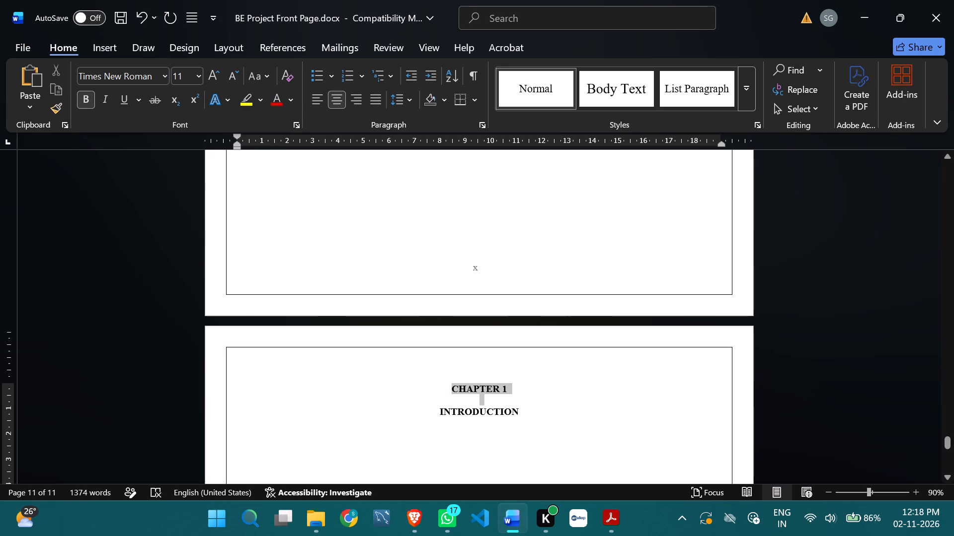
{"action": "left_click_drag", "start_coordinate": [504, 406], "coordinate": [521, 415]}
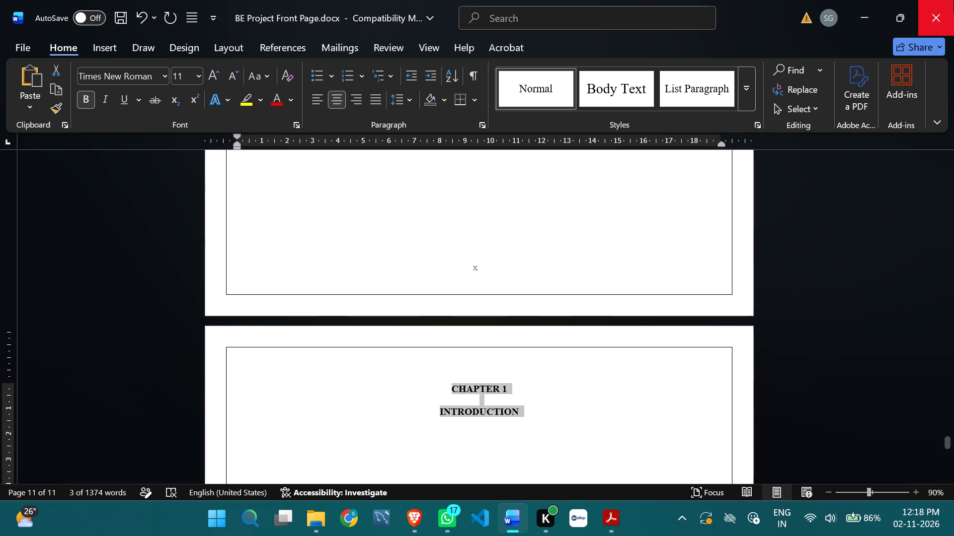
{"action": "left_click", "coordinate": [196, 74]}
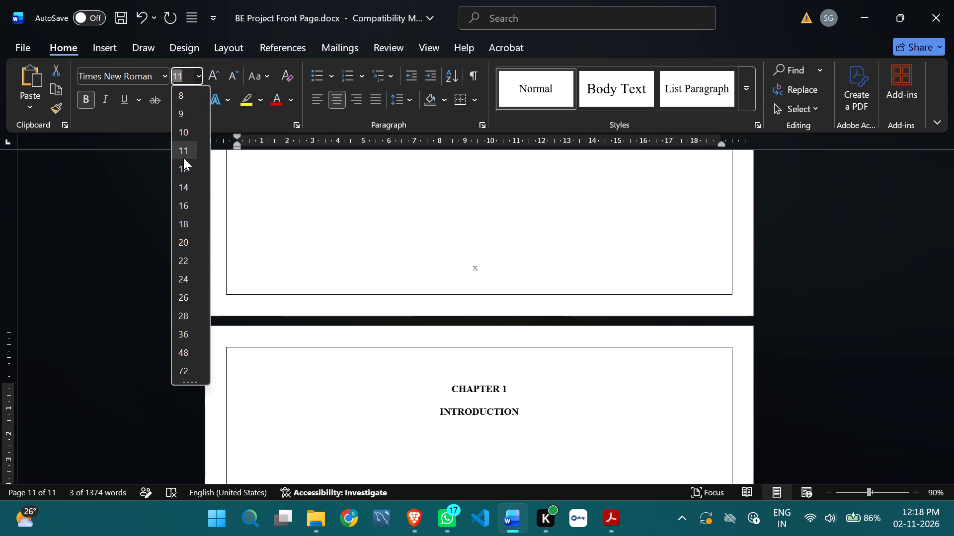
Set the font size of the whole chapter heading, "CHAPTER 1" through "INTRODUCTION", to 16.
{"action": "left_click", "coordinate": [180, 210]}
{"action": "left_click", "coordinate": [453, 388]}
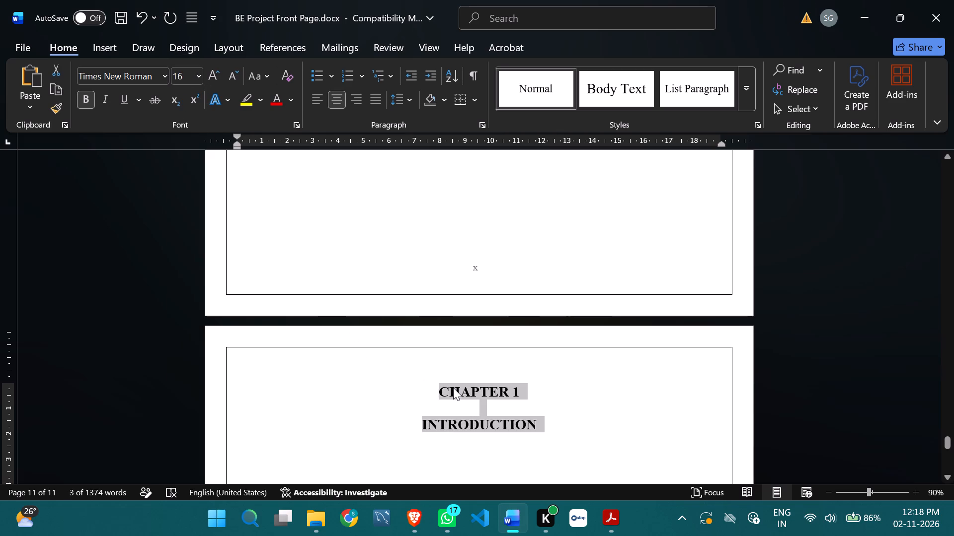
Set the font size of the "CHAPTER 1" line alone to 14.
{"action": "left_click_drag", "start_coordinate": [430, 393], "coordinate": [536, 396]}
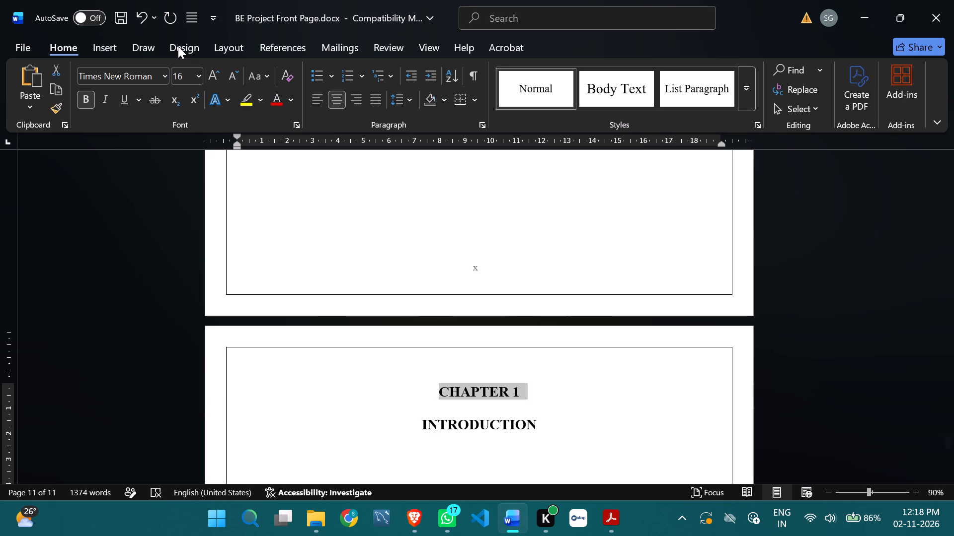
{"action": "left_click", "coordinate": [202, 75]}
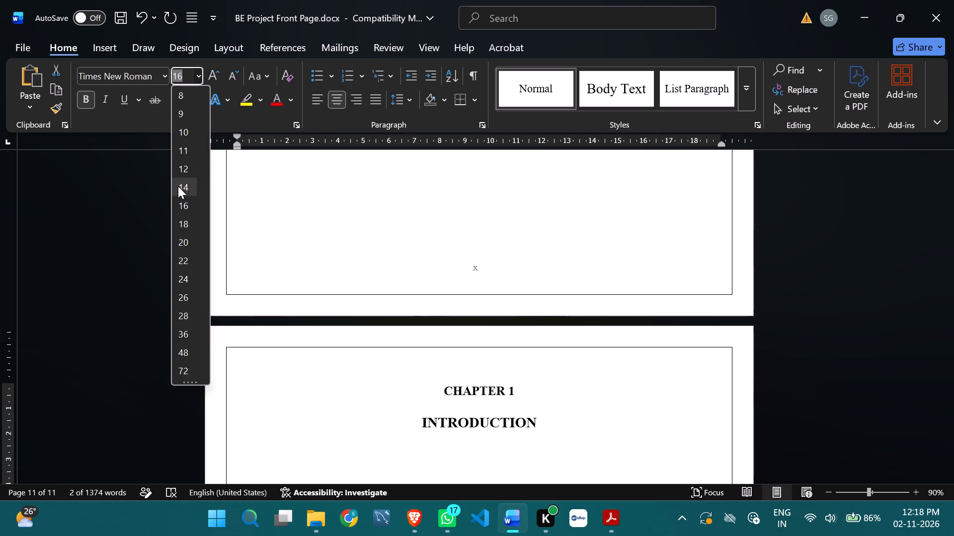
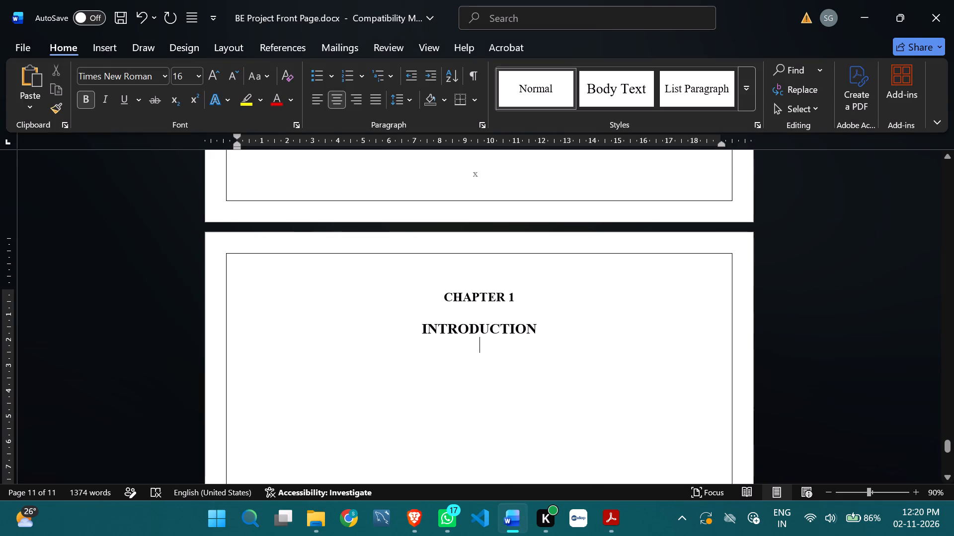
{"action": "key", "text": "ctrl+v"}
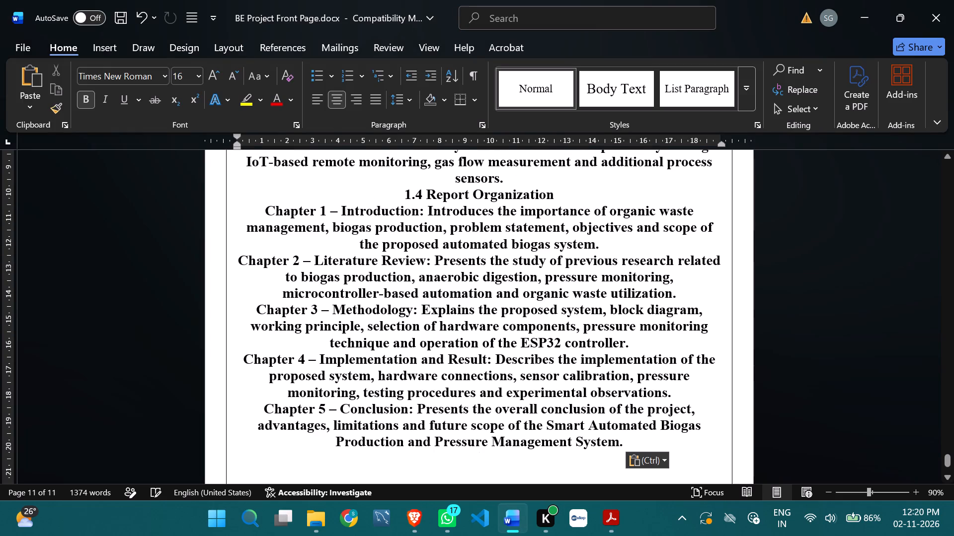
Delete the original "CHAPTER 1" and "INTRODUCTION" heading above the pasted text, keeping only the pasted heading.
{"action": "scroll", "coordinate": [502, 418], "scroll_direction": "up", "scroll_amount": 20}
{"action": "scroll", "coordinate": [502, 418], "scroll_direction": "up", "scroll_amount": 6}
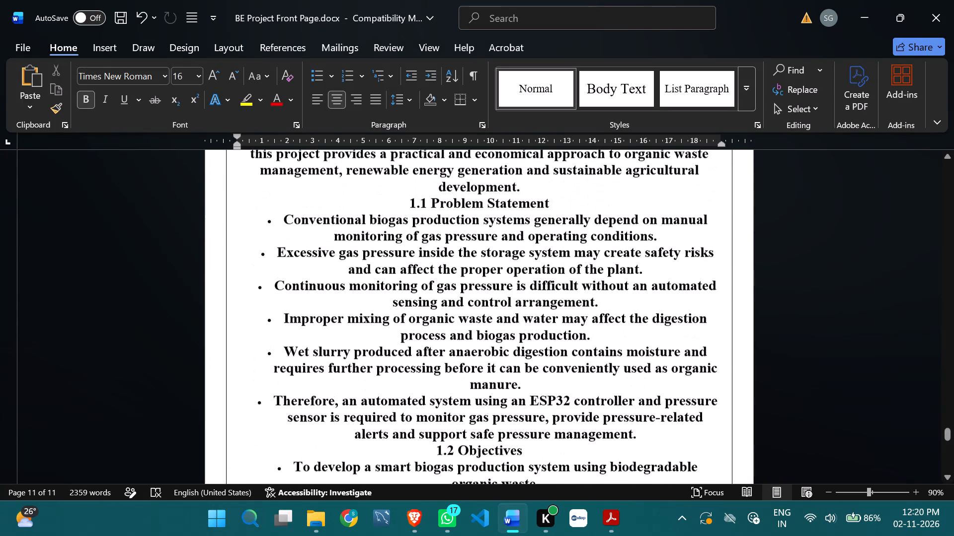
{"action": "scroll", "coordinate": [539, 404], "scroll_direction": "up", "scroll_amount": 8}
{"action": "scroll", "coordinate": [484, 322], "scroll_direction": "up", "scroll_amount": 13}
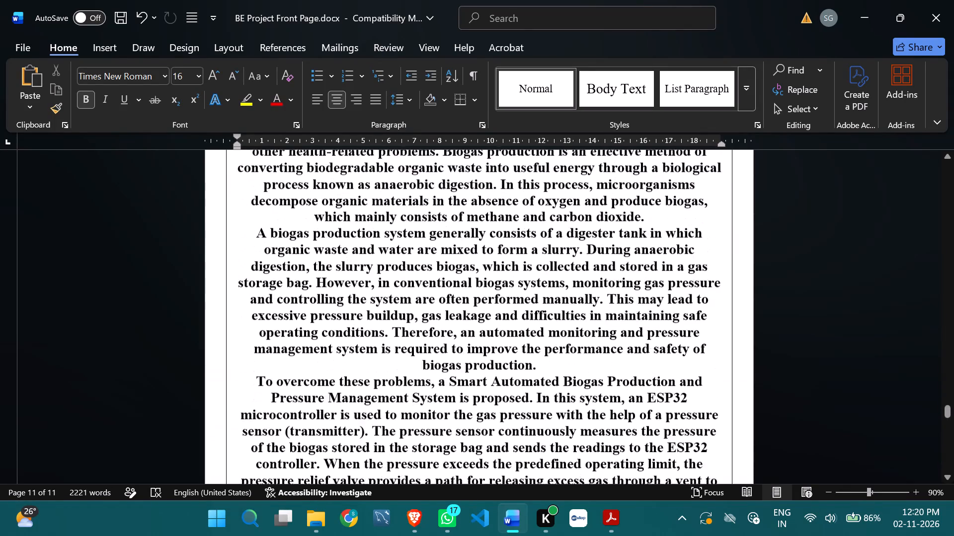
{"action": "scroll", "coordinate": [485, 321], "scroll_direction": "up", "scroll_amount": 8}
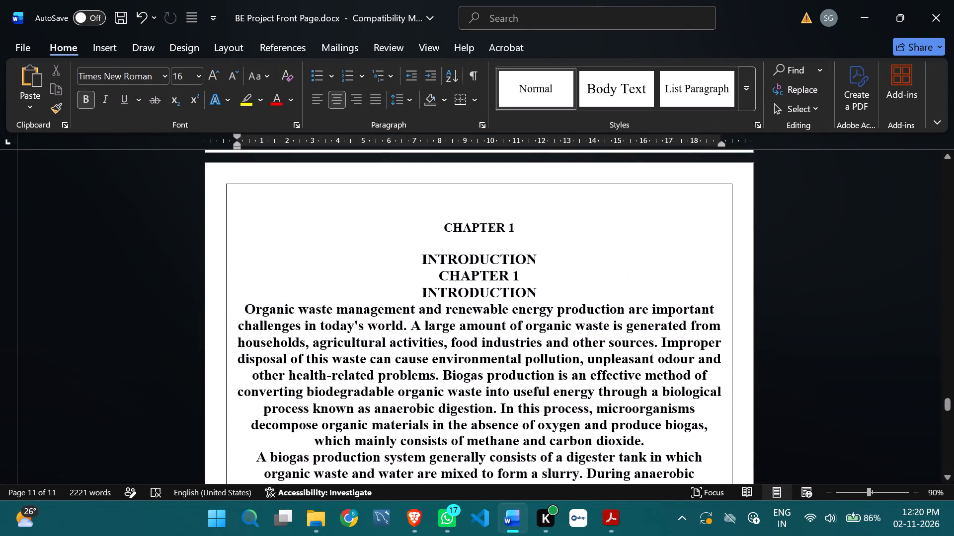
{"action": "left_click_drag", "start_coordinate": [437, 217], "coordinate": [542, 256]}
{"action": "key", "text": "BackSpace"}
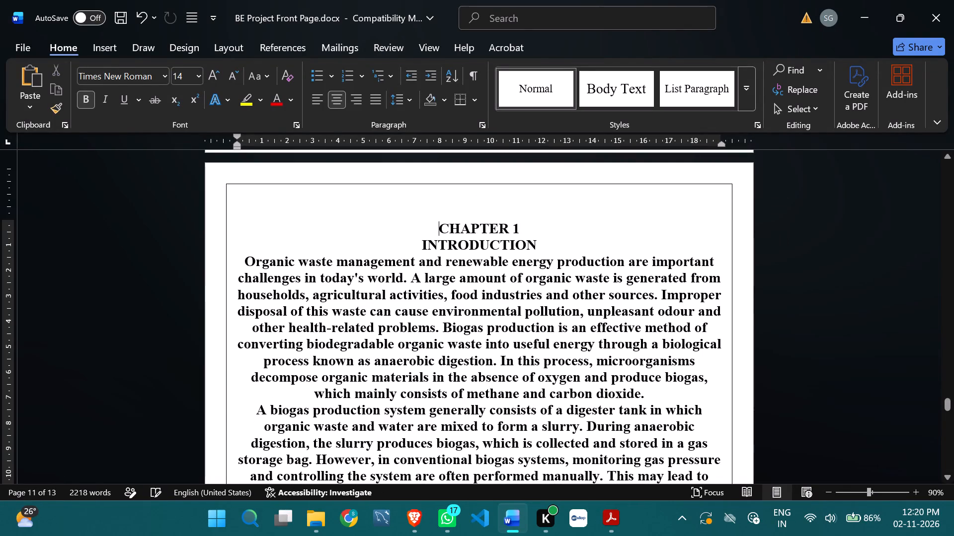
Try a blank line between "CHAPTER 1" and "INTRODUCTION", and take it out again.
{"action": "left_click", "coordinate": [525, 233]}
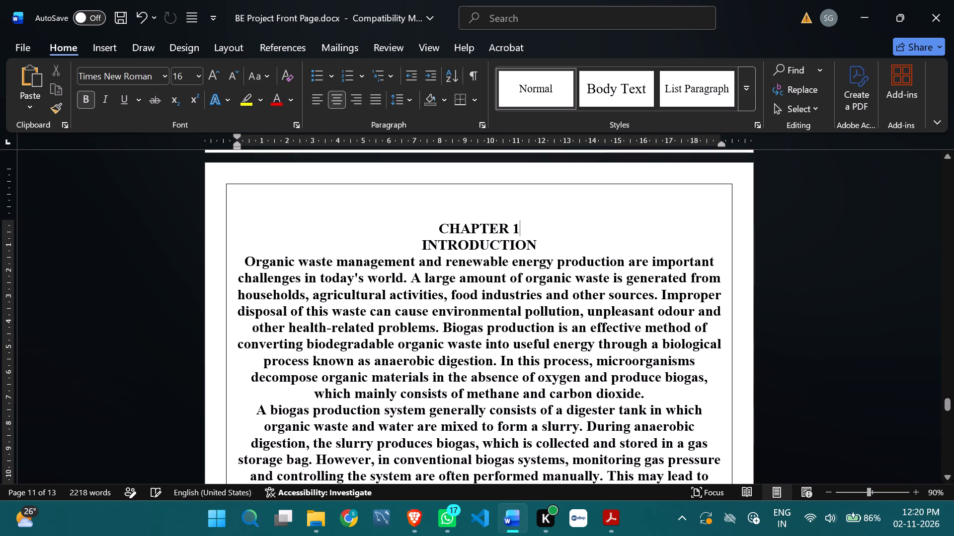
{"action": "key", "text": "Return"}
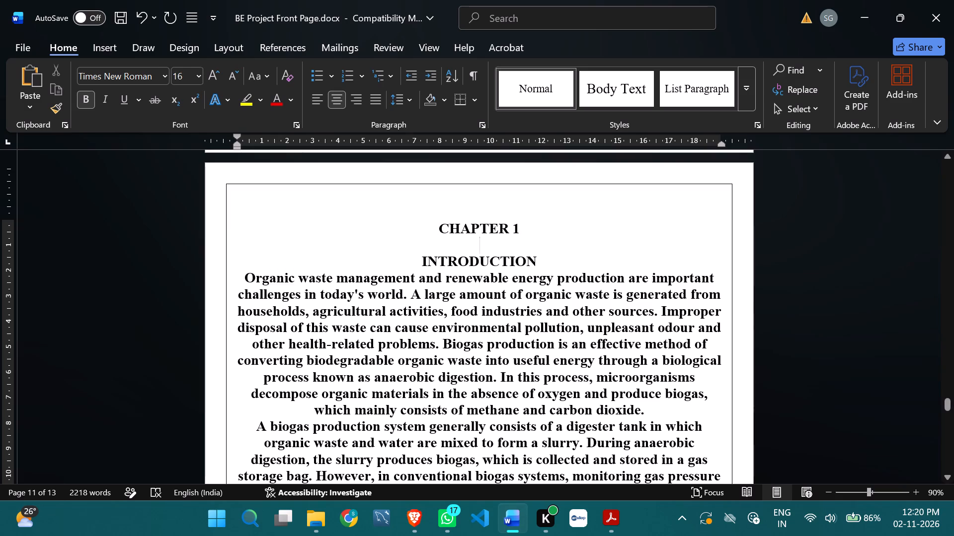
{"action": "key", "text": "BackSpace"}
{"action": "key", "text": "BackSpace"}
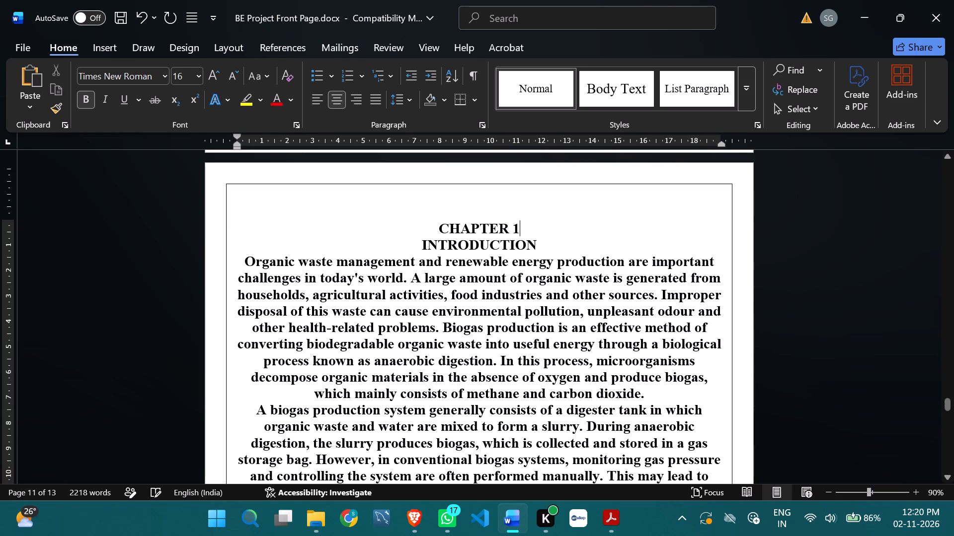
Insert a blank line between the "INTRODUCTION" heading and the first body paragraph.
{"action": "left_click", "coordinate": [550, 241]}
{"action": "key", "text": "Return"}
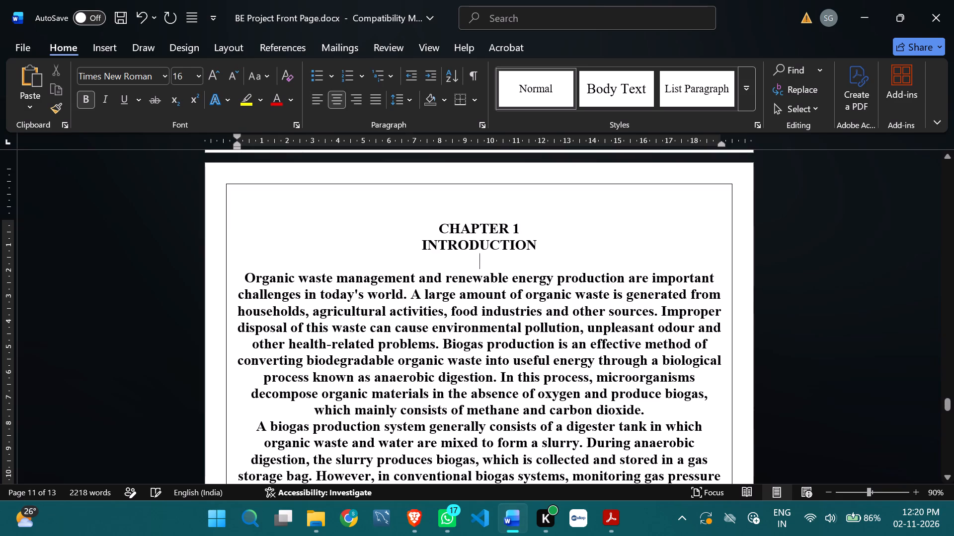
Set all Chapter 1 body text, from "Organic waste management" through the Chapter 5 summary, to 12 pt and remove its bold.
{"action": "left_click_drag", "start_coordinate": [239, 273], "coordinate": [498, 512]}
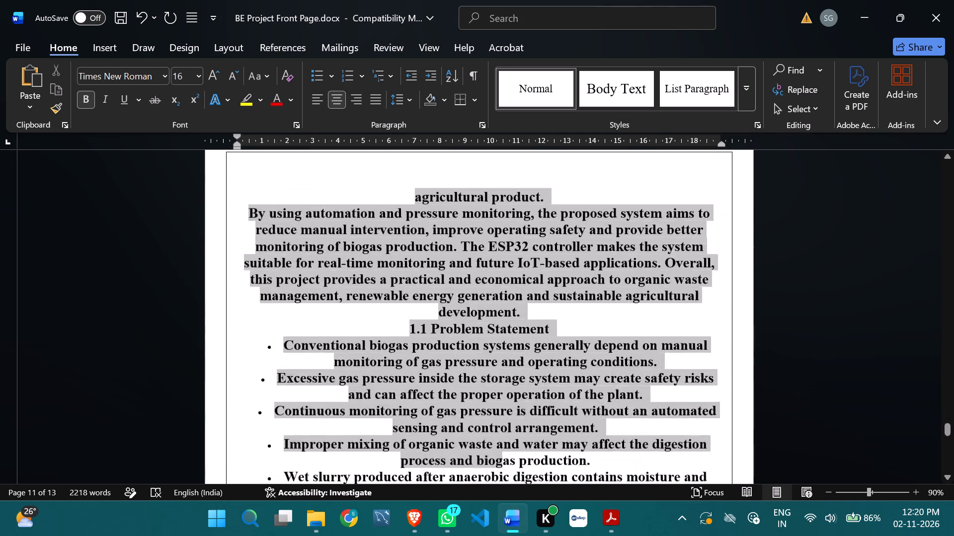
{"action": "left_click_drag", "start_coordinate": [498, 512], "coordinate": [540, 514]}
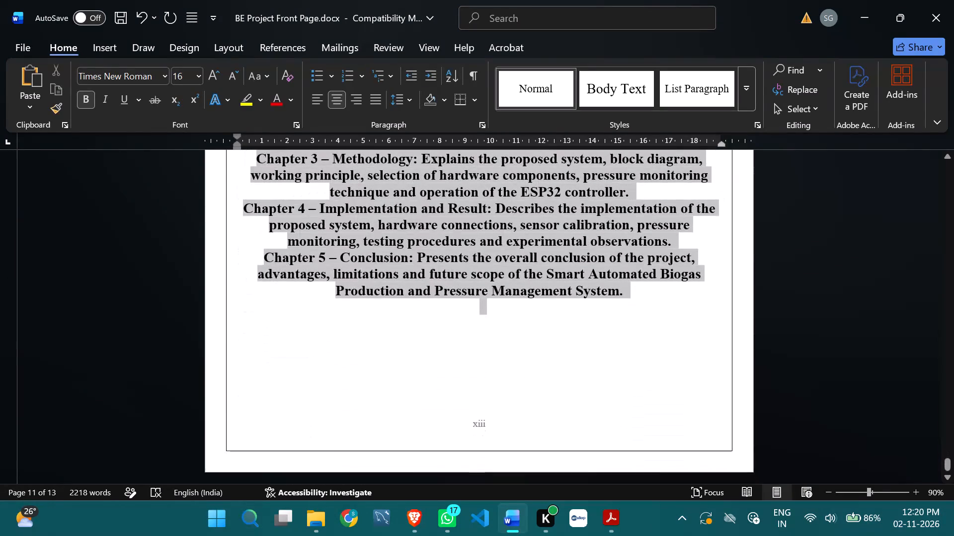
{"action": "left_click_drag", "start_coordinate": [540, 514], "coordinate": [630, 291]}
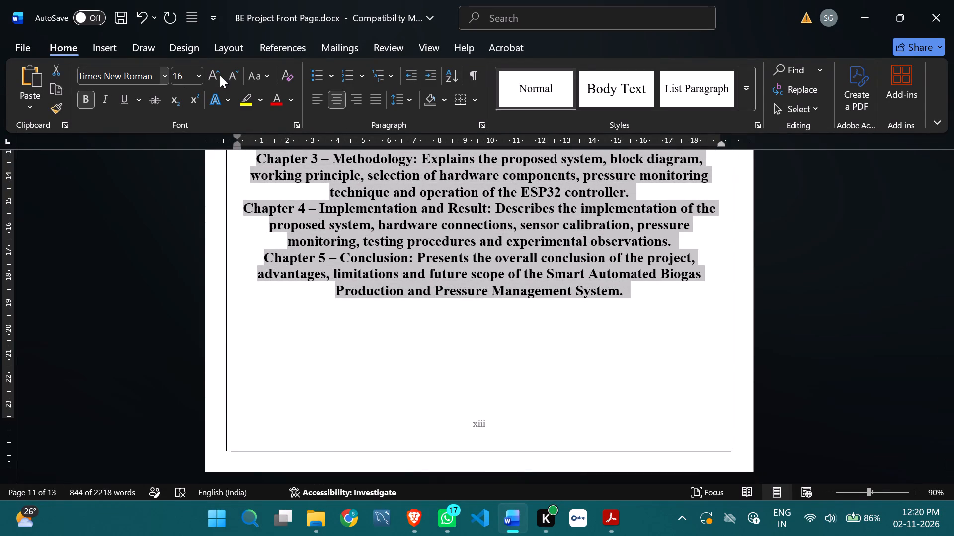
{"action": "left_click", "coordinate": [197, 70]}
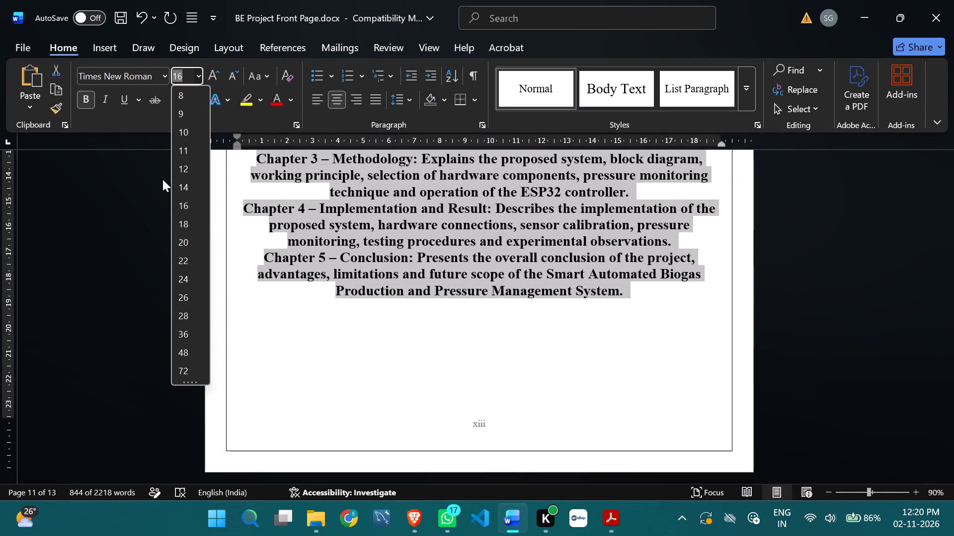
{"action": "left_click", "coordinate": [182, 171]}
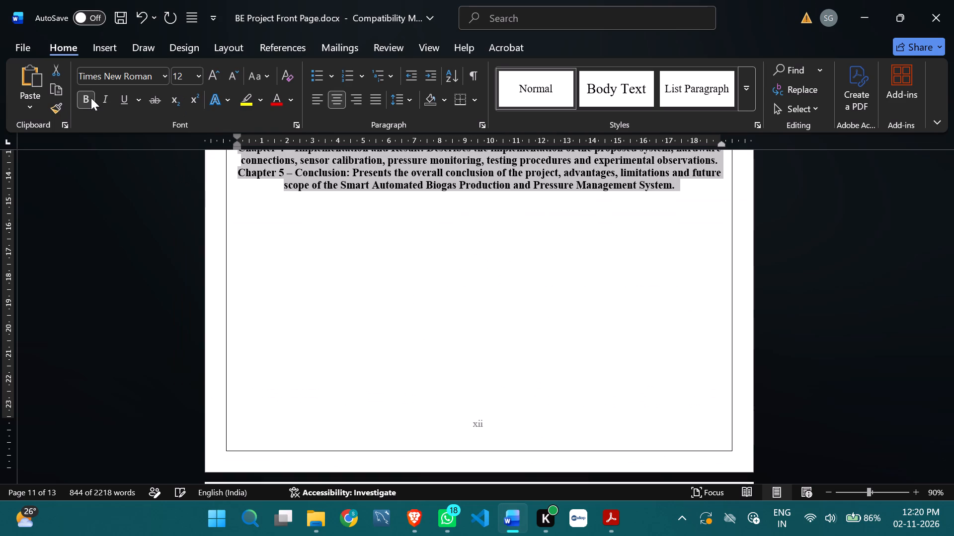
{"action": "left_click", "coordinate": [91, 98]}
Justify all of the selected Chapter 1 body text.
{"action": "scroll", "coordinate": [364, 215], "scroll_direction": "up", "scroll_amount": 11}
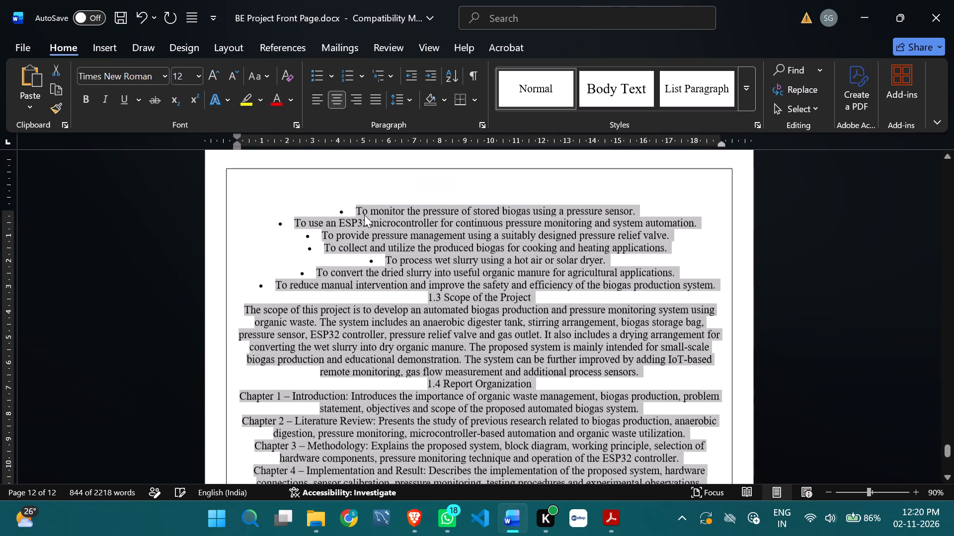
{"action": "left_click", "coordinate": [373, 106]}
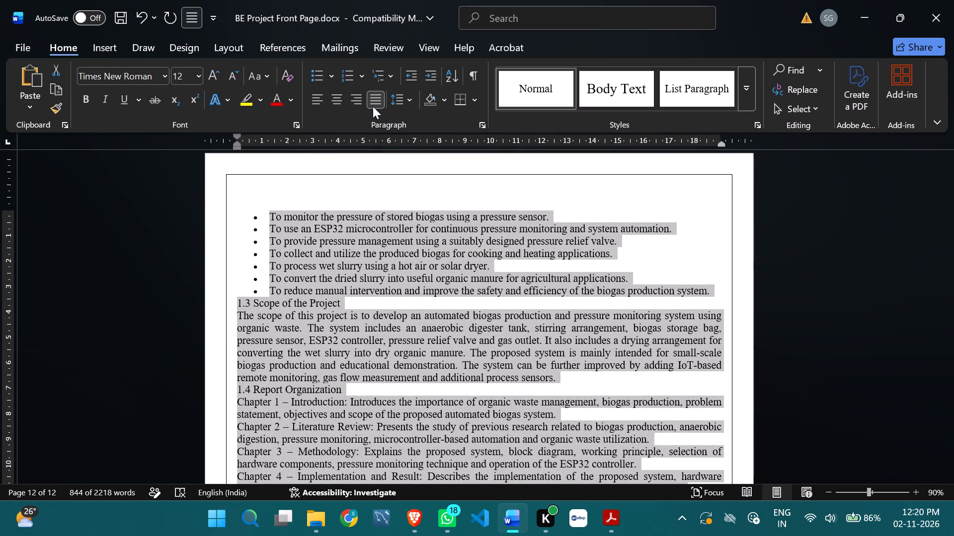
Indent the selected Chapter 1 body text by about 0.5 cm from both the left and right margins.
{"action": "scroll", "coordinate": [371, 111], "scroll_direction": "up", "scroll_amount": 3}
{"action": "scroll", "coordinate": [424, 259], "scroll_direction": "up", "scroll_amount": 13}
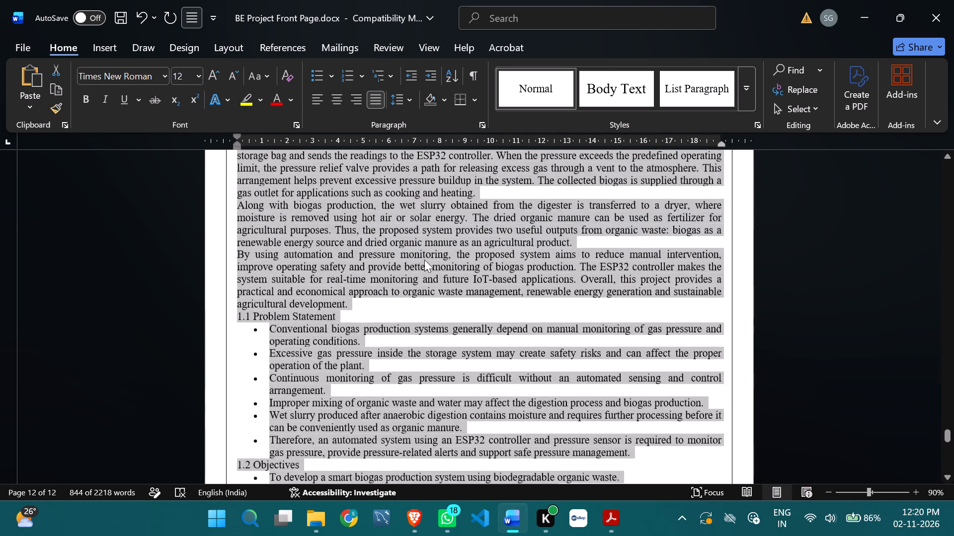
{"action": "scroll", "coordinate": [424, 260], "scroll_direction": "up", "scroll_amount": 11}
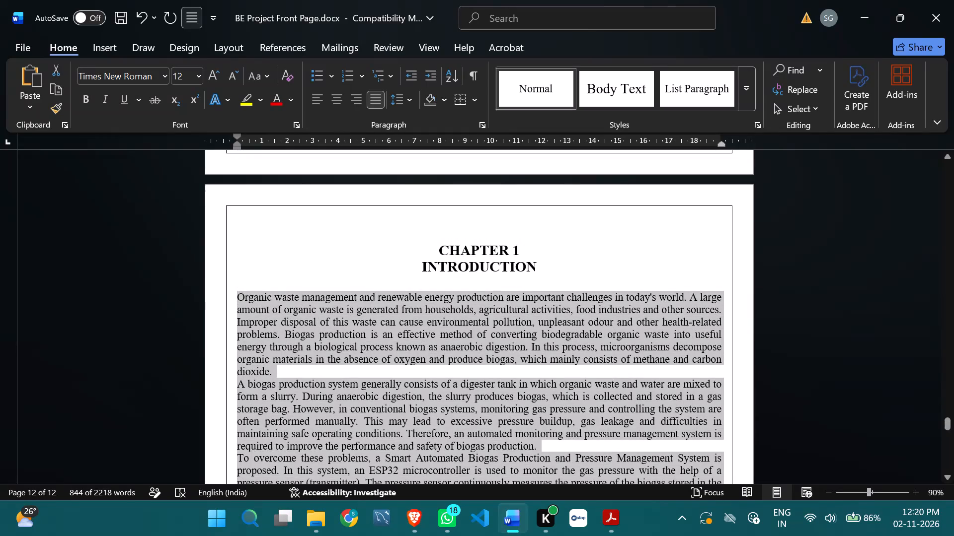
{"action": "scroll", "coordinate": [409, 302], "scroll_direction": "up", "scroll_amount": 8}
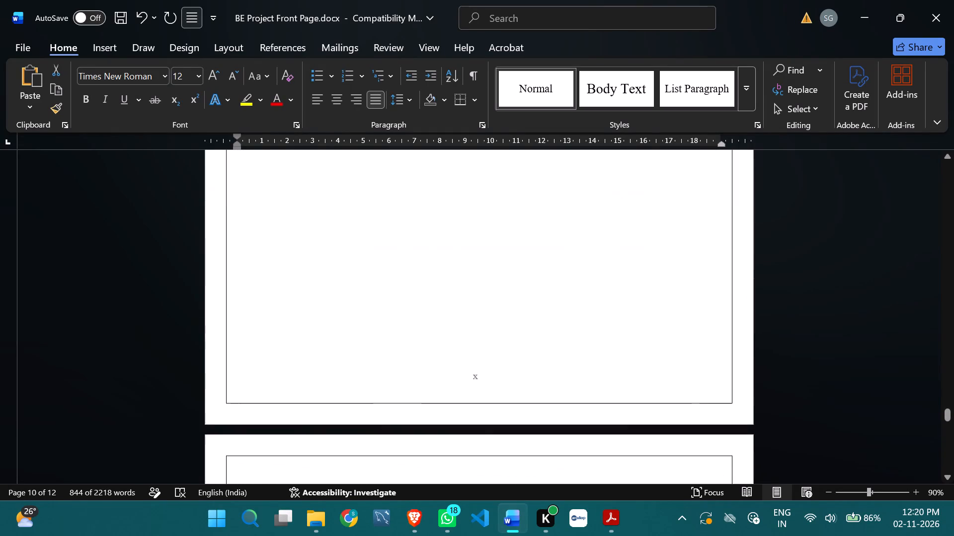
{"action": "scroll", "coordinate": [409, 302], "scroll_direction": "down", "scroll_amount": 6}
{"action": "scroll", "coordinate": [154, 174], "scroll_direction": "down", "scroll_amount": 2}
{"action": "left_click_drag", "start_coordinate": [235, 146], "coordinate": [249, 146]}
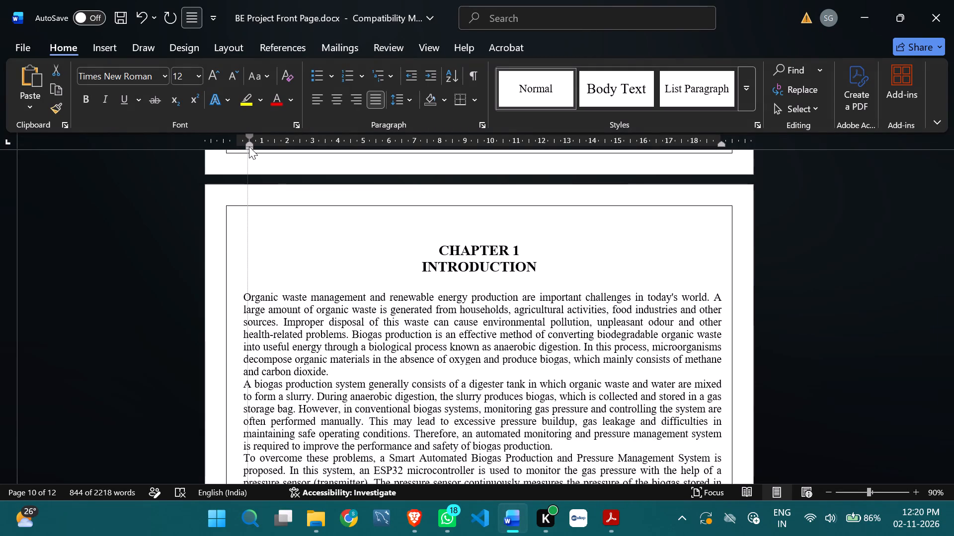
{"action": "left_click_drag", "start_coordinate": [249, 146], "coordinate": [249, 146]}
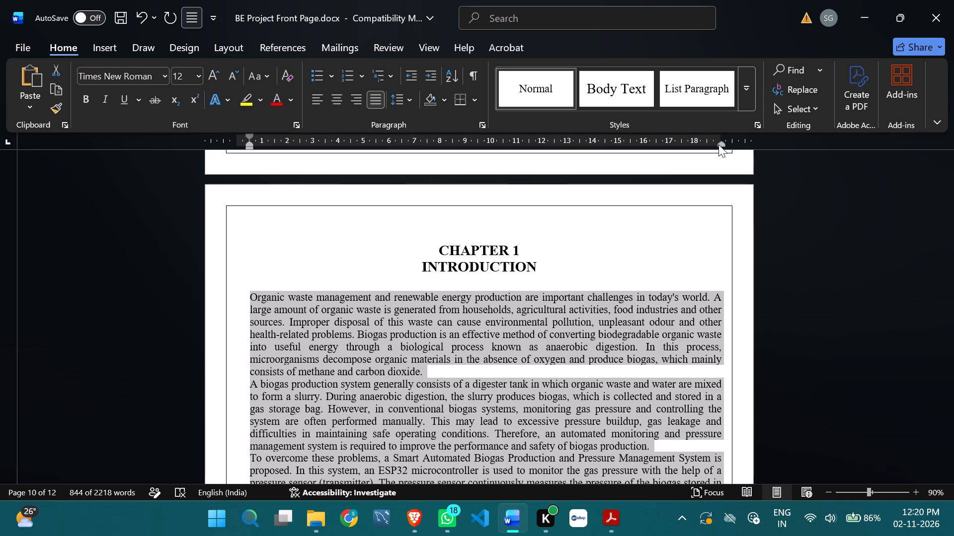
{"action": "left_click_drag", "start_coordinate": [719, 144], "coordinate": [710, 149]}
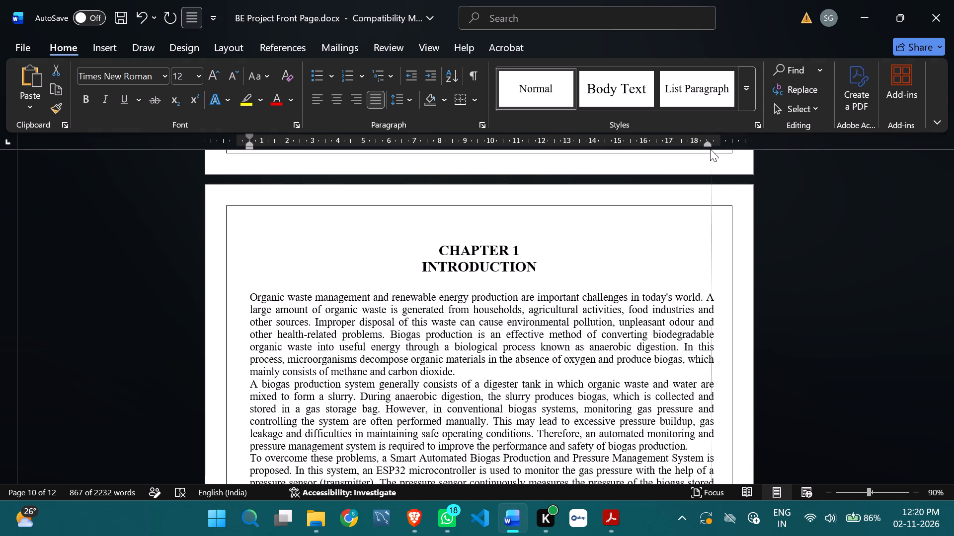
{"action": "left_click_drag", "start_coordinate": [710, 149], "coordinate": [707, 150]}
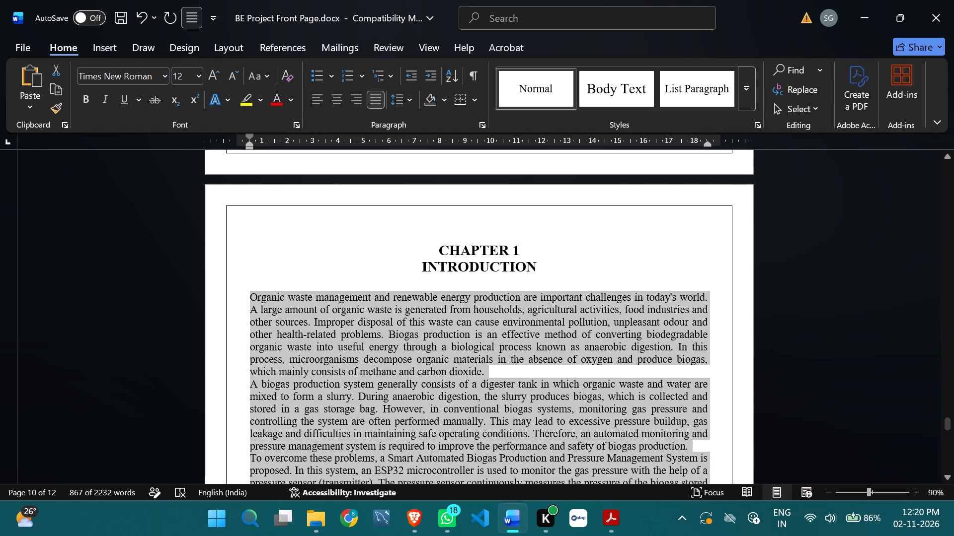
Set the line spacing of the selected Chapter 1 body text to 1.5.
{"action": "scroll", "coordinate": [584, 333], "scroll_direction": "down", "scroll_amount": 6}
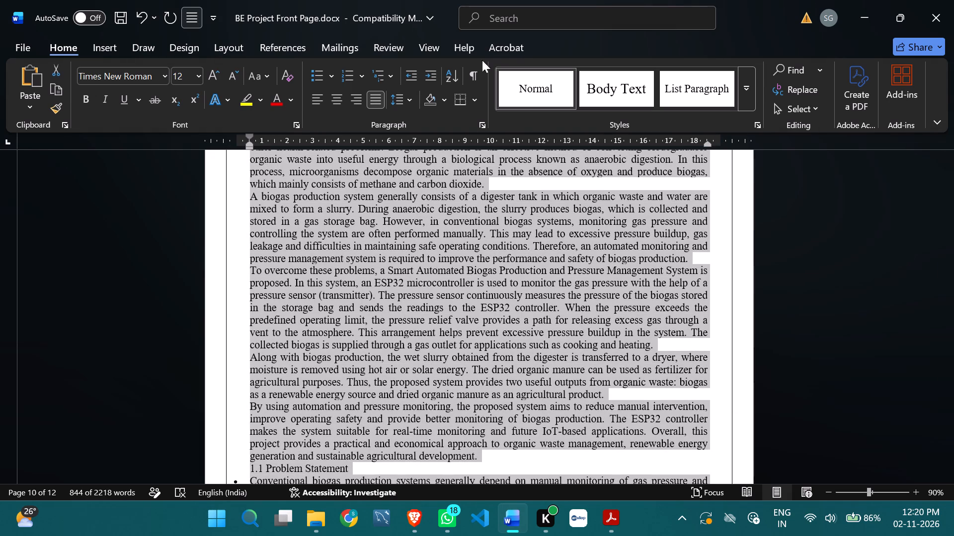
{"action": "left_click", "coordinate": [406, 103]}
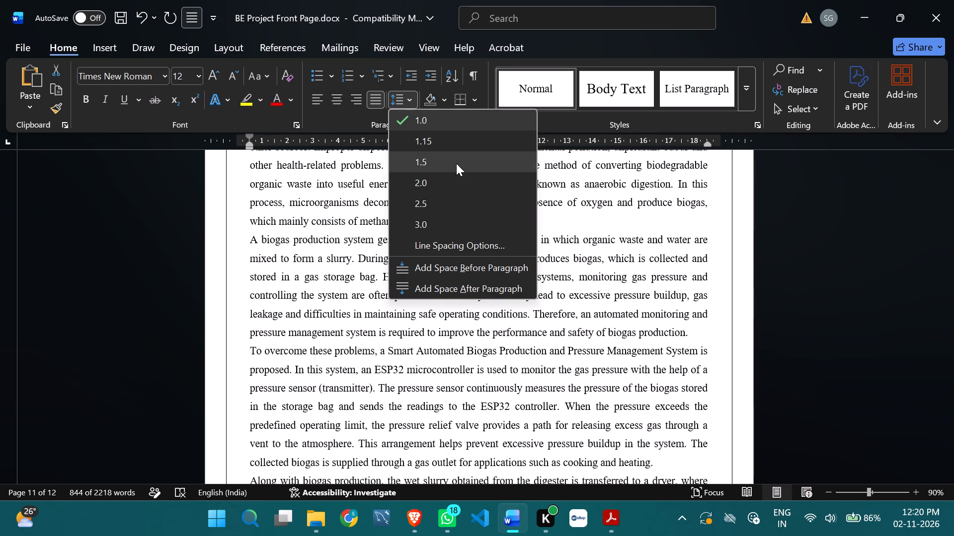
{"action": "left_click", "coordinate": [456, 163]}
{"action": "scroll", "coordinate": [513, 228], "scroll_direction": "up", "scroll_amount": 6}
{"action": "scroll", "coordinate": [513, 228], "scroll_direction": "down", "scroll_amount": 5}
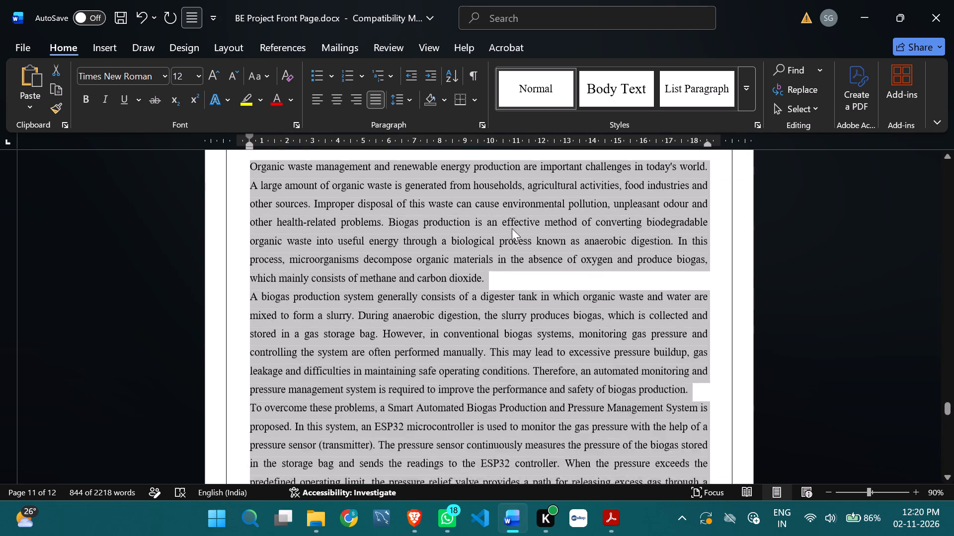
Make the "1.1 Problem Statement" heading bold and set it to 14 pt.
{"action": "scroll", "coordinate": [511, 228], "scroll_direction": "down", "scroll_amount": 12}
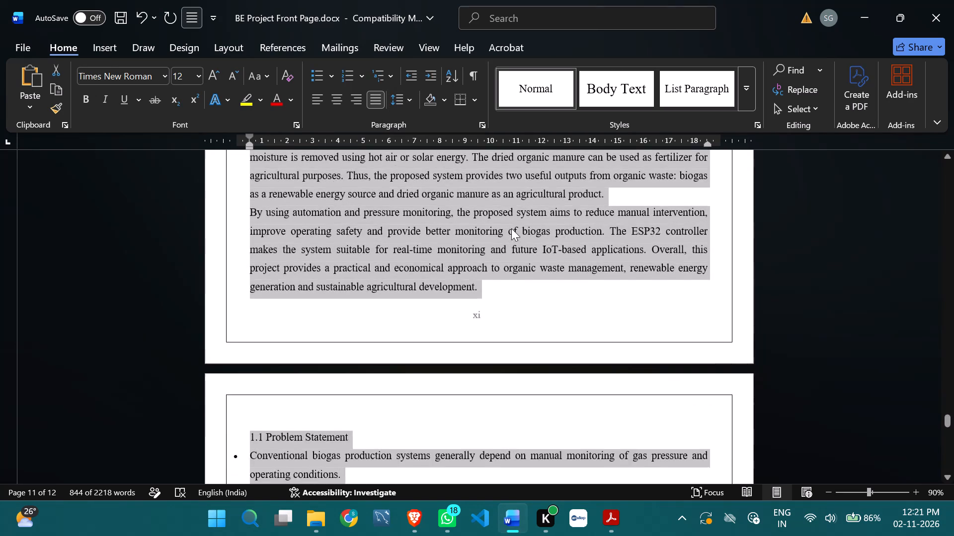
{"action": "scroll", "coordinate": [510, 228], "scroll_direction": "down", "scroll_amount": 3}
{"action": "left_click", "coordinate": [349, 352]}
{"action": "left_click_drag", "start_coordinate": [358, 335], "coordinate": [359, 335]}
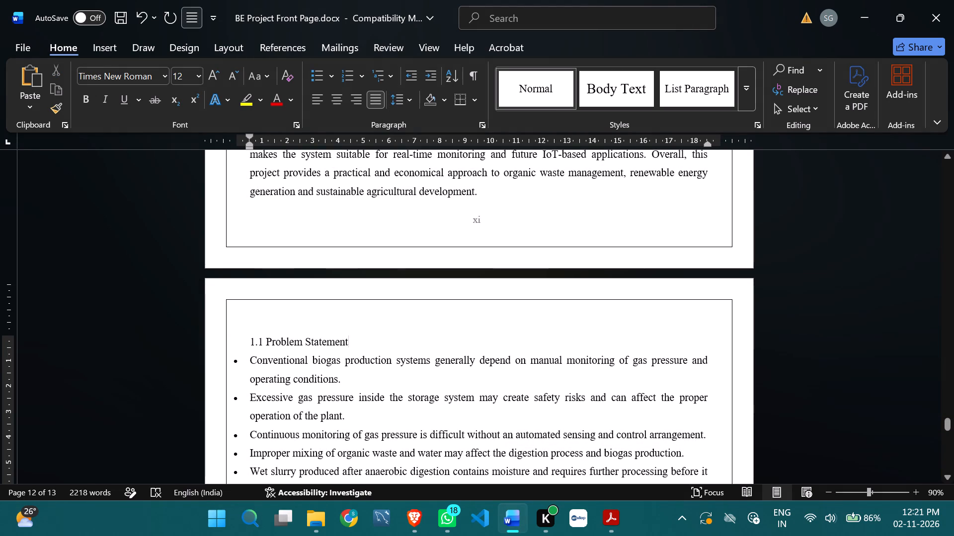
{"action": "left_click_drag", "start_coordinate": [359, 335], "coordinate": [245, 333]}
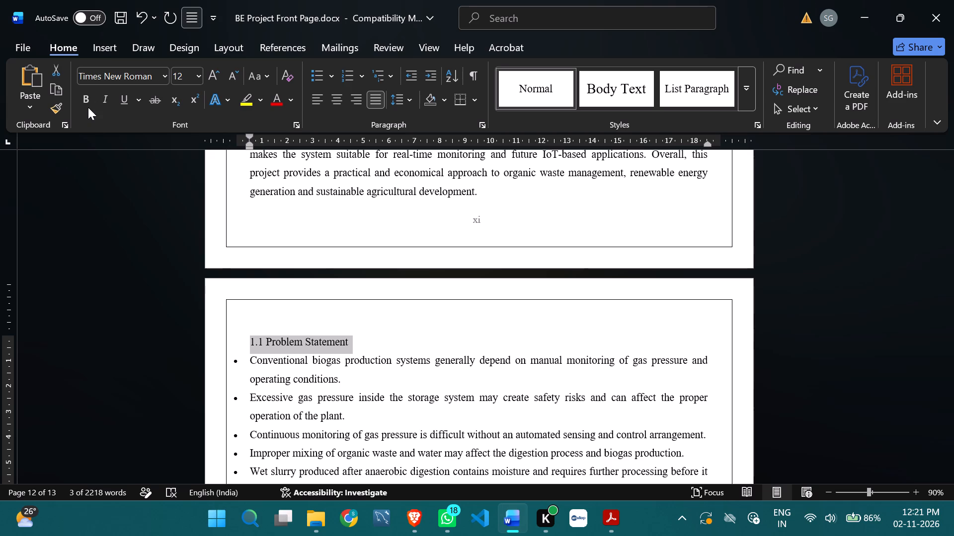
{"action": "left_click", "coordinate": [87, 108]}
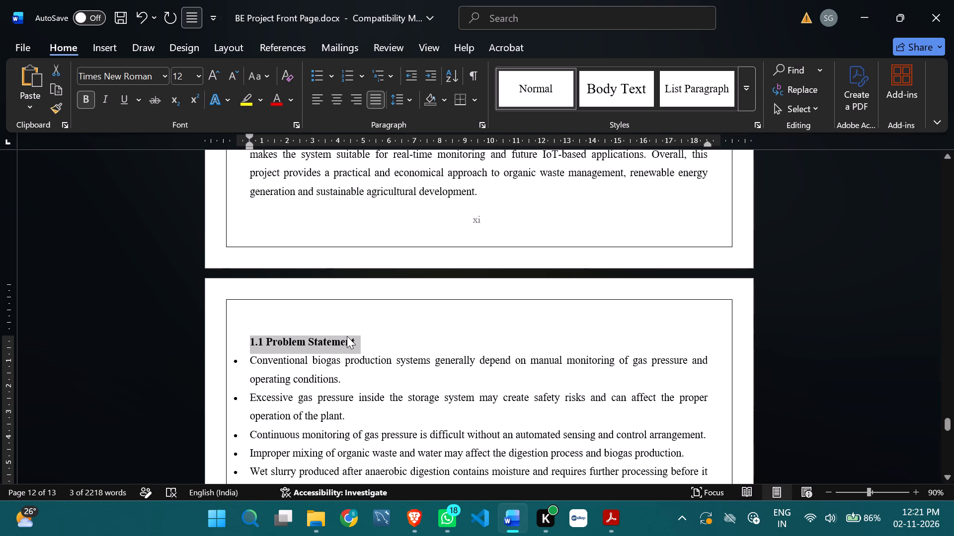
{"action": "left_click", "coordinate": [200, 76]}
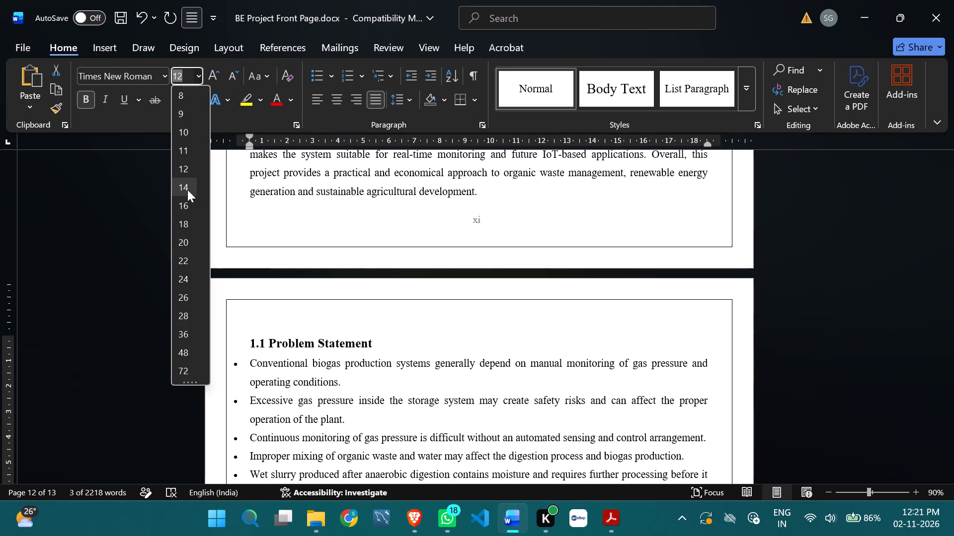
{"action": "left_click", "coordinate": [187, 190]}
Set the "1.2 Objectives" heading to 14 pt and make it bold.
{"action": "scroll", "coordinate": [339, 268], "scroll_direction": "down", "scroll_amount": 16}
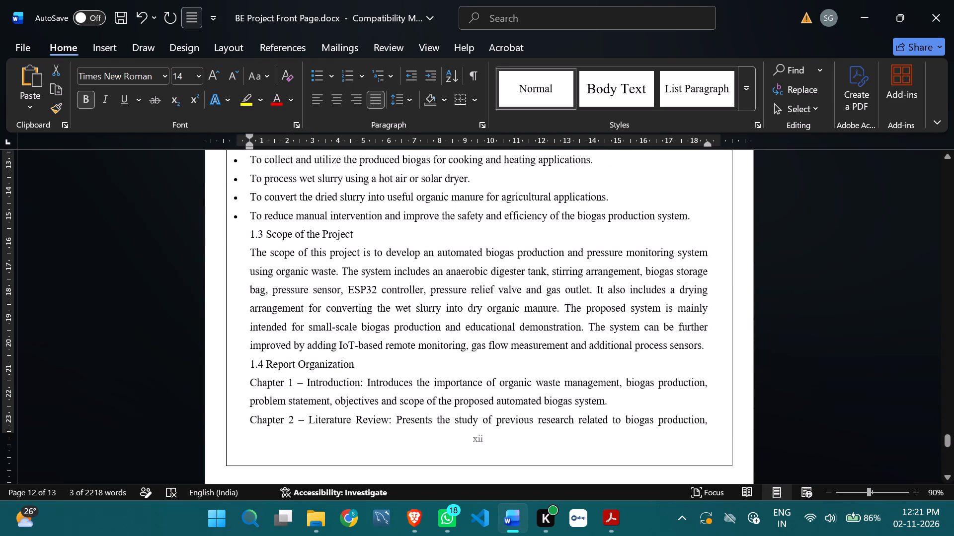
{"action": "scroll", "coordinate": [331, 270], "scroll_direction": "up", "scroll_amount": 8}
{"action": "left_click_drag", "start_coordinate": [334, 301], "coordinate": [231, 289]}
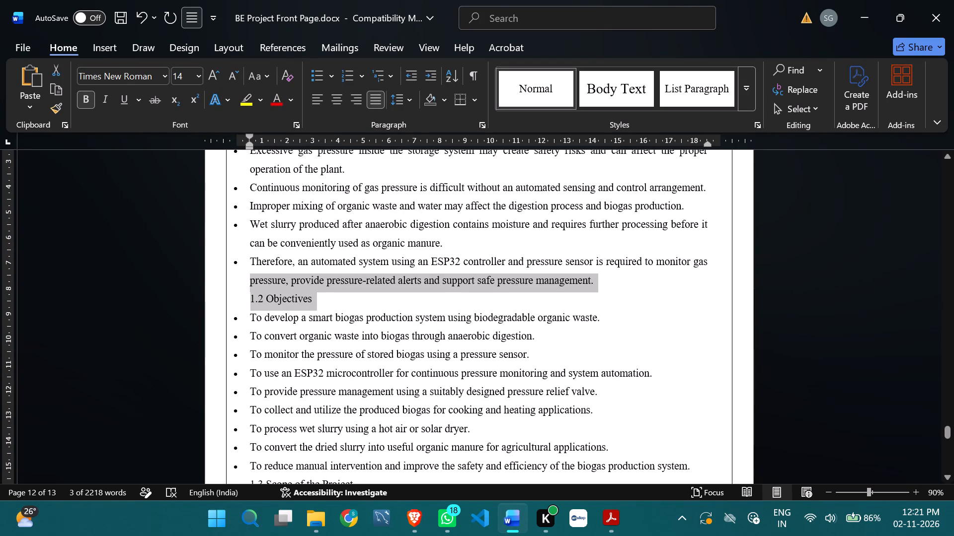
{"action": "left_click_drag", "start_coordinate": [231, 289], "coordinate": [230, 299]}
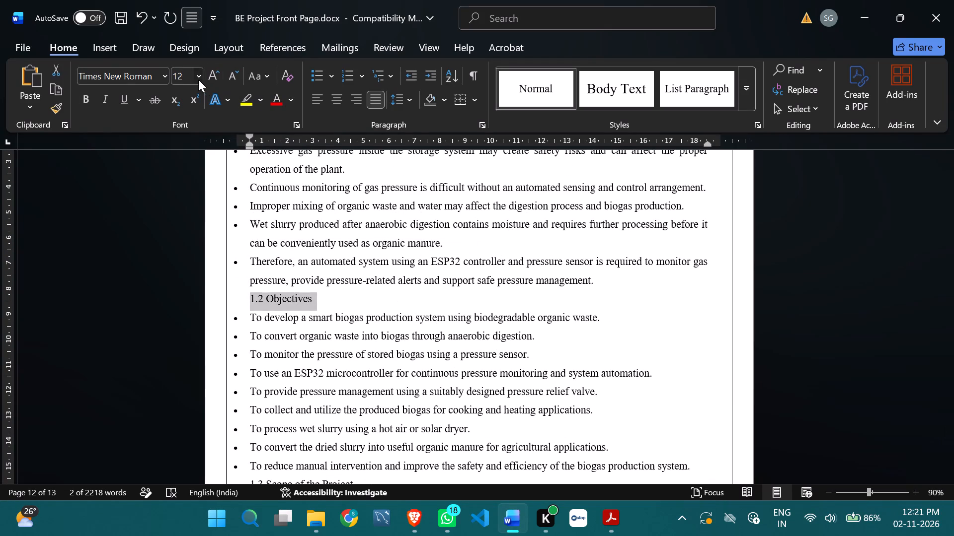
{"action": "left_click", "coordinate": [198, 79]}
{"action": "left_click", "coordinate": [187, 187]}
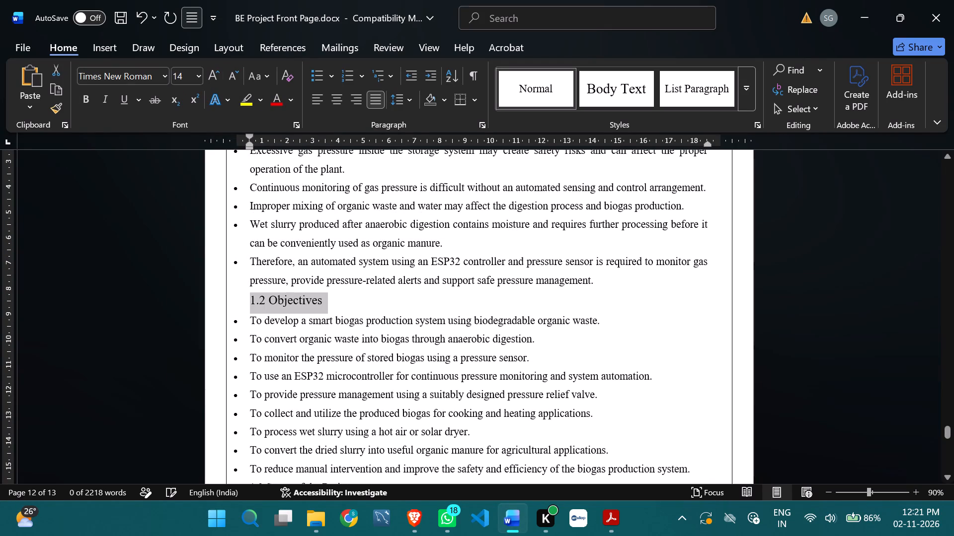
{"action": "left_click", "coordinate": [84, 107]}
Set the "1.4 Report Organization" heading to 14 pt and make it bold.
{"action": "scroll", "coordinate": [295, 305], "scroll_direction": "down", "scroll_amount": 10}
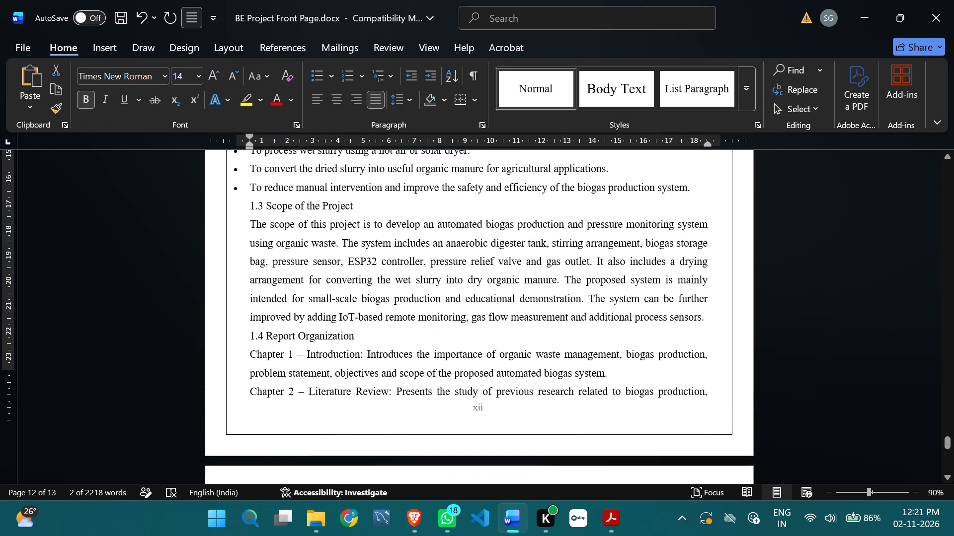
{"action": "left_click_drag", "start_coordinate": [374, 303], "coordinate": [203, 311]}
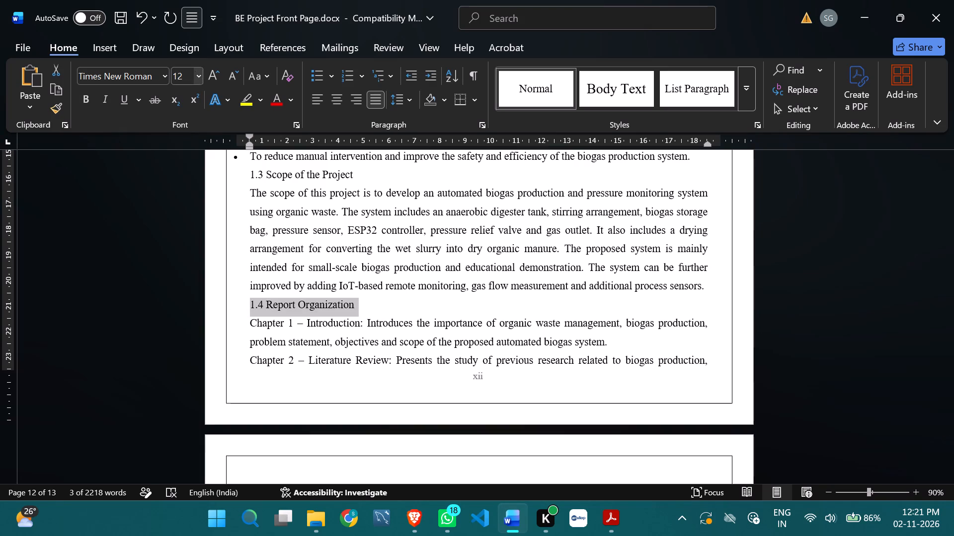
{"action": "left_click", "coordinate": [199, 77]}
{"action": "left_click", "coordinate": [185, 186]}
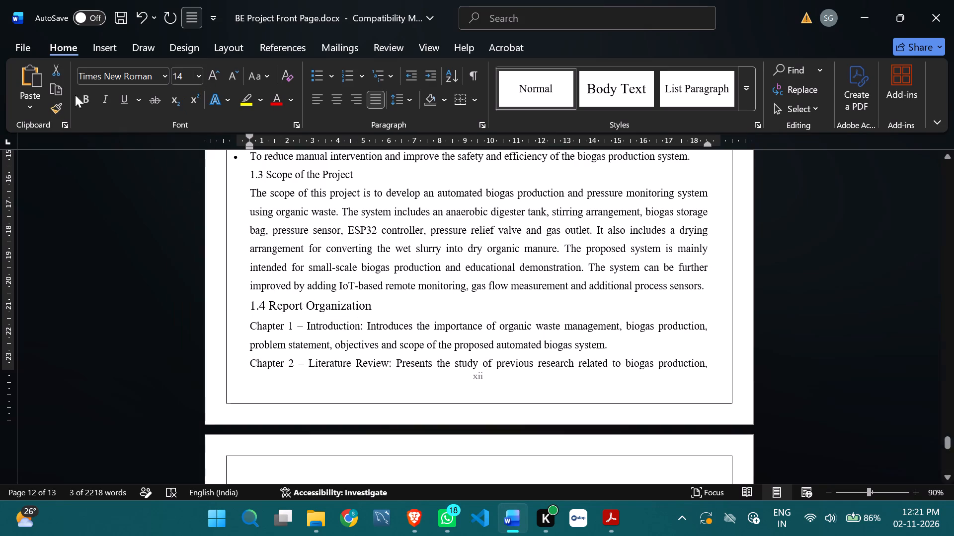
{"action": "left_click", "coordinate": [86, 106]}
Make the "1.3 Scope of the Project" heading bold and set it to 14 pt.
{"action": "scroll", "coordinate": [343, 284], "scroll_direction": "down", "scroll_amount": 8}
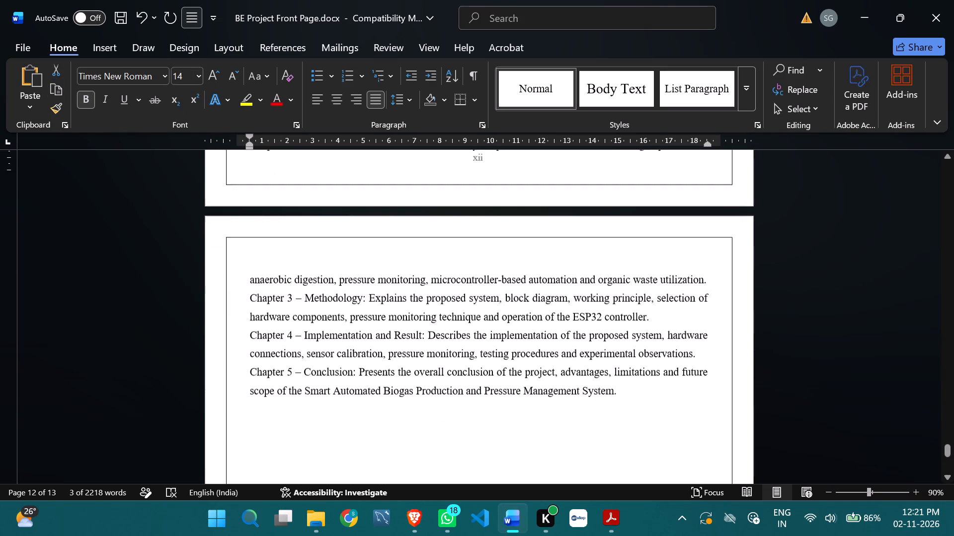
{"action": "scroll", "coordinate": [294, 305], "scroll_direction": "up", "scroll_amount": 8}
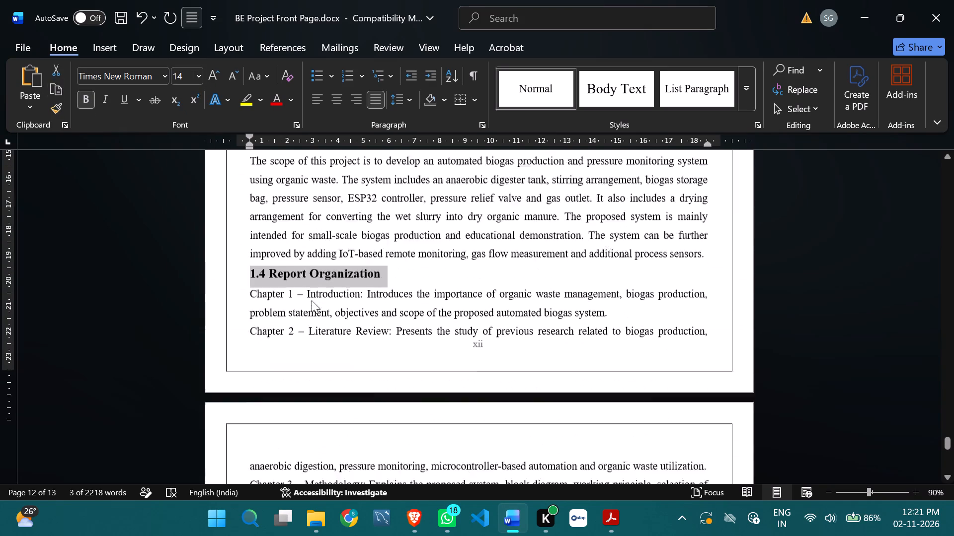
{"action": "scroll", "coordinate": [312, 300], "scroll_direction": "up", "scroll_amount": 5}
{"action": "left_click_drag", "start_coordinate": [361, 330], "coordinate": [268, 319]}
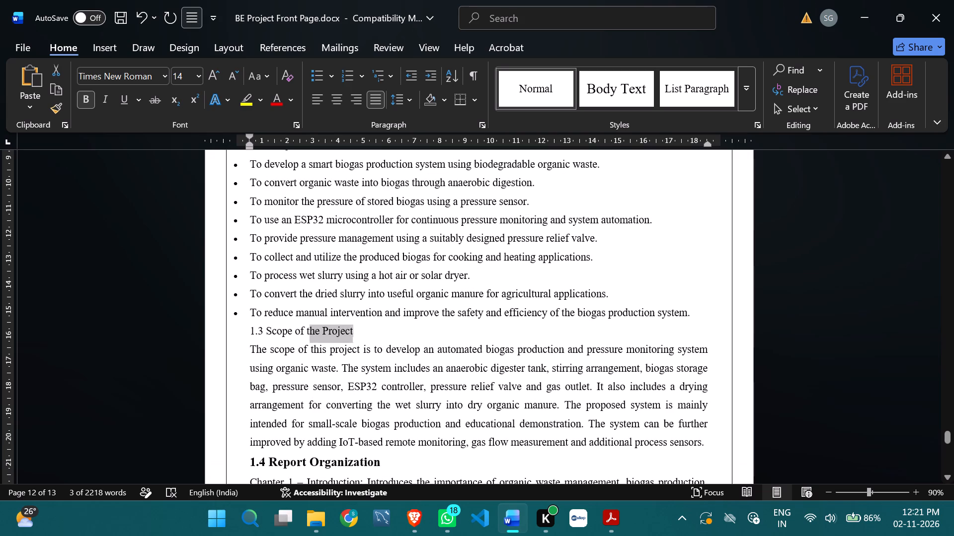
{"action": "left_click_drag", "start_coordinate": [268, 319], "coordinate": [240, 327]}
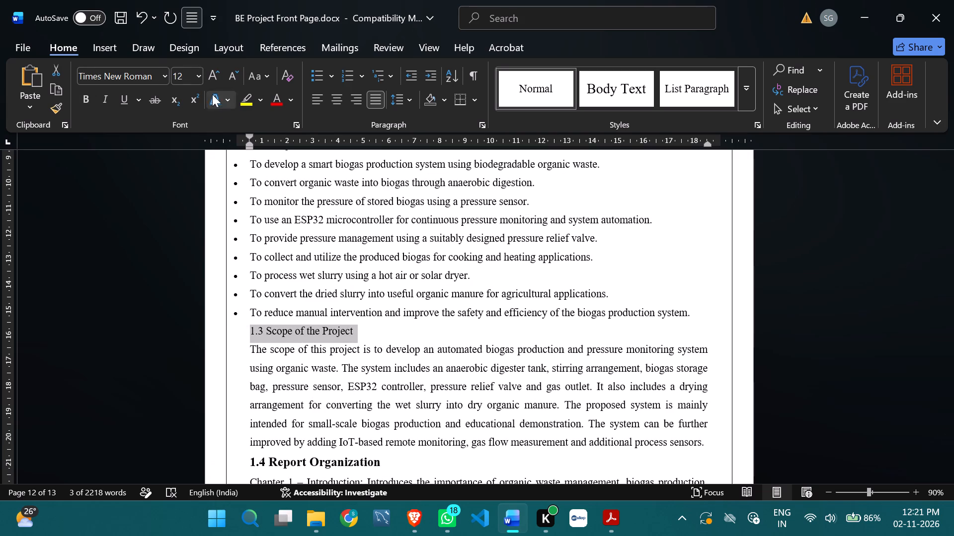
{"action": "left_click", "coordinate": [90, 105]}
{"action": "left_click", "coordinate": [197, 70]}
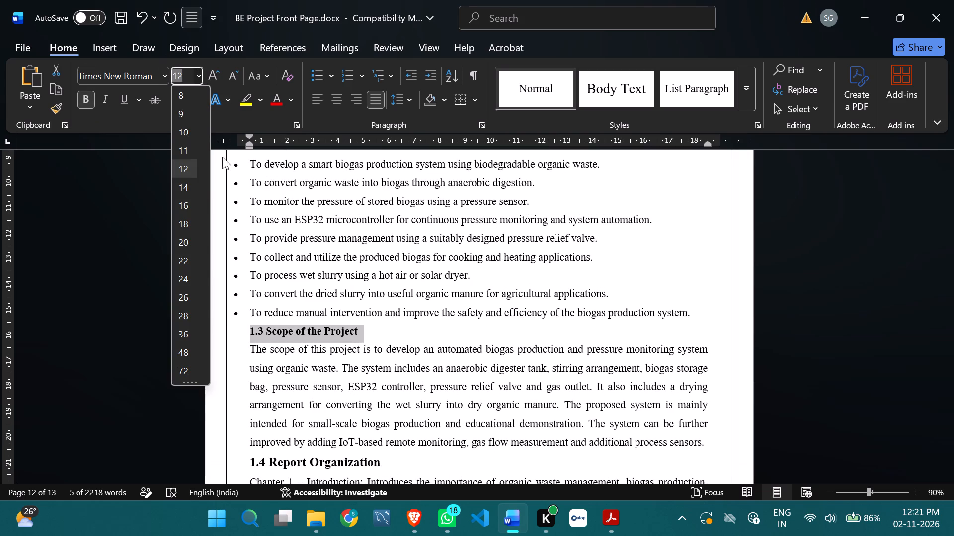
{"action": "left_click", "coordinate": [186, 188]}
Try to shift the bullet symbols of the 1.2 Objectives list inward, away from the page border.
{"action": "scroll", "coordinate": [292, 248], "scroll_direction": "up", "scroll_amount": 5}
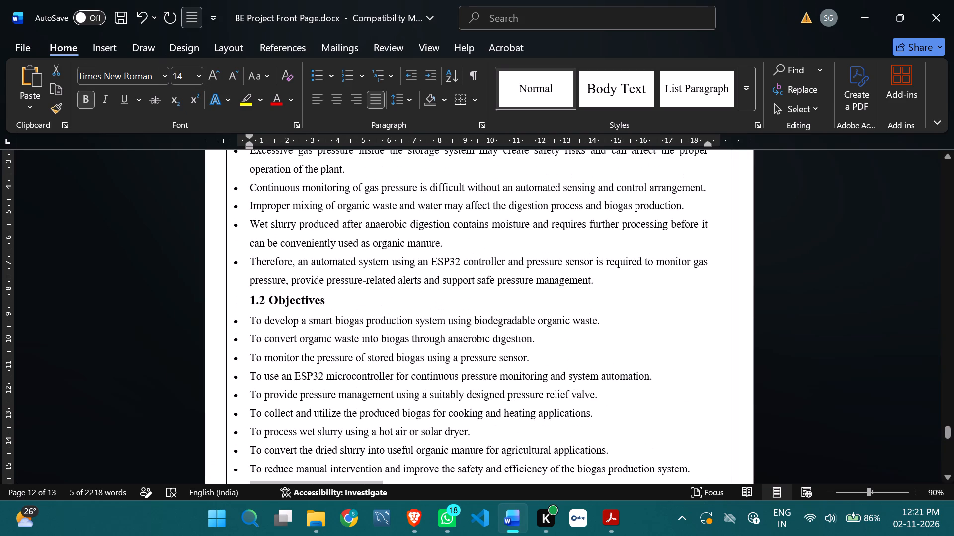
{"action": "scroll", "coordinate": [274, 358], "scroll_direction": "down", "scroll_amount": 1}
{"action": "left_click", "coordinate": [244, 357]}
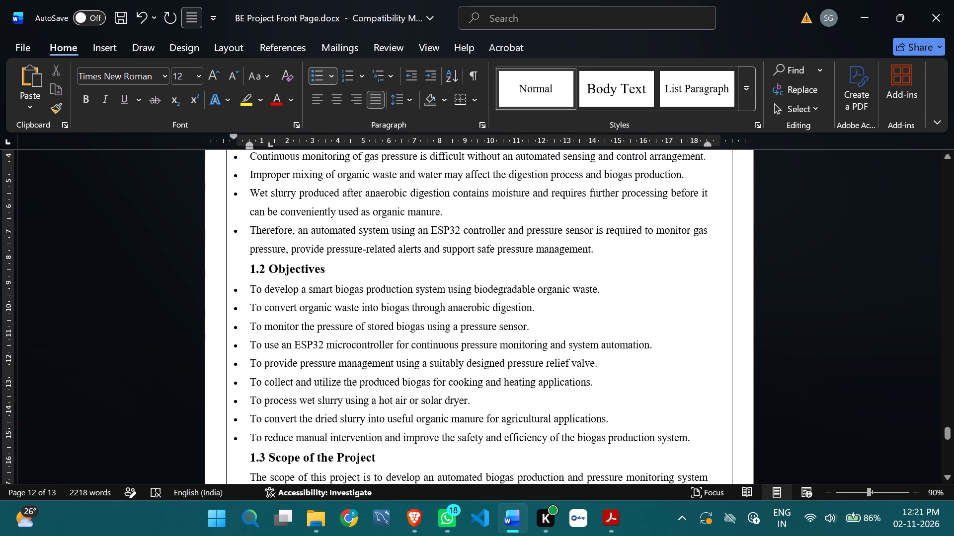
{"action": "left_click", "coordinate": [232, 330]}
{"action": "double_click", "coordinate": [235, 327]}
{"action": "left_click_drag", "start_coordinate": [236, 327], "coordinate": [238, 327]}
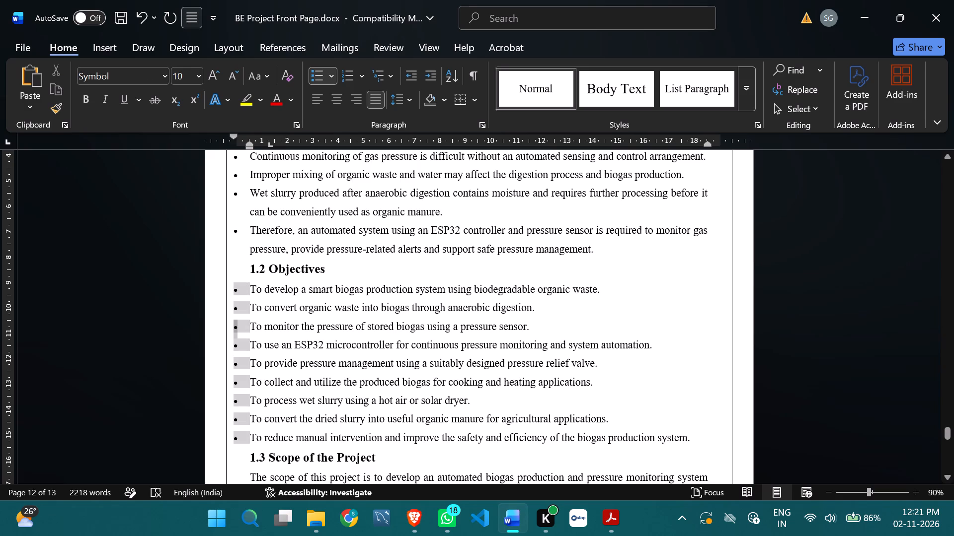
{"action": "left_click_drag", "start_coordinate": [238, 327], "coordinate": [256, 327]}
Try to shift the bullet symbols of the 1.1 Problem Statement list inward, away from the page border.
{"action": "left_click", "coordinate": [233, 229]}
{"action": "left_click", "coordinate": [234, 228]}
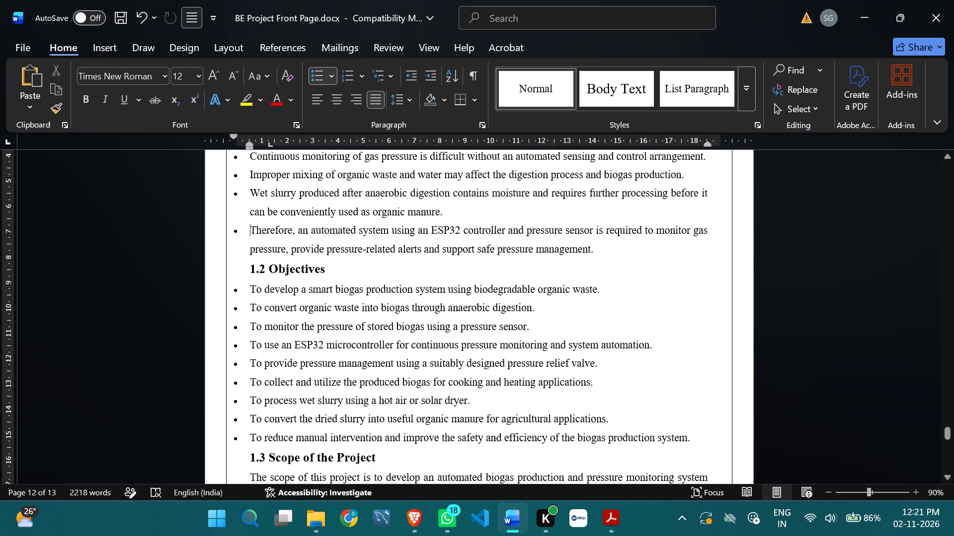
{"action": "left_click", "coordinate": [234, 228]}
{"action": "scroll", "coordinate": [234, 228], "scroll_direction": "up", "scroll_amount": 5}
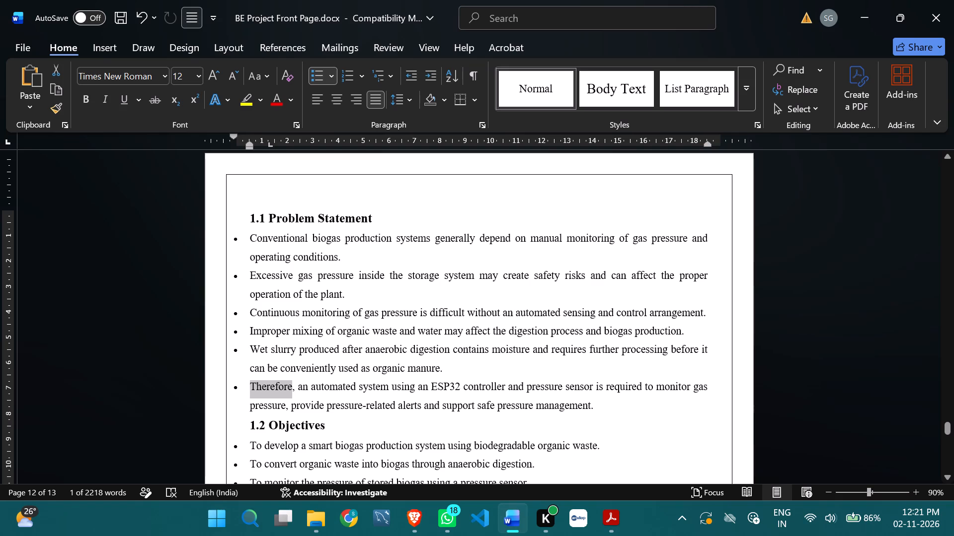
{"action": "double_click", "coordinate": [234, 235]}
{"action": "double_click", "coordinate": [234, 235]}
{"action": "left_click", "coordinate": [234, 236]}
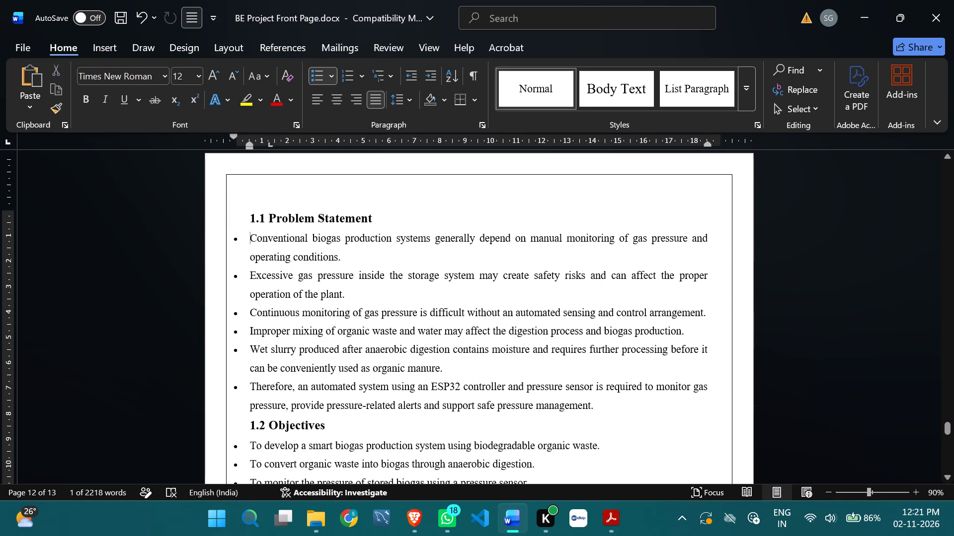
{"action": "left_click", "coordinate": [234, 240]}
{"action": "left_click", "coordinate": [234, 240]}
{"action": "double_click", "coordinate": [234, 240]}
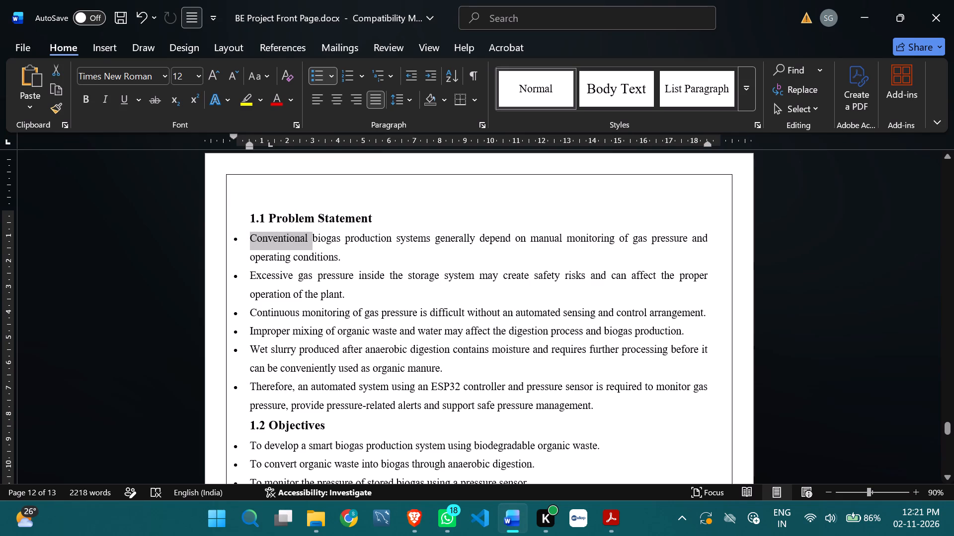
{"action": "double_click", "coordinate": [235, 323]}
{"action": "left_click_drag", "start_coordinate": [235, 323], "coordinate": [239, 323]}
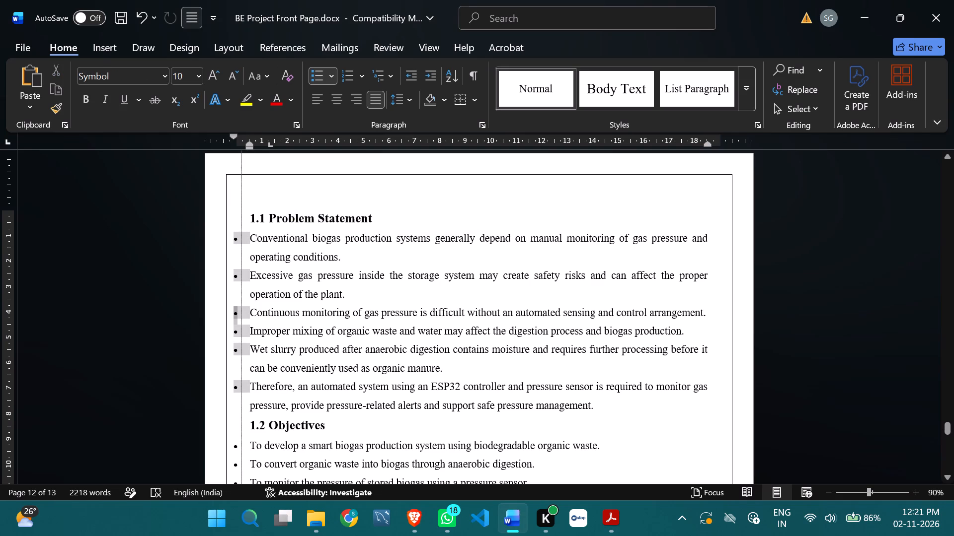
{"action": "left_click_drag", "start_coordinate": [239, 323], "coordinate": [249, 324]}
{"action": "left_click_drag", "start_coordinate": [234, 312], "coordinate": [251, 311]}
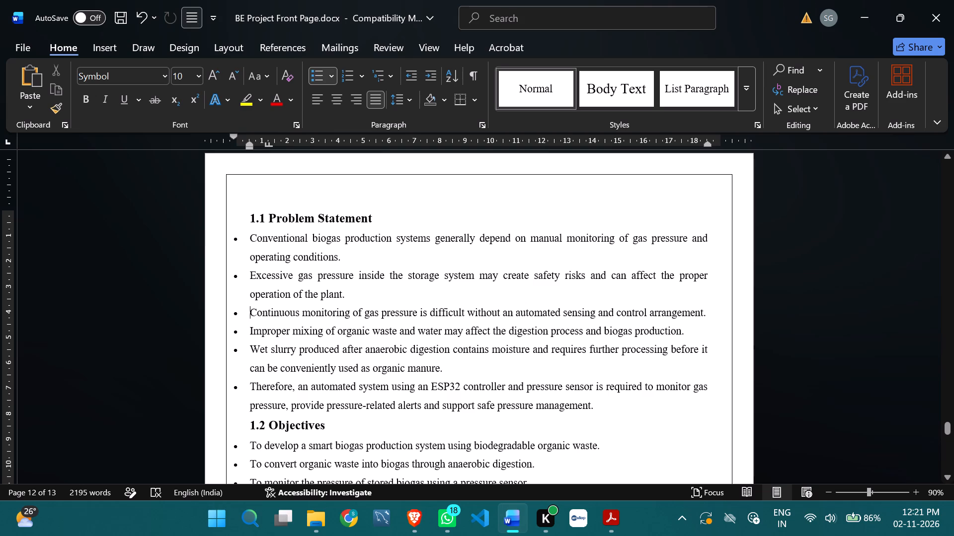
{"action": "left_click_drag", "start_coordinate": [251, 311], "coordinate": [261, 312]}
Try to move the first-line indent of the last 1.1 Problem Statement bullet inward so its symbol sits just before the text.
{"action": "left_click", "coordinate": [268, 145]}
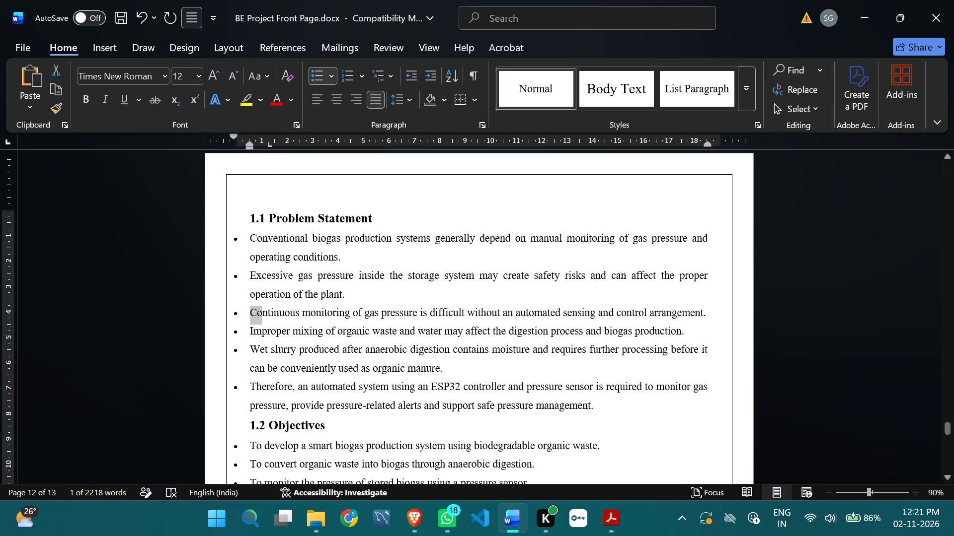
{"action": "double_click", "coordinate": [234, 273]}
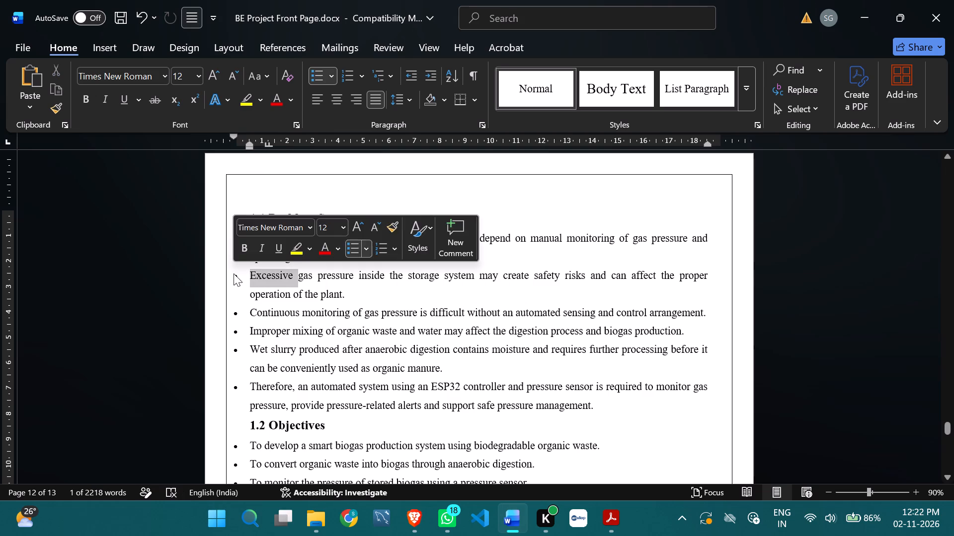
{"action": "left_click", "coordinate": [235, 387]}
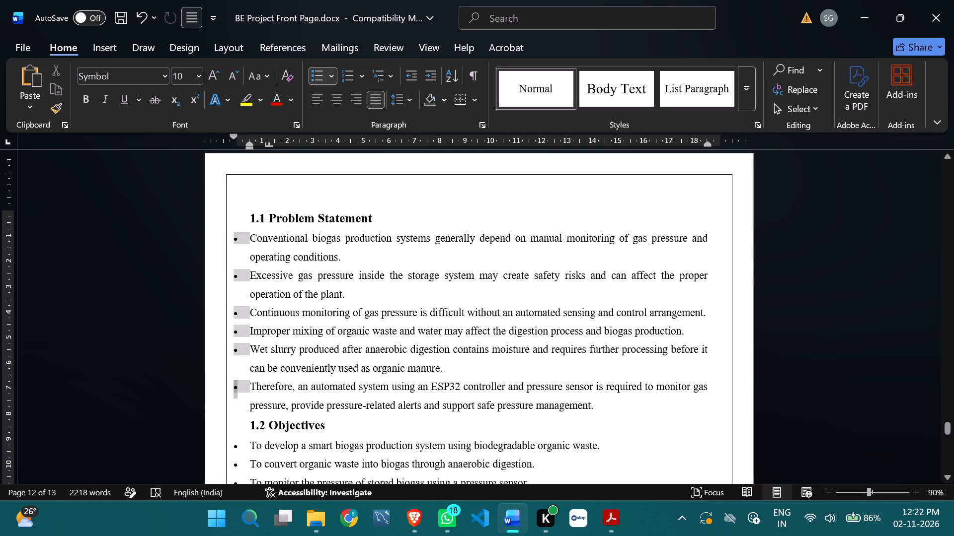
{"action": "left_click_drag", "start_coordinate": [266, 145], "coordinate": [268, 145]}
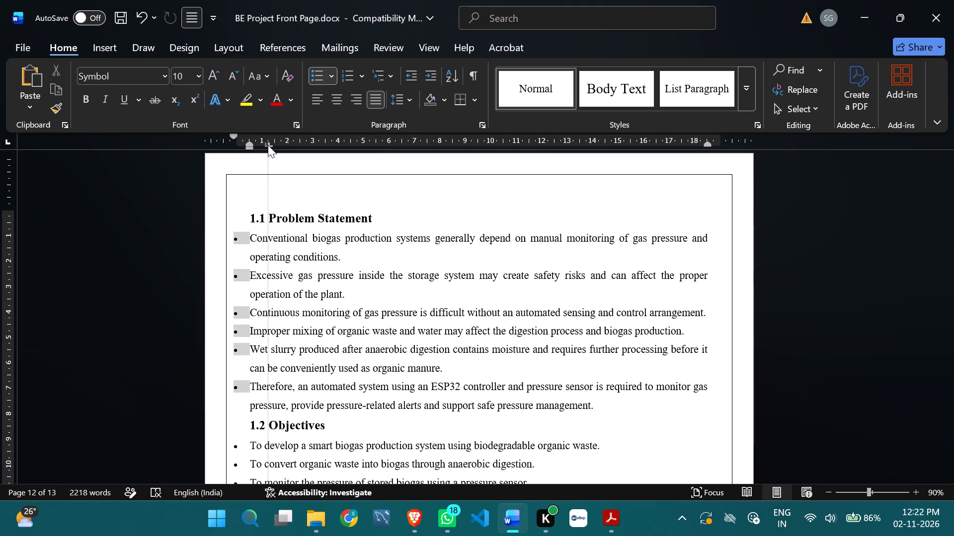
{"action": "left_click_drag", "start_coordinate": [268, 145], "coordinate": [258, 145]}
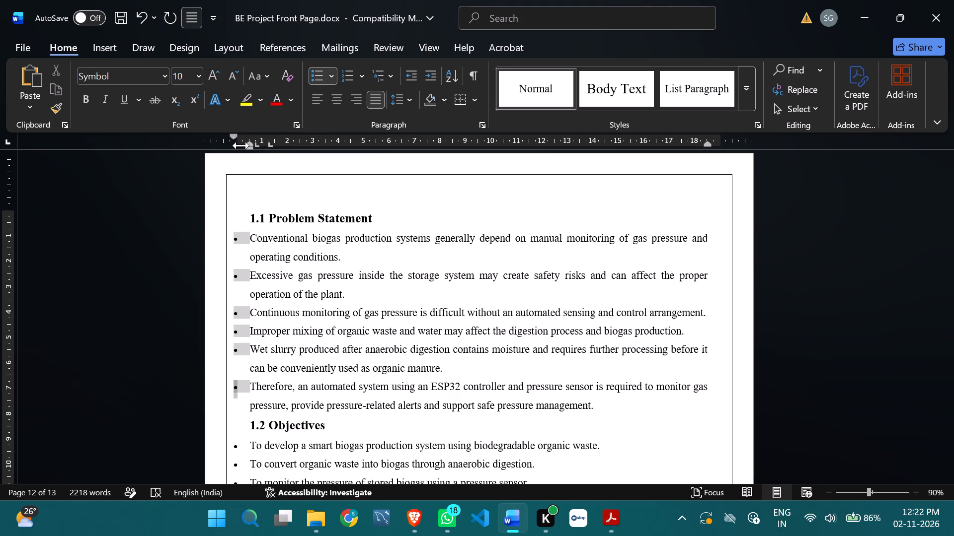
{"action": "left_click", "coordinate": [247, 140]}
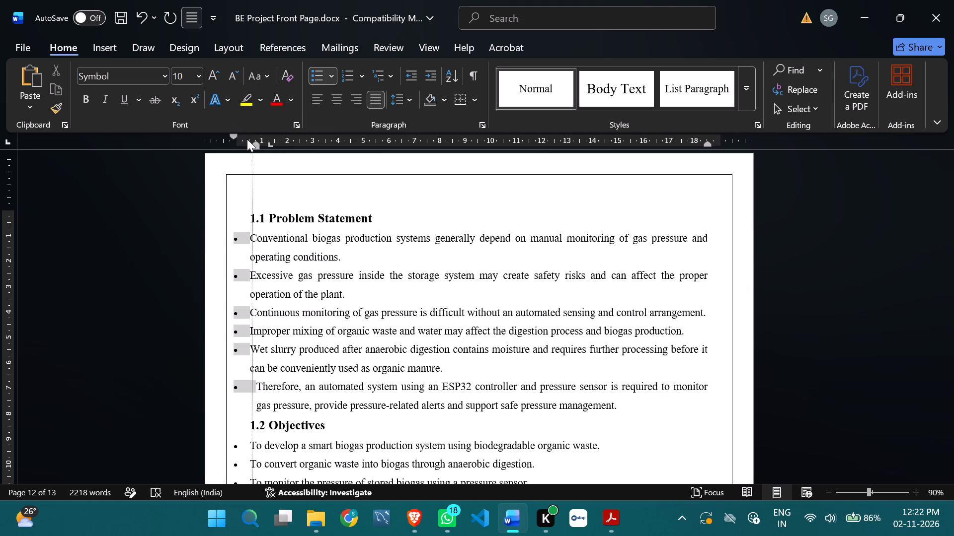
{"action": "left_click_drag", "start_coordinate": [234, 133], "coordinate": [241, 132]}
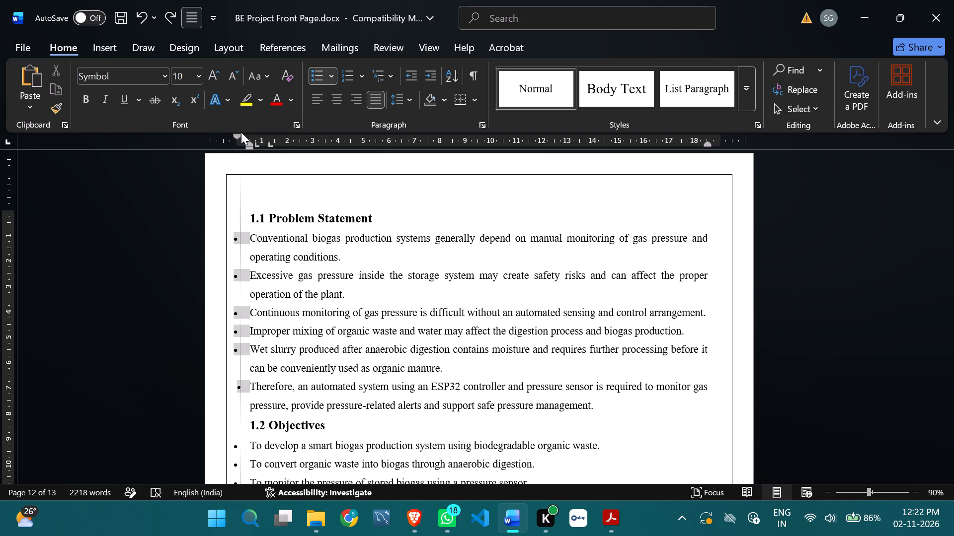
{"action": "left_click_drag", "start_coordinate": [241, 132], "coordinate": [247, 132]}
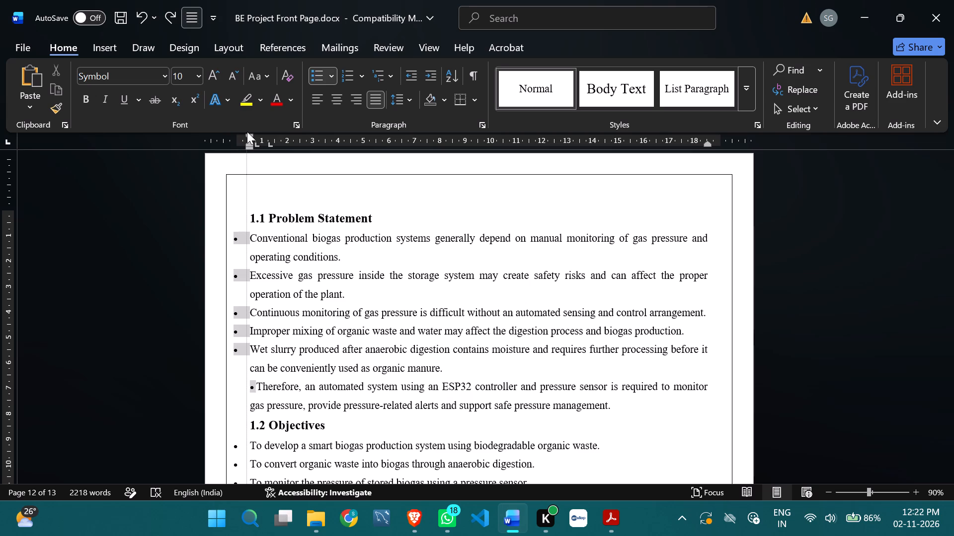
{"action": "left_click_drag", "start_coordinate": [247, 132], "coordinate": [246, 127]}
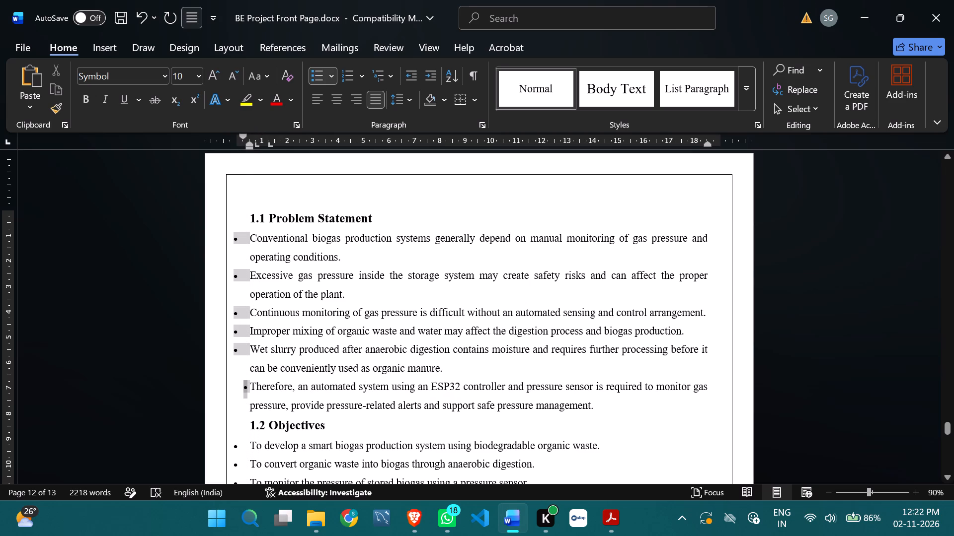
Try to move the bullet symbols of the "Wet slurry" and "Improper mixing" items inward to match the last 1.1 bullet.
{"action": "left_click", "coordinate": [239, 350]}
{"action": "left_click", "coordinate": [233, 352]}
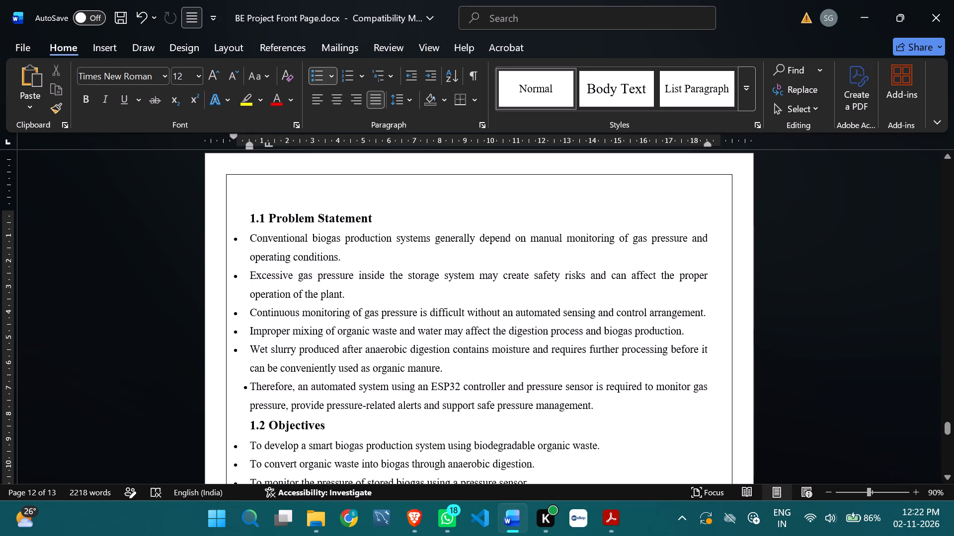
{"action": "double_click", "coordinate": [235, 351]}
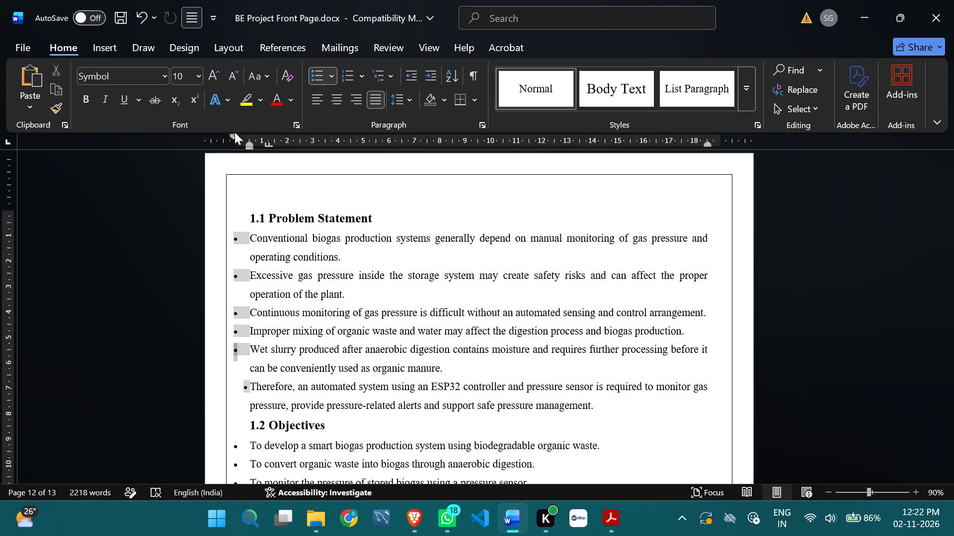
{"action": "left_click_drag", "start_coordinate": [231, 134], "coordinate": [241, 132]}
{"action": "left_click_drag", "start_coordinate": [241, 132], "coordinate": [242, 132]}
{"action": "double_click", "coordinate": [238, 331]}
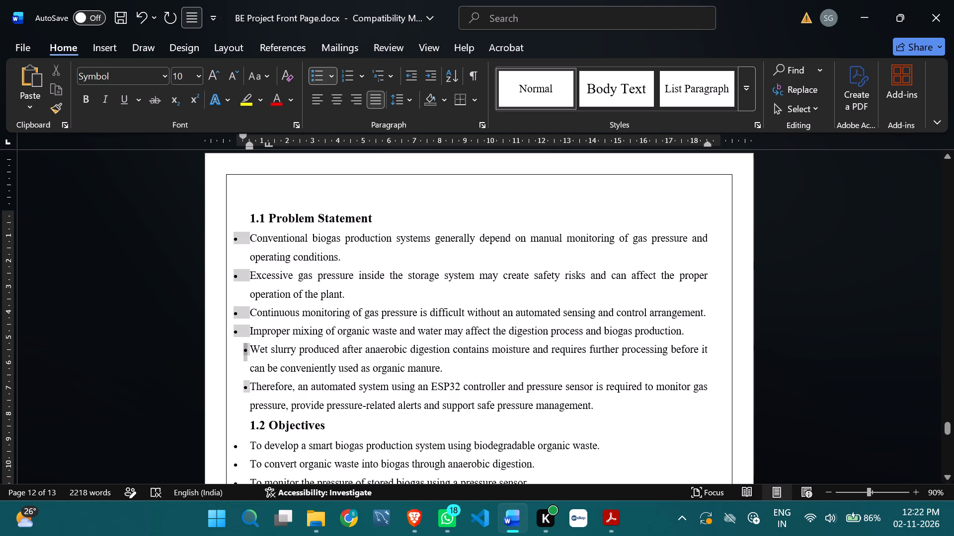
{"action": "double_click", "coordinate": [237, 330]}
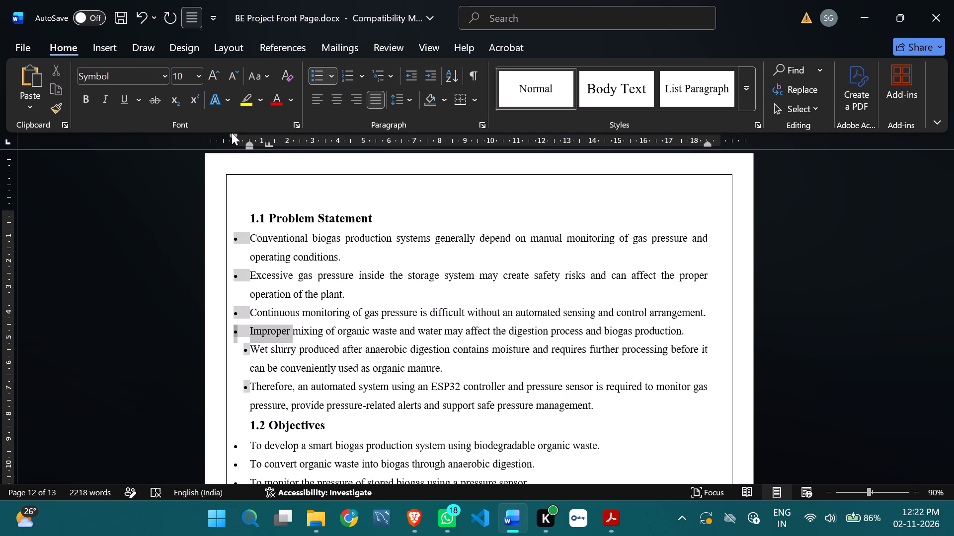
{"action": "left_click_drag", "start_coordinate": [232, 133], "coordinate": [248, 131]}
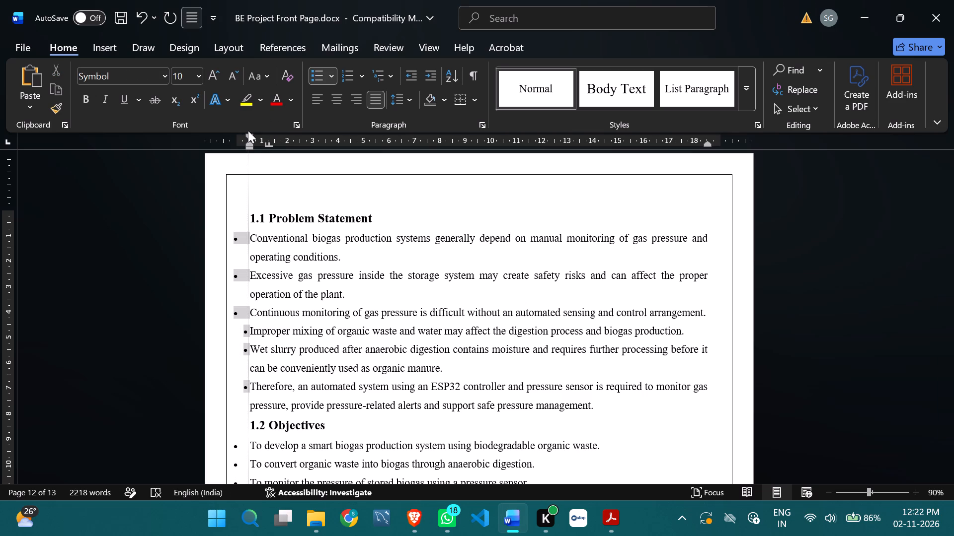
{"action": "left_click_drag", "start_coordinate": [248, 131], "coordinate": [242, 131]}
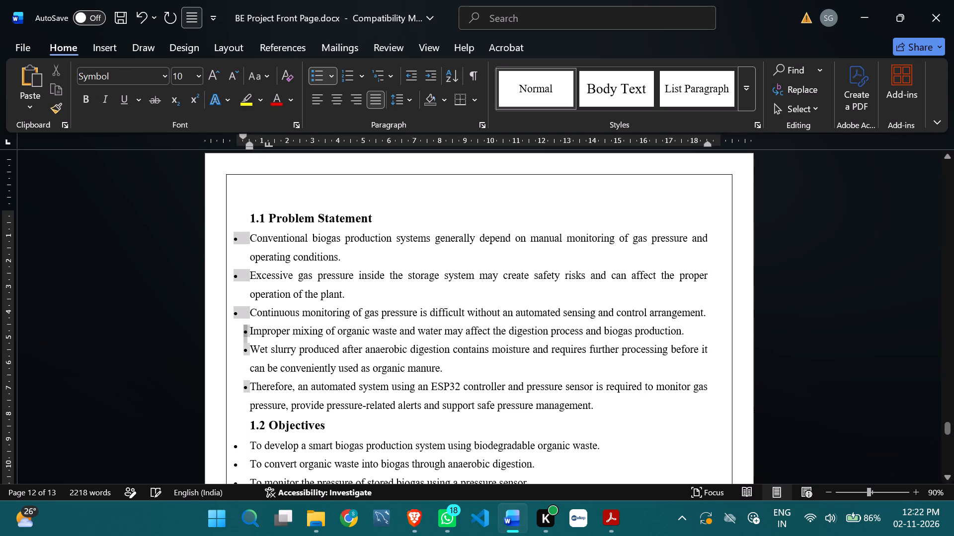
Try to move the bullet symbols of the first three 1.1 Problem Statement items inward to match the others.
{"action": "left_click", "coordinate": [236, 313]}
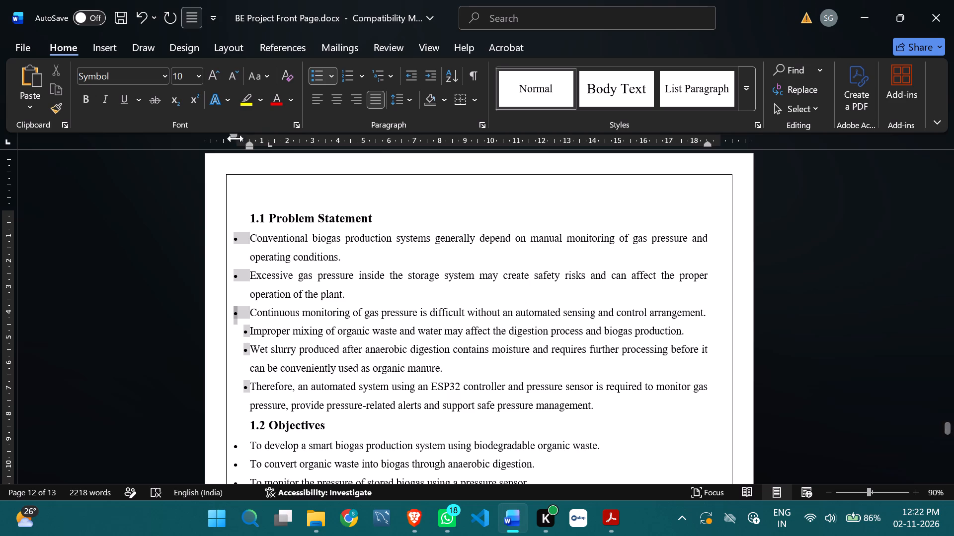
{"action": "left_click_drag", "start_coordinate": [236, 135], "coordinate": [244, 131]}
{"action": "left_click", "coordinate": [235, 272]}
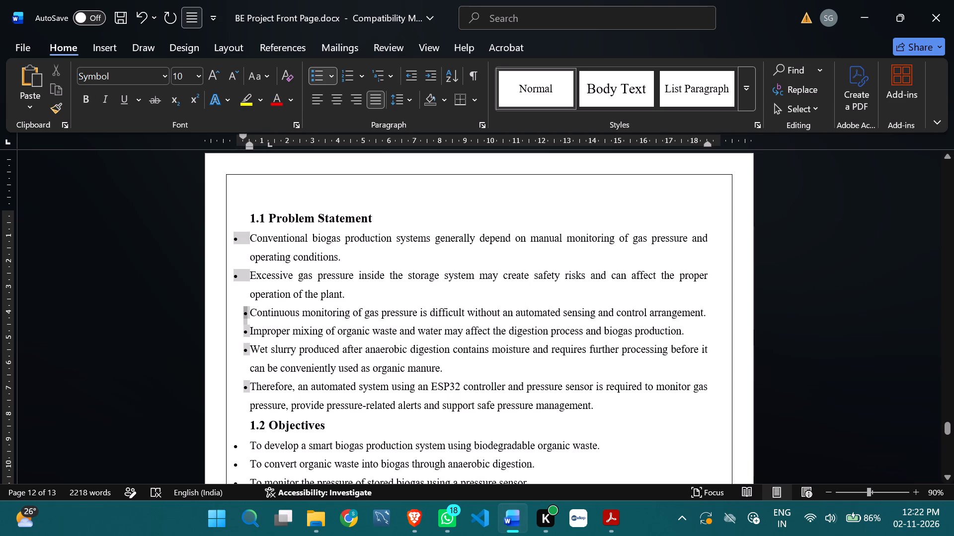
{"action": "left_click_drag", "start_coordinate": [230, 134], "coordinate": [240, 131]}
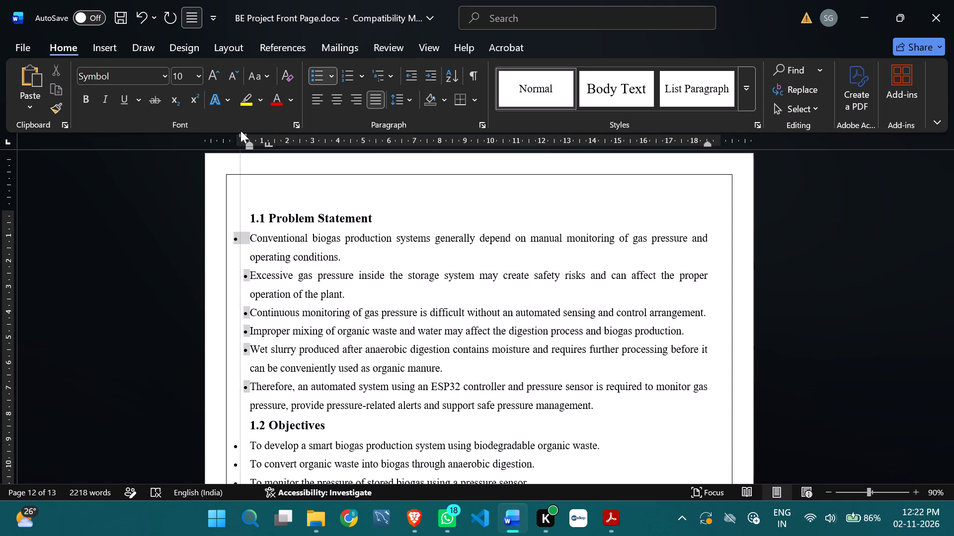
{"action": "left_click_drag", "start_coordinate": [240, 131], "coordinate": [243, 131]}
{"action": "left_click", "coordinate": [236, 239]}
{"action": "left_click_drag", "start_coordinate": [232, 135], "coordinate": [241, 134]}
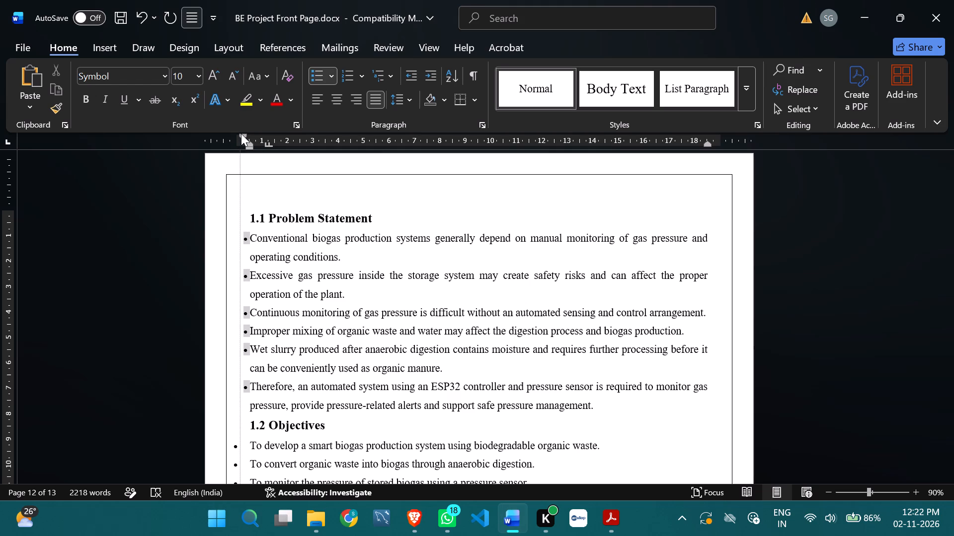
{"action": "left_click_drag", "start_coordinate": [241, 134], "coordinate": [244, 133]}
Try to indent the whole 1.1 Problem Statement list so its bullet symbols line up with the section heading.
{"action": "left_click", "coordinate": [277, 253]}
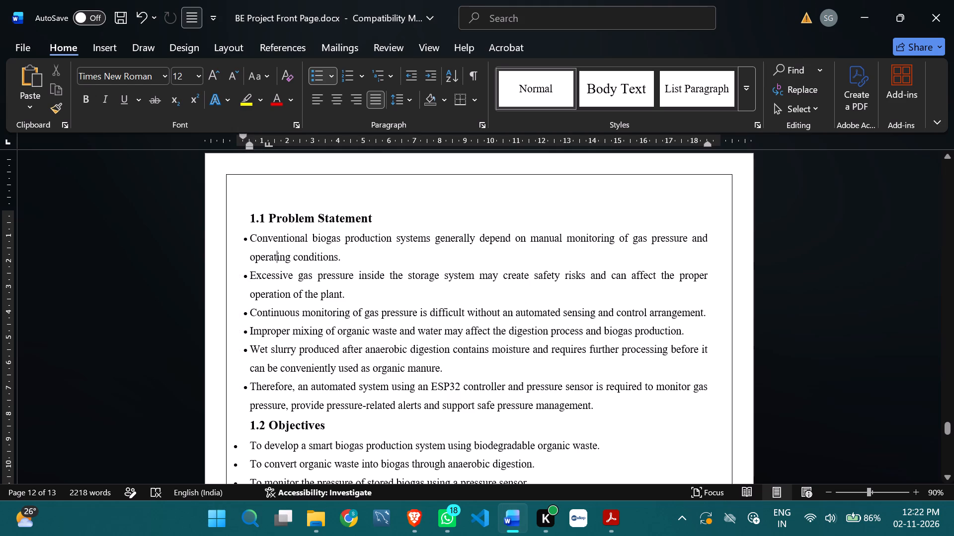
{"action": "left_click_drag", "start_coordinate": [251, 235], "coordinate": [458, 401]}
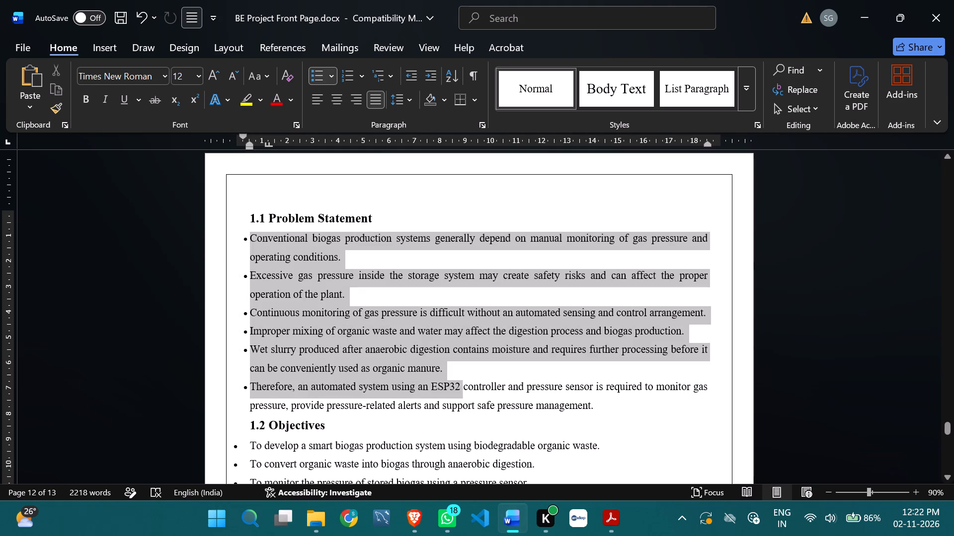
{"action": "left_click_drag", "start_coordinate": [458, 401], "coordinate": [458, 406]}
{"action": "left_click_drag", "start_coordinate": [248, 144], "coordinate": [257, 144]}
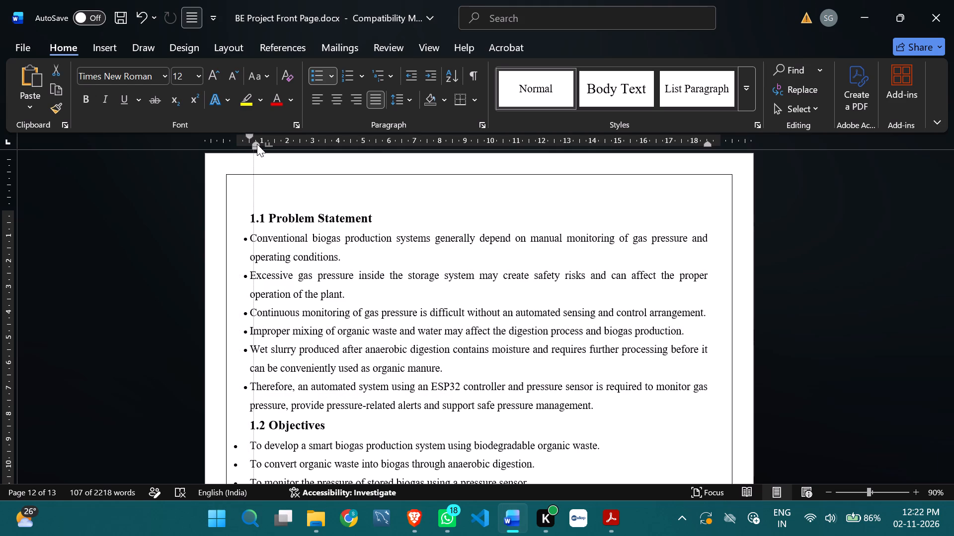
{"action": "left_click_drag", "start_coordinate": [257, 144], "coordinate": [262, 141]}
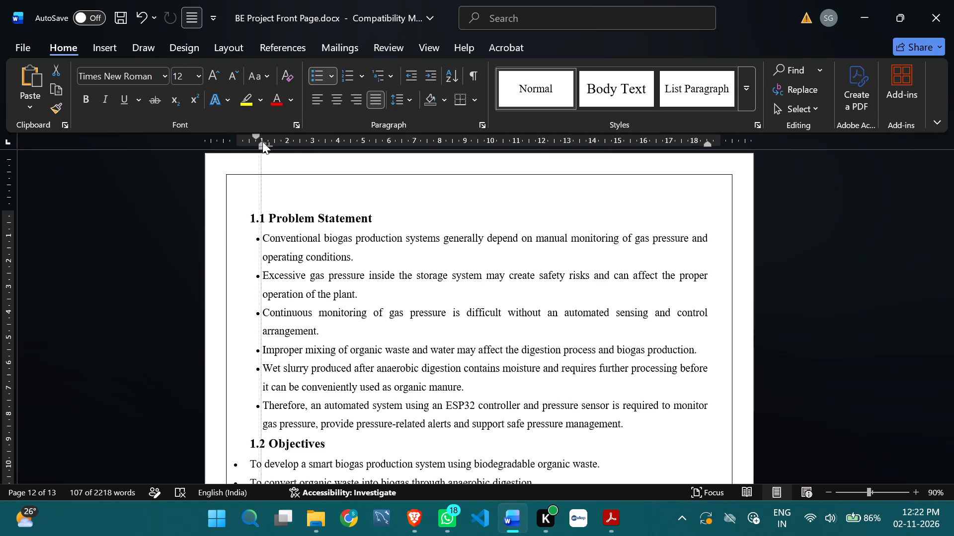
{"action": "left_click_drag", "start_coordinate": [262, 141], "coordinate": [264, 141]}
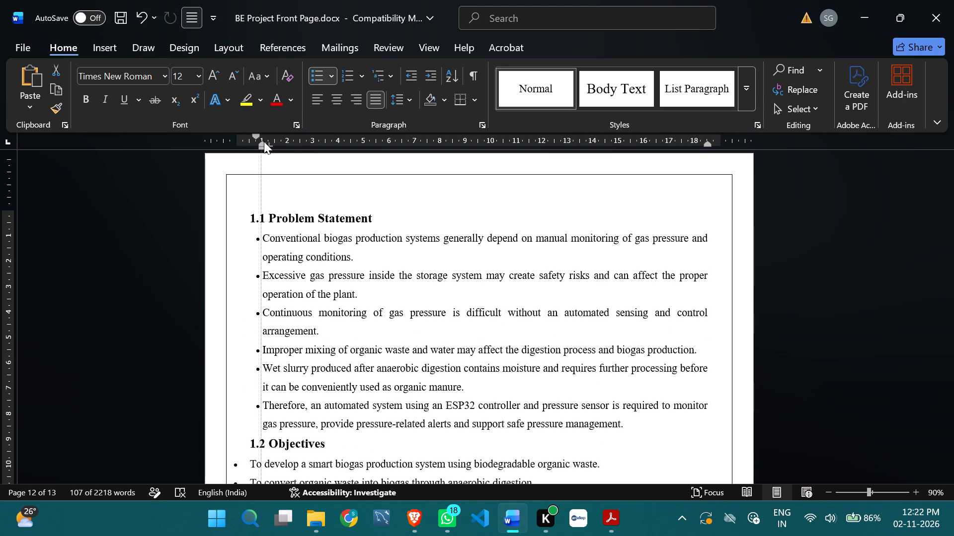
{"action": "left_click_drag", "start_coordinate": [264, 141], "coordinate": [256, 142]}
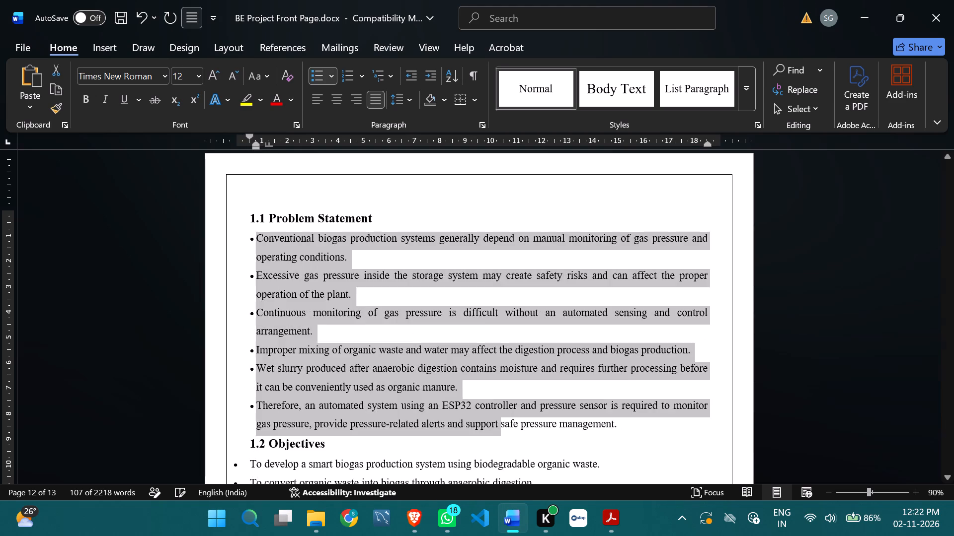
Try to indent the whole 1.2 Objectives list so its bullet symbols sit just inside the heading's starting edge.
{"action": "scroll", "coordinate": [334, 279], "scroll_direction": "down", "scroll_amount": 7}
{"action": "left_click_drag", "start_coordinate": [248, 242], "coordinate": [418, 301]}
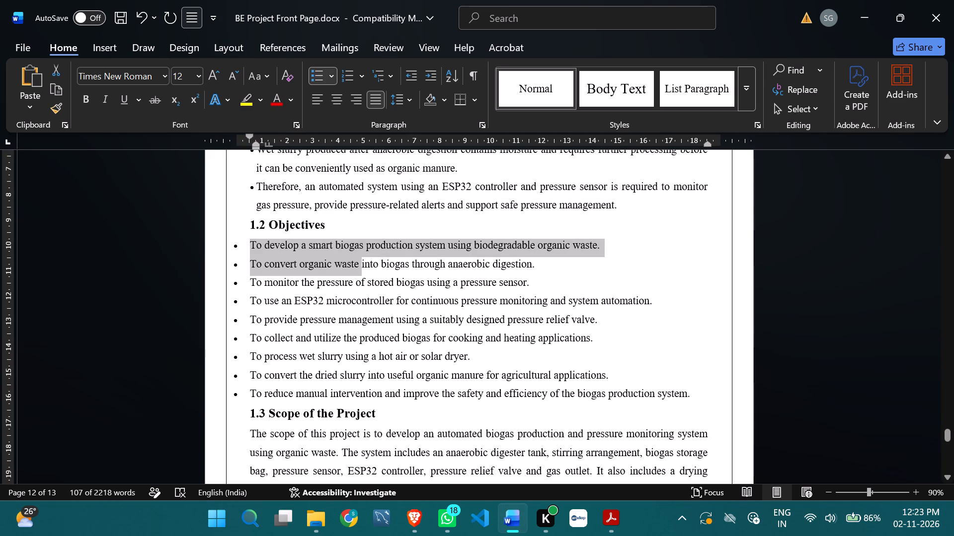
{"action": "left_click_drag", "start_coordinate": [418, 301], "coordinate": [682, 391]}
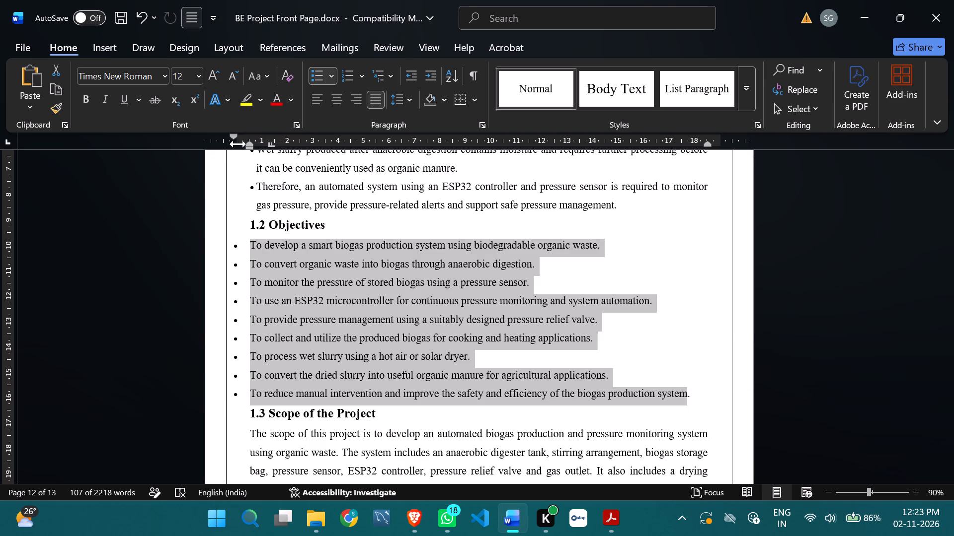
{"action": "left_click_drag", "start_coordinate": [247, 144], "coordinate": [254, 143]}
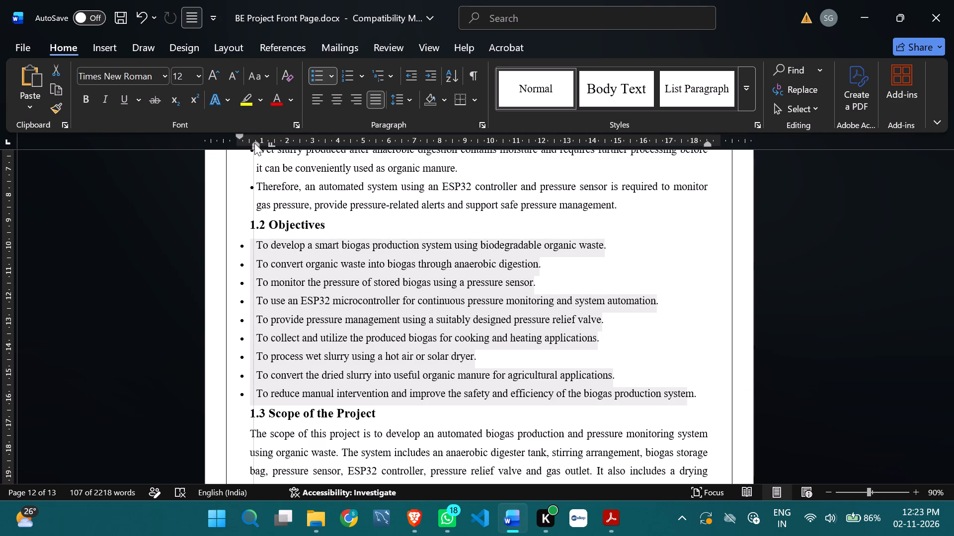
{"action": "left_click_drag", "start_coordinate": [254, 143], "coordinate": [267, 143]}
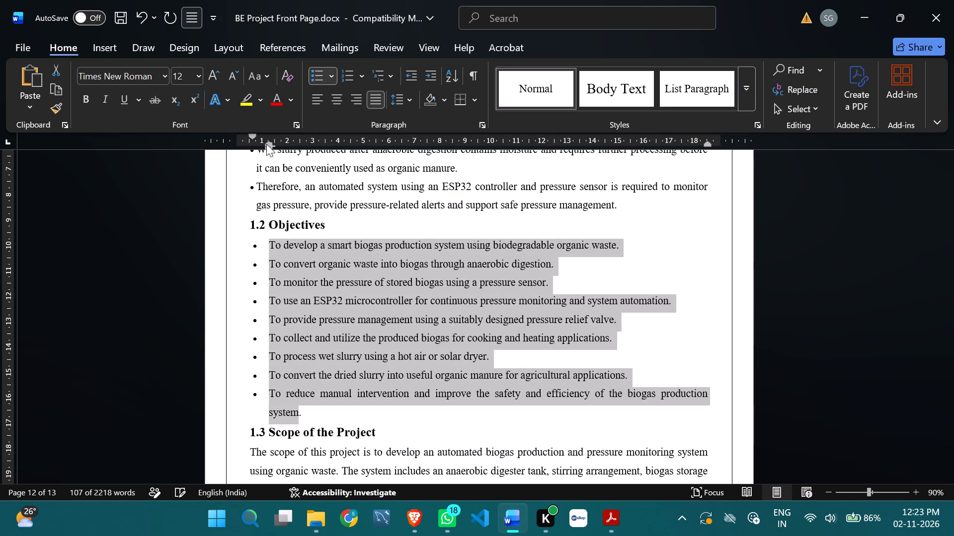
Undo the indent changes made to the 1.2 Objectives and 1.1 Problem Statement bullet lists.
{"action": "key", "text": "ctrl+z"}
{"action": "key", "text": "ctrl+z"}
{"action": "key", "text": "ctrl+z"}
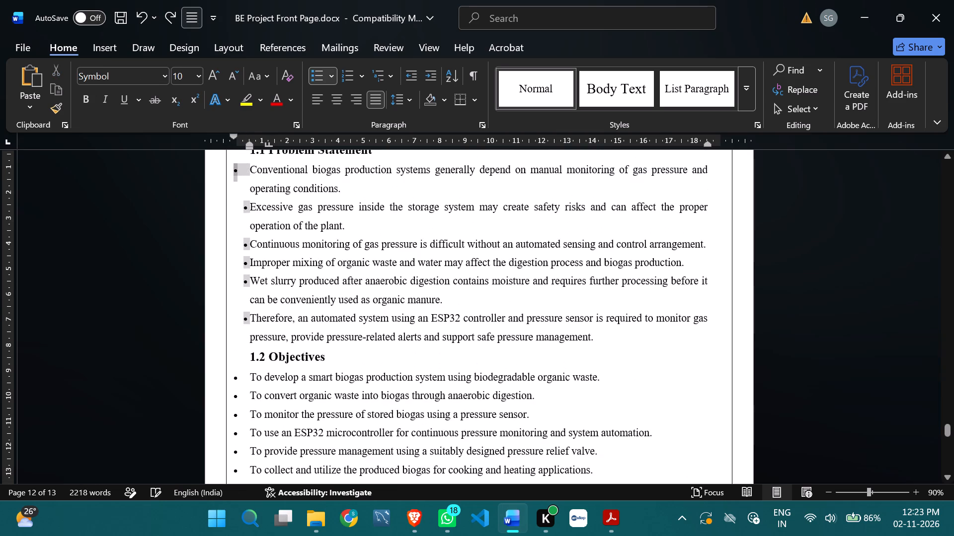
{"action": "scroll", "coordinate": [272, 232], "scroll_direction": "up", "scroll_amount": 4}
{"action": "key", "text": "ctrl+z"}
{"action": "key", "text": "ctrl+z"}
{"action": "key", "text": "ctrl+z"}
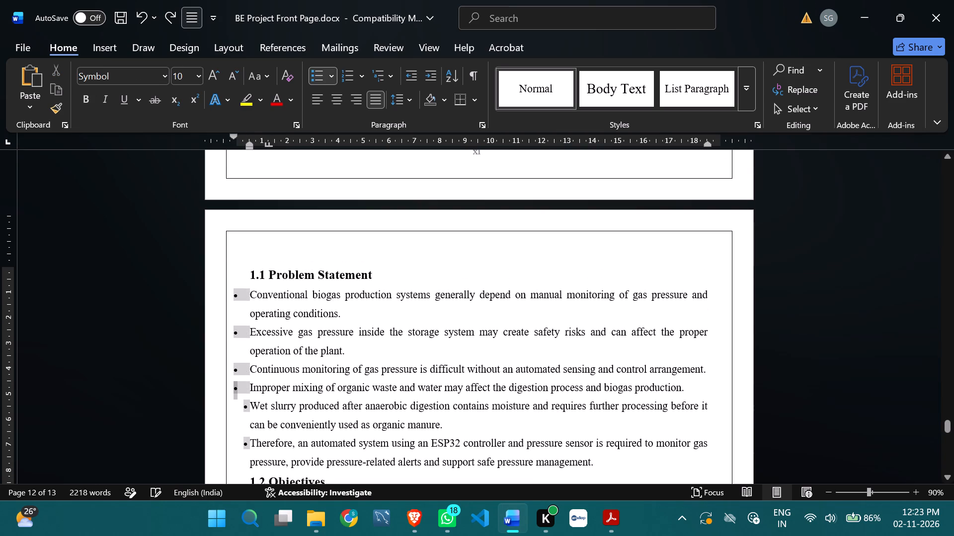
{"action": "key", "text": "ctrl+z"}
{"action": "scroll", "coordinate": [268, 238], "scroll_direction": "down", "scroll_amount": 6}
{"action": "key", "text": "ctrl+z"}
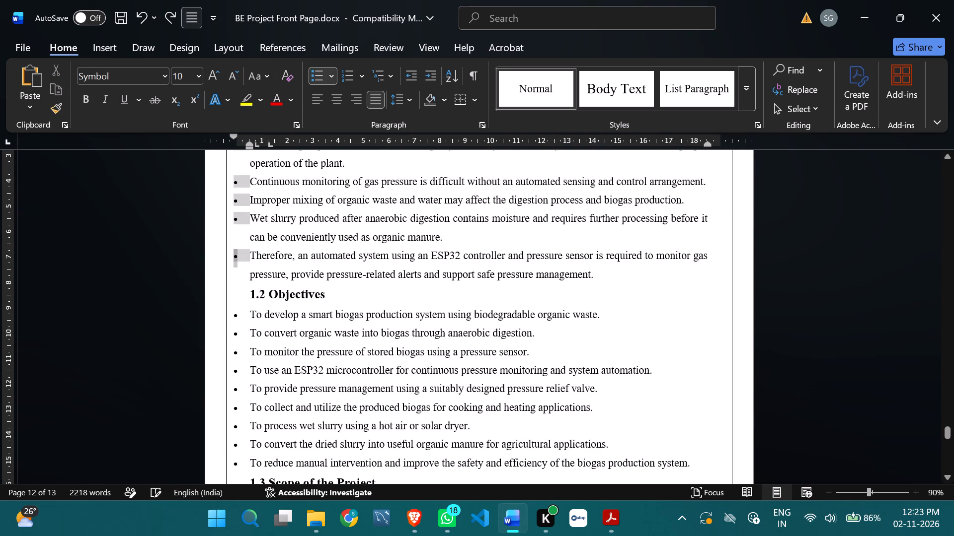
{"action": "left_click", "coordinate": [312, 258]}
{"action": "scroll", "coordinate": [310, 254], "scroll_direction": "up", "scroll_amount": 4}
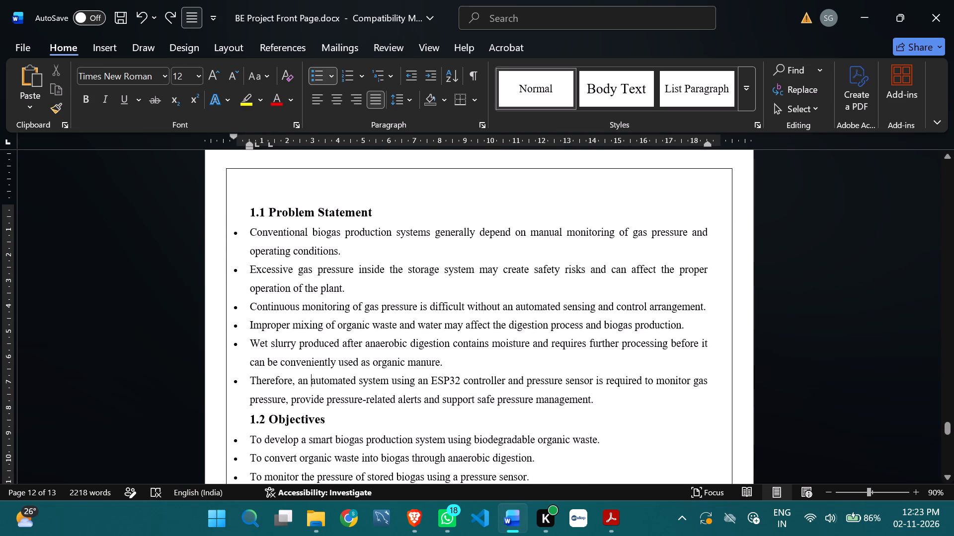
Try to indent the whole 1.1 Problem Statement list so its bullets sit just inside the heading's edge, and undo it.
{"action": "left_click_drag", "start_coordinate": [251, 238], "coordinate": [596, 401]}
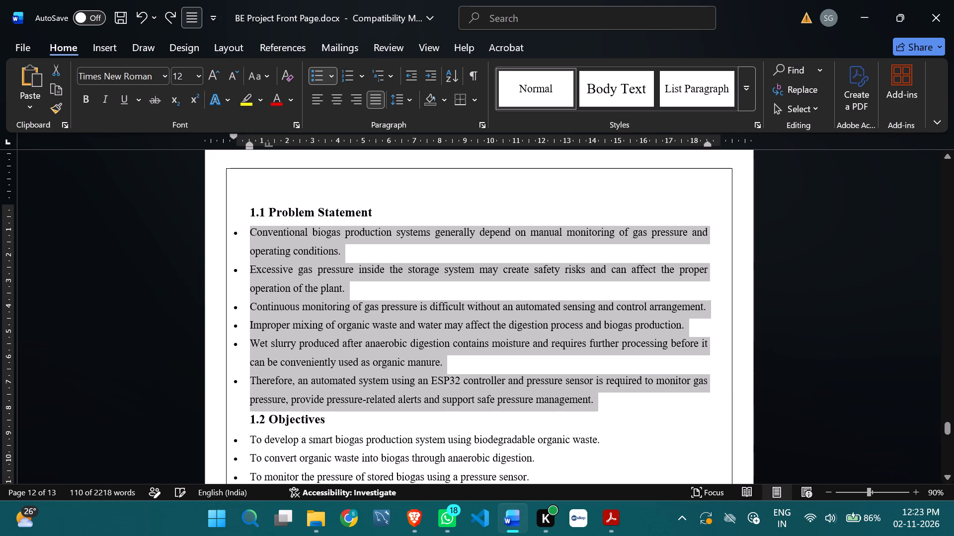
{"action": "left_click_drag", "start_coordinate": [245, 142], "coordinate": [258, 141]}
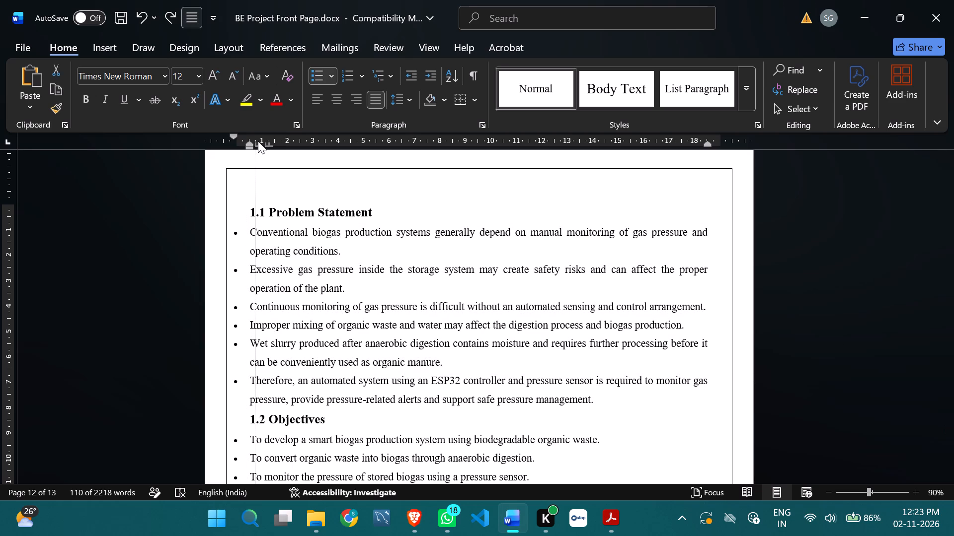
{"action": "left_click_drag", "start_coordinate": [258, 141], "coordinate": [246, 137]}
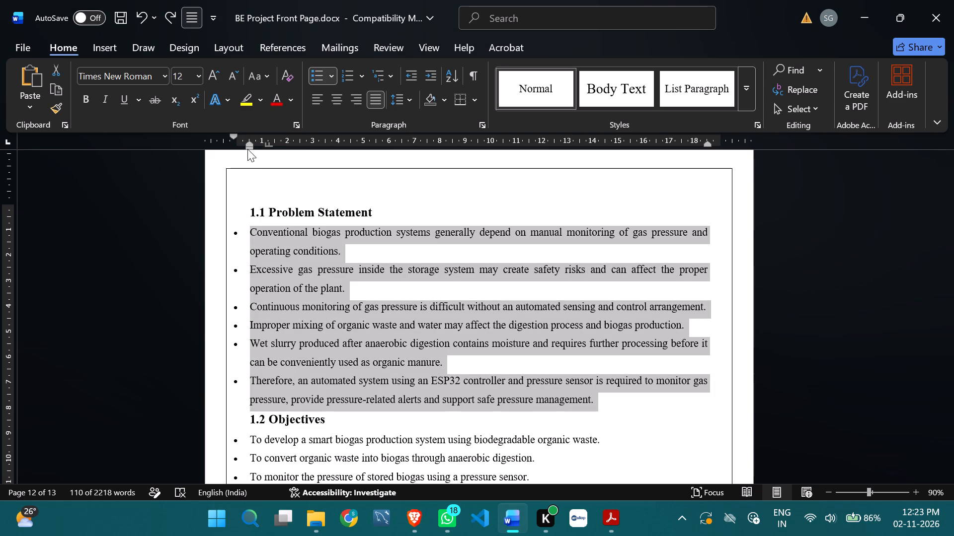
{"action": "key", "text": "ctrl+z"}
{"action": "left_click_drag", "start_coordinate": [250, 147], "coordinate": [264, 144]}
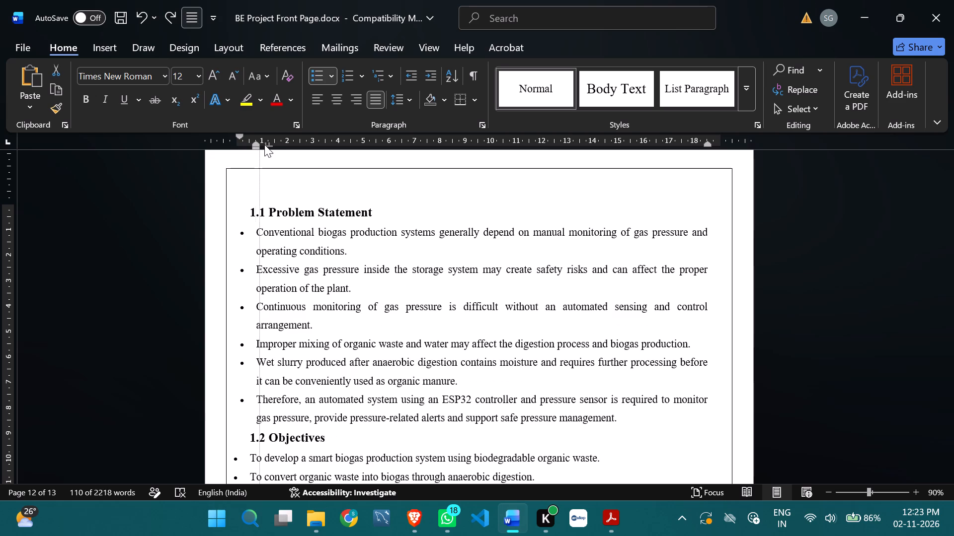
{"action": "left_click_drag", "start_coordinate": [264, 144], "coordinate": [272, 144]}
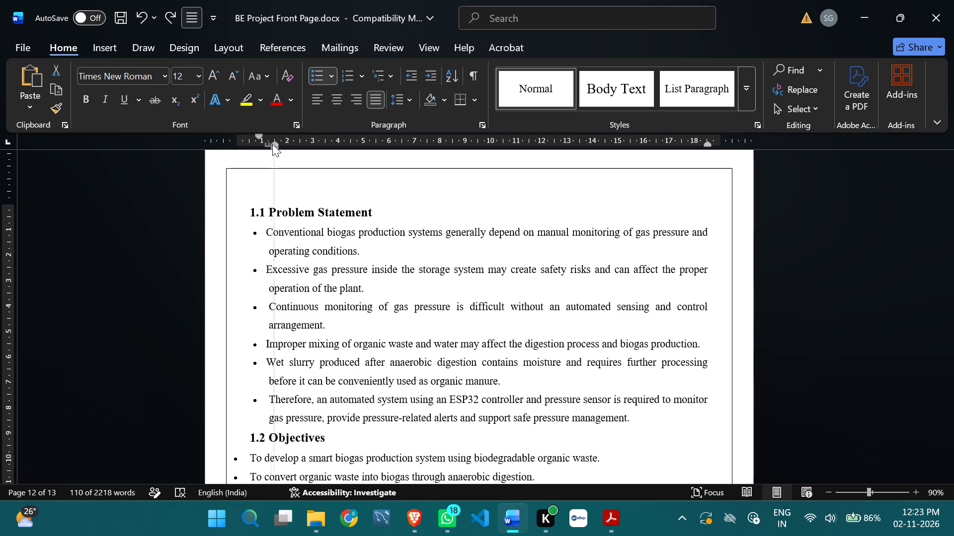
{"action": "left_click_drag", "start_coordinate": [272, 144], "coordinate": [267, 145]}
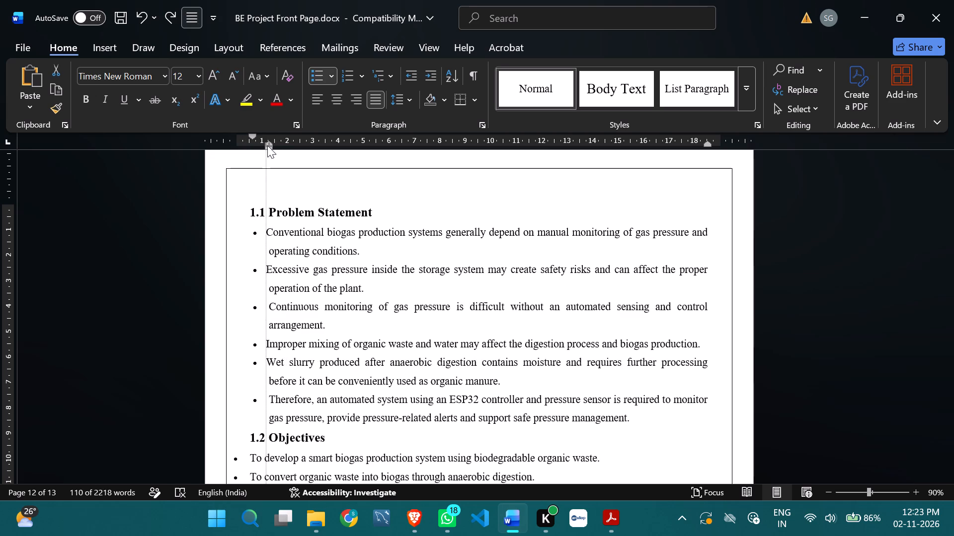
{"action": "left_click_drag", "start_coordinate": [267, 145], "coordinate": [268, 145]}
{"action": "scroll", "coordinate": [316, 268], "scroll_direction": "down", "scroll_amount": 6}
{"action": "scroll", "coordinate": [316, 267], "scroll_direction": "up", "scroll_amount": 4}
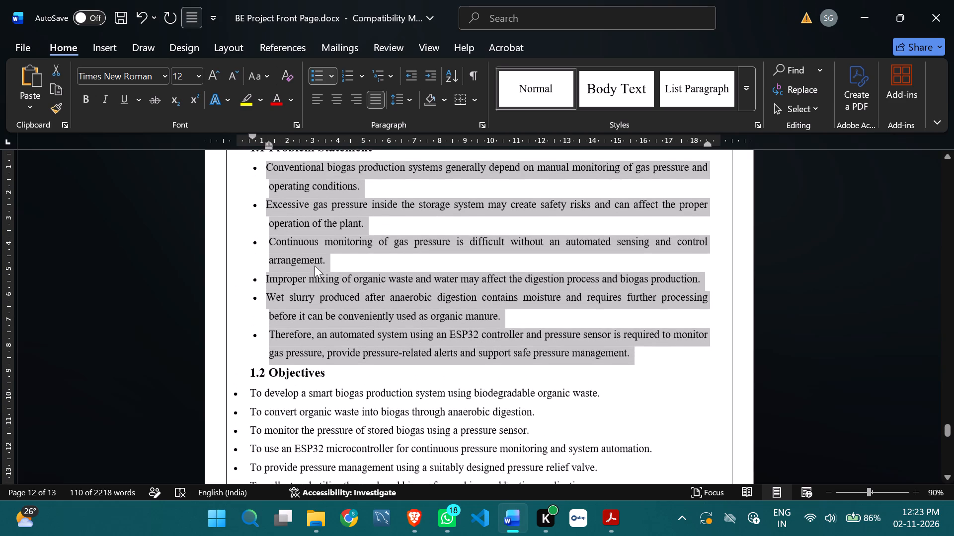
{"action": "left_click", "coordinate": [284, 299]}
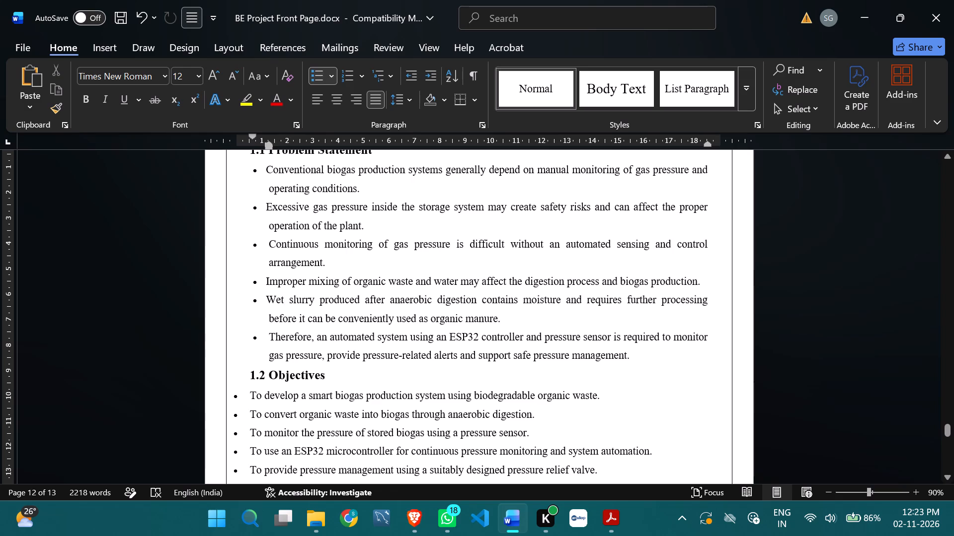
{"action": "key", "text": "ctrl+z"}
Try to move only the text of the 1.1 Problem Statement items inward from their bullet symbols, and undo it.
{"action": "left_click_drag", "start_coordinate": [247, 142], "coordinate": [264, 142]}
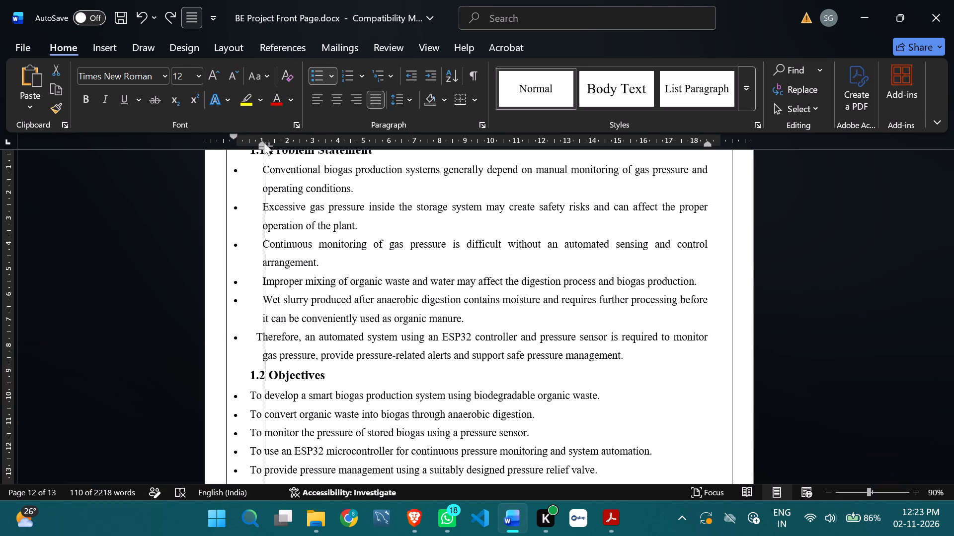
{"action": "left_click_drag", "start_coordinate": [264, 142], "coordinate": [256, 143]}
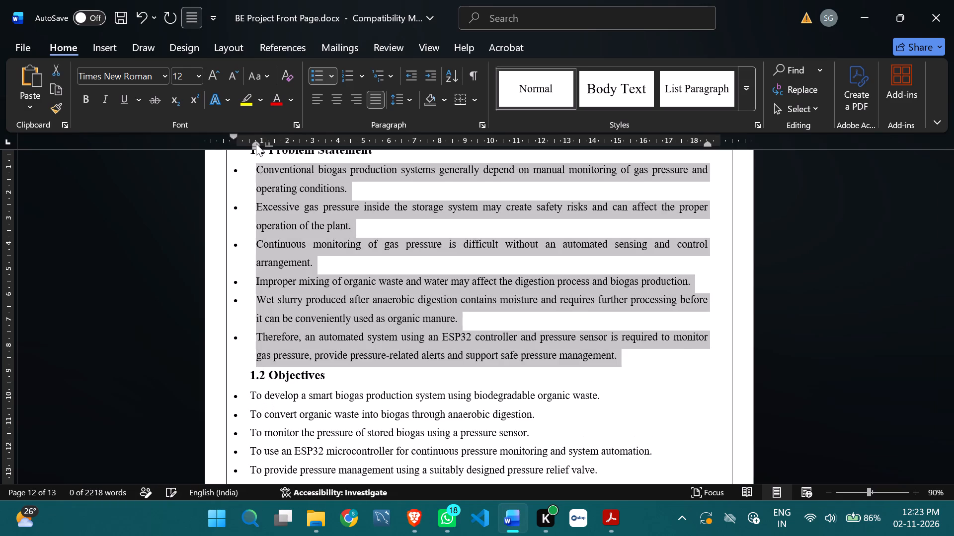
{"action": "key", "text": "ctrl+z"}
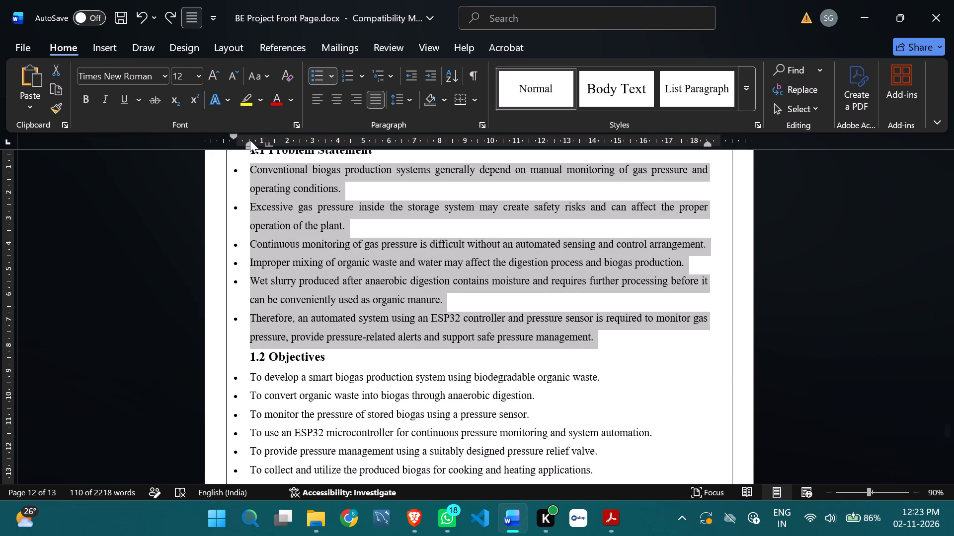
Undo the remaining earlier indent and tab changes made to the 1.1 Problem Statement and 1.2 Objectives bullets.
{"action": "left_click", "coordinate": [249, 140]}
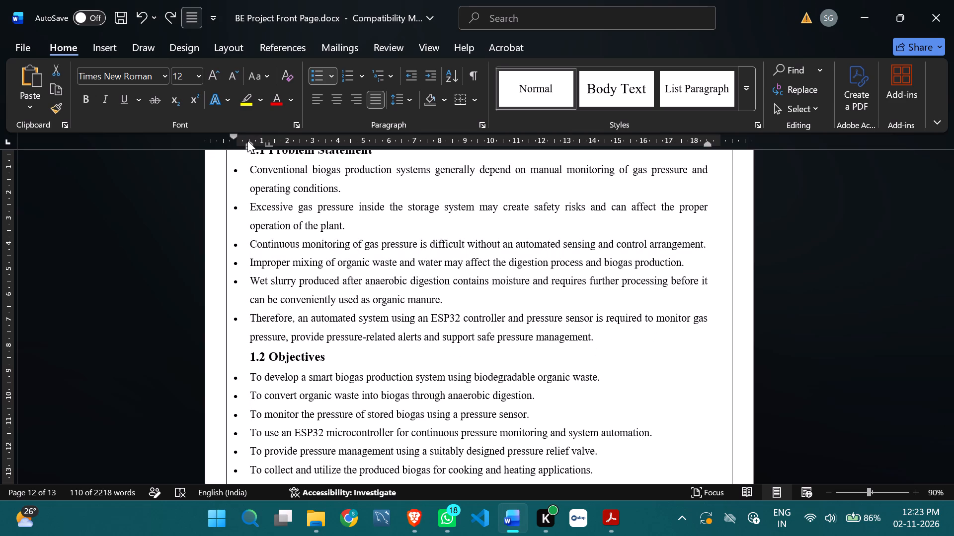
{"action": "key", "text": "ctrl+z"}
{"action": "left_click", "coordinate": [249, 143]}
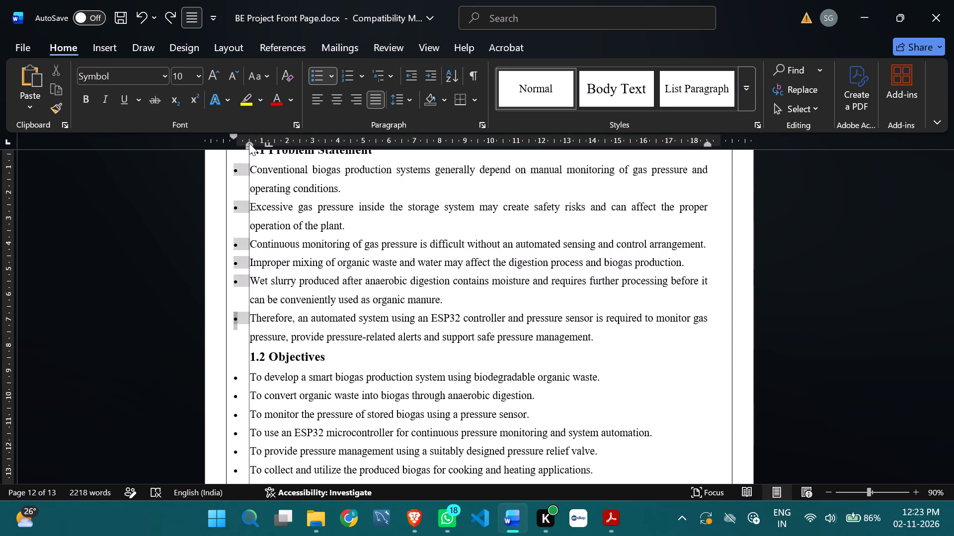
{"action": "key", "text": "ctrl+z"}
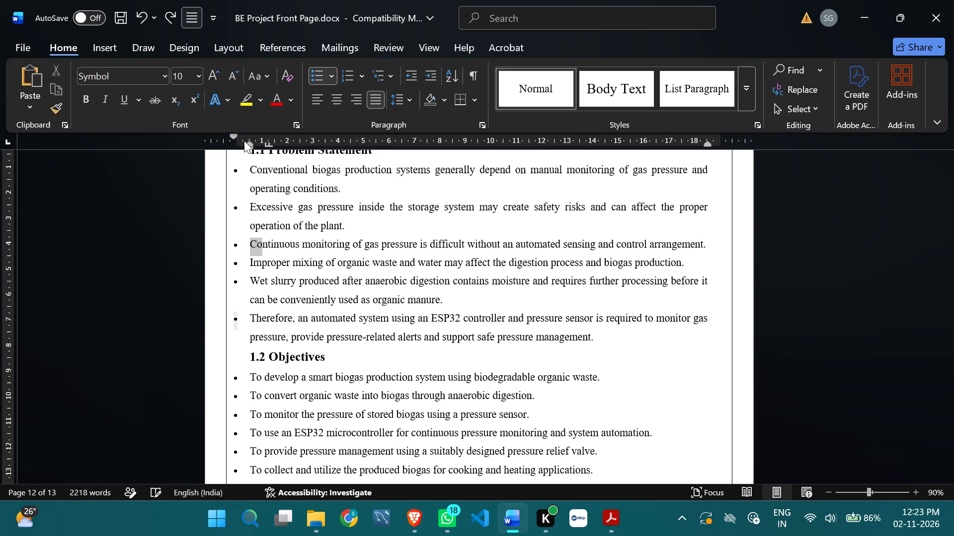
{"action": "left_click", "coordinate": [265, 287]}
{"action": "scroll", "coordinate": [264, 286], "scroll_direction": "up", "scroll_amount": 2}
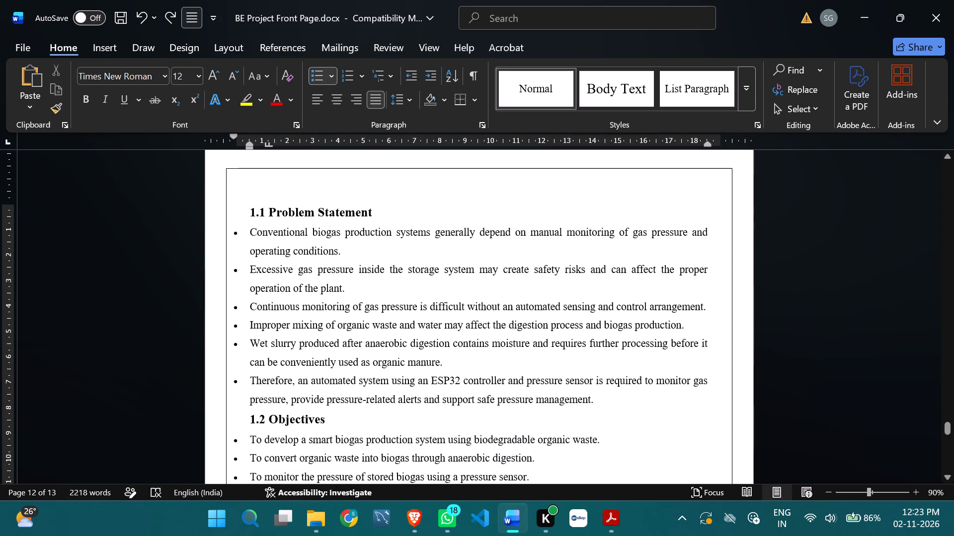
{"action": "key", "text": "ctrl+z"}
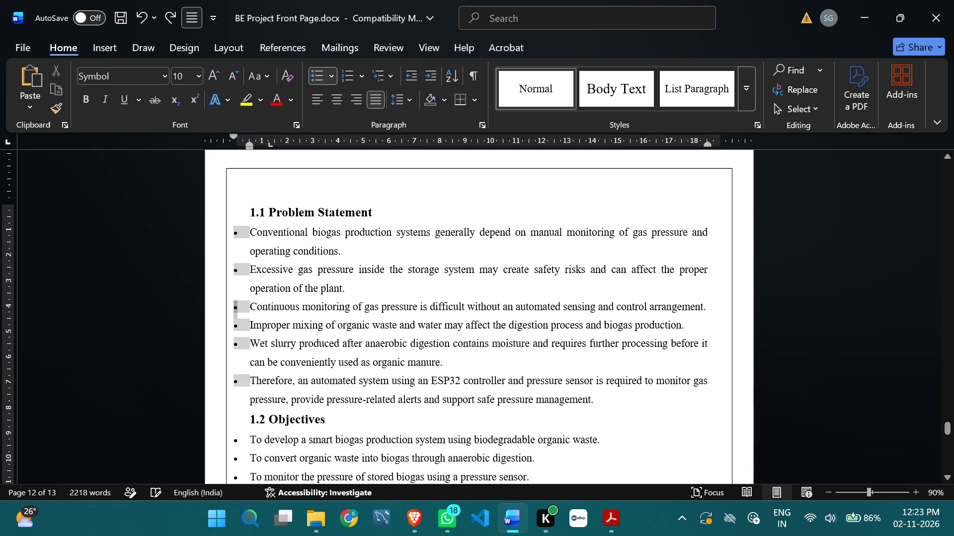
{"action": "key", "text": "ctrl+z"}
{"action": "scroll", "coordinate": [255, 245], "scroll_direction": "down", "scroll_amount": 1}
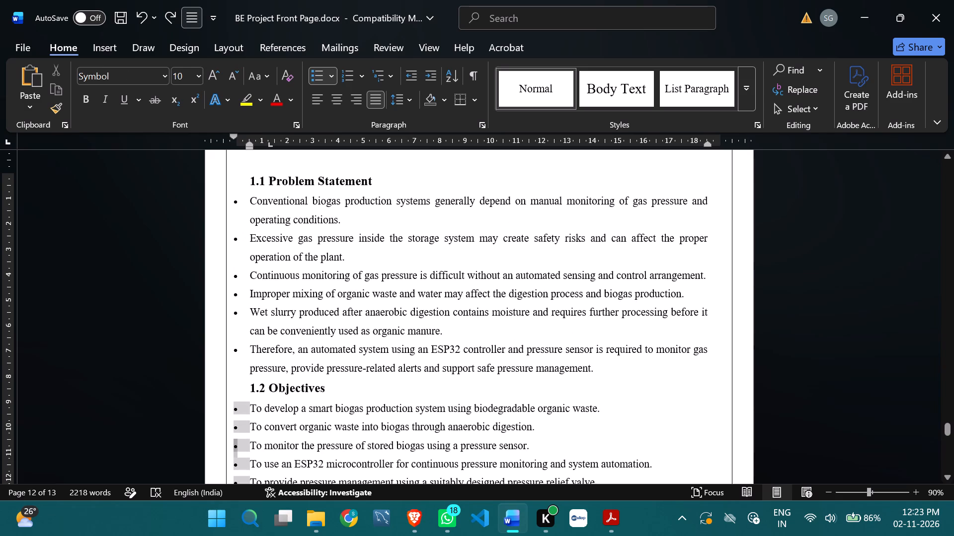
Indent the whole 1.1 Problem Statement list, placing its bullets at about 0.6 cm and its text at about 1.25 cm.
{"action": "left_click", "coordinate": [287, 279]}
{"action": "left_click_drag", "start_coordinate": [253, 196], "coordinate": [606, 364]}
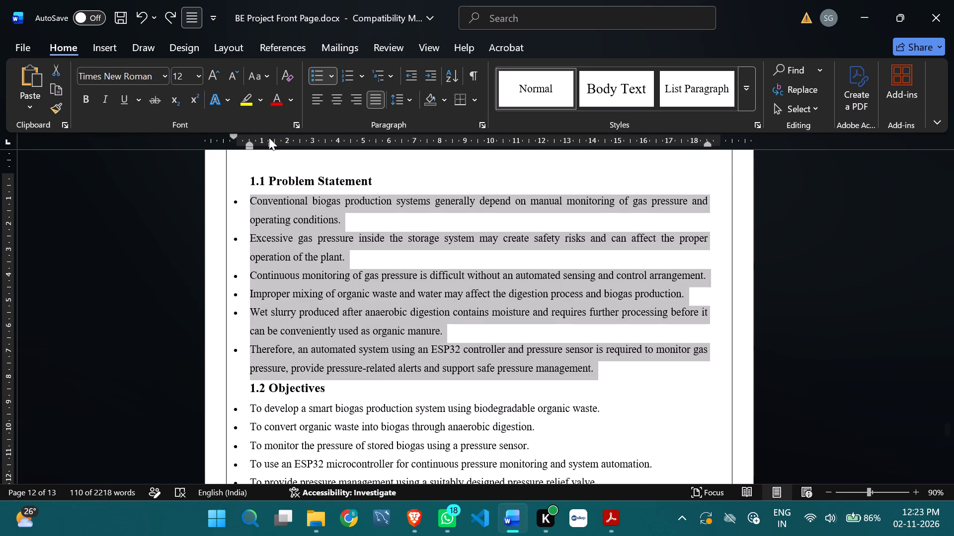
{"action": "left_click_drag", "start_coordinate": [247, 146], "coordinate": [259, 145]}
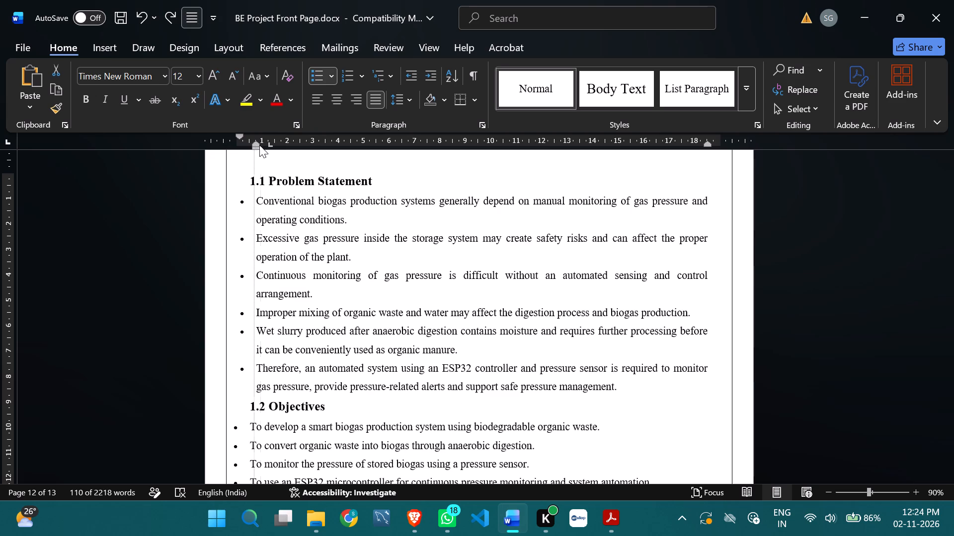
{"action": "left_click_drag", "start_coordinate": [259, 145], "coordinate": [267, 144]}
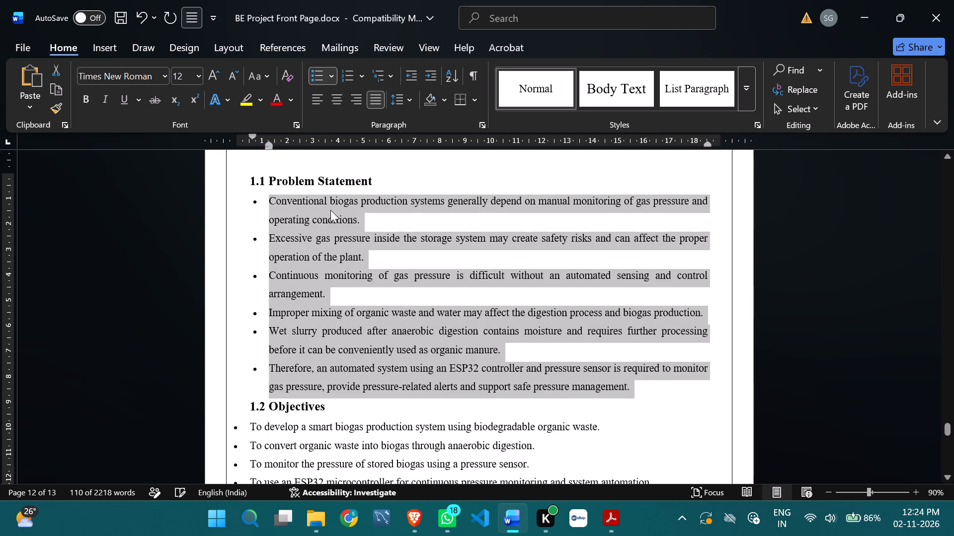
Indent the whole 1.2 Objectives list to match 1.1, with bullets at about 0.6 cm and text at about 1.25 cm.
{"action": "scroll", "coordinate": [331, 213], "scroll_direction": "down", "scroll_amount": 4}
{"action": "scroll", "coordinate": [249, 296], "scroll_direction": "down", "scroll_amount": 2}
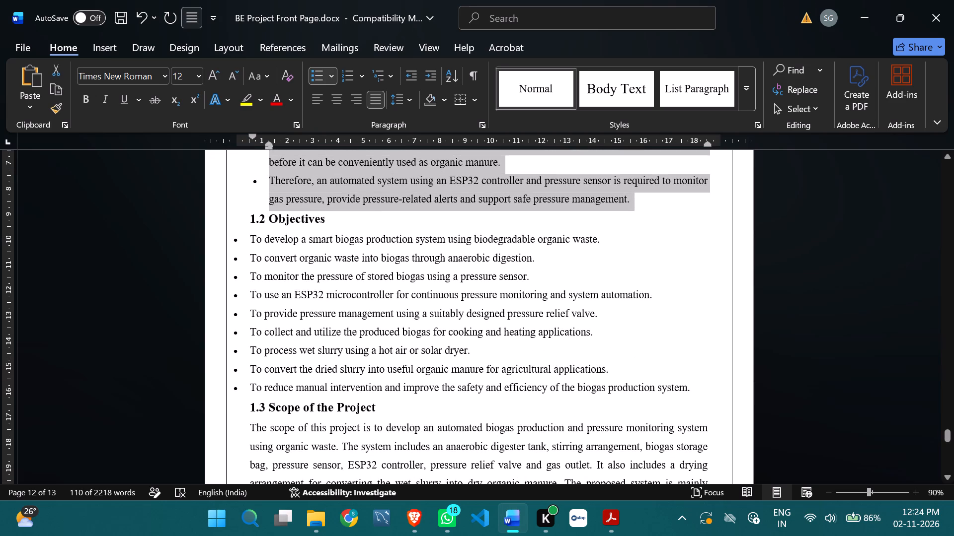
{"action": "left_click_drag", "start_coordinate": [248, 238], "coordinate": [689, 381]}
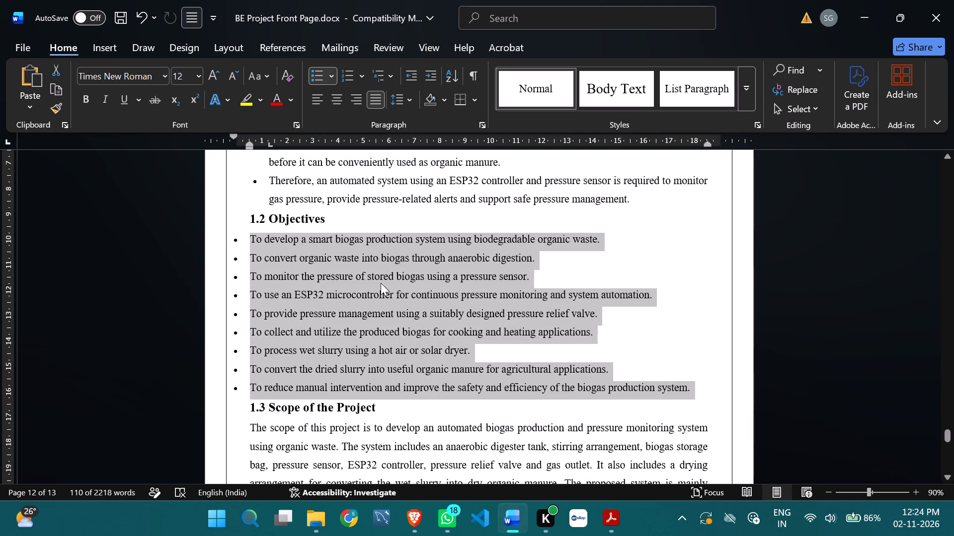
{"action": "left_click_drag", "start_coordinate": [249, 146], "coordinate": [260, 150]}
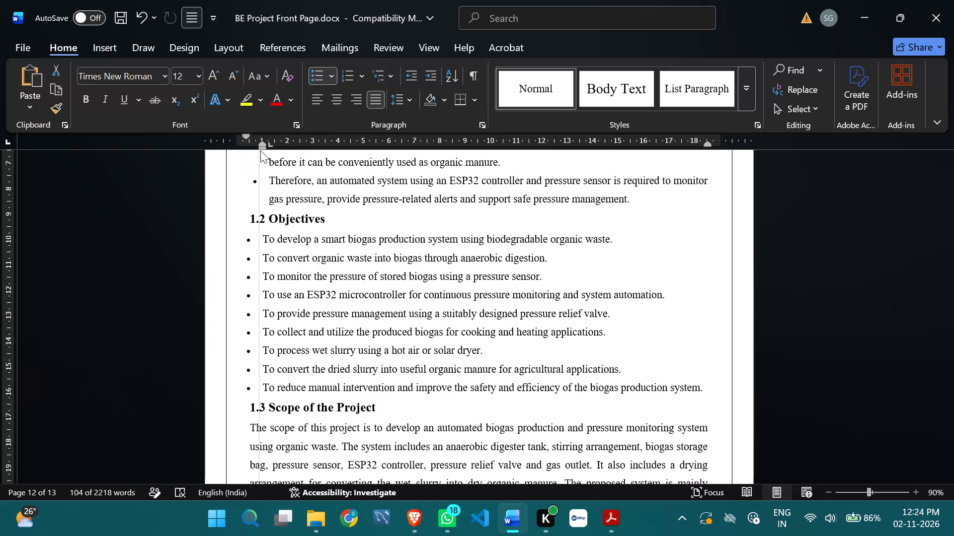
{"action": "left_click_drag", "start_coordinate": [260, 150], "coordinate": [267, 152]}
{"action": "left_click", "coordinate": [324, 292]}
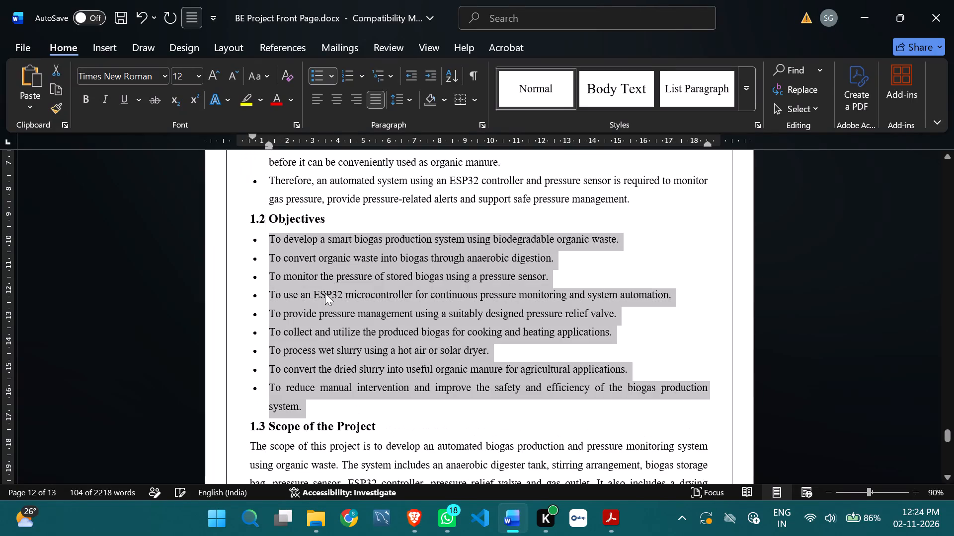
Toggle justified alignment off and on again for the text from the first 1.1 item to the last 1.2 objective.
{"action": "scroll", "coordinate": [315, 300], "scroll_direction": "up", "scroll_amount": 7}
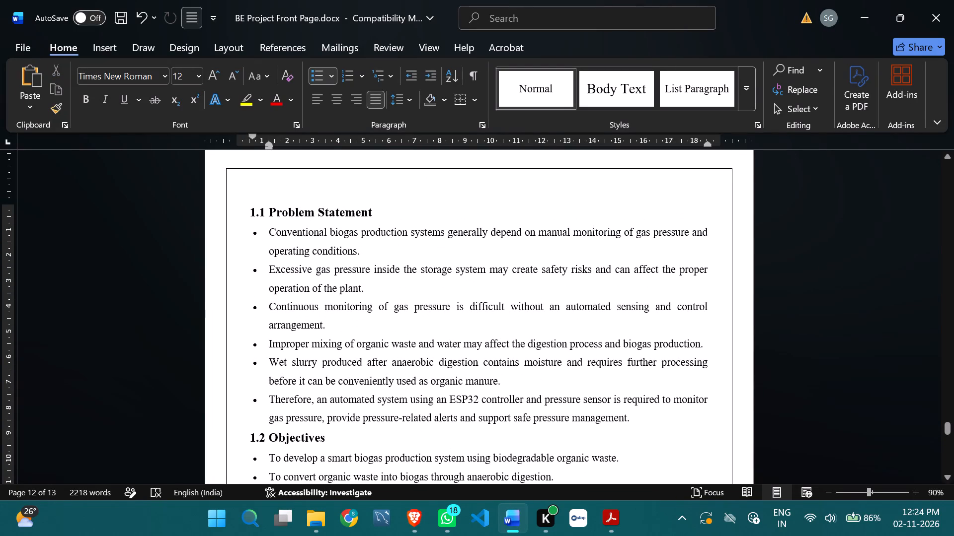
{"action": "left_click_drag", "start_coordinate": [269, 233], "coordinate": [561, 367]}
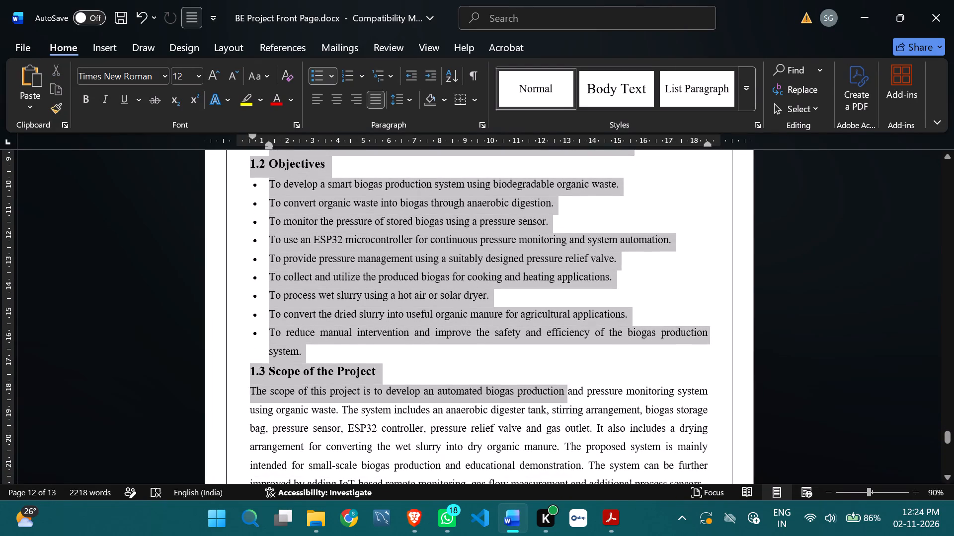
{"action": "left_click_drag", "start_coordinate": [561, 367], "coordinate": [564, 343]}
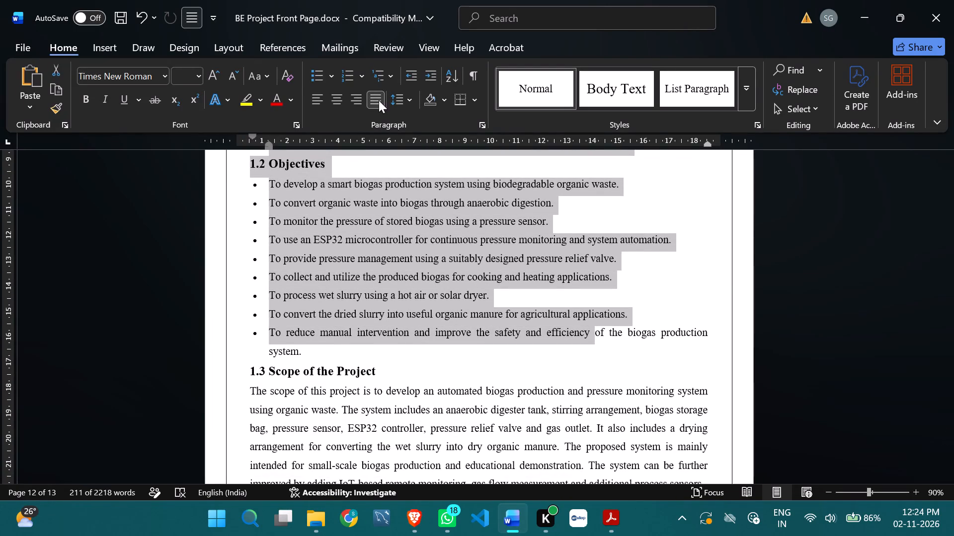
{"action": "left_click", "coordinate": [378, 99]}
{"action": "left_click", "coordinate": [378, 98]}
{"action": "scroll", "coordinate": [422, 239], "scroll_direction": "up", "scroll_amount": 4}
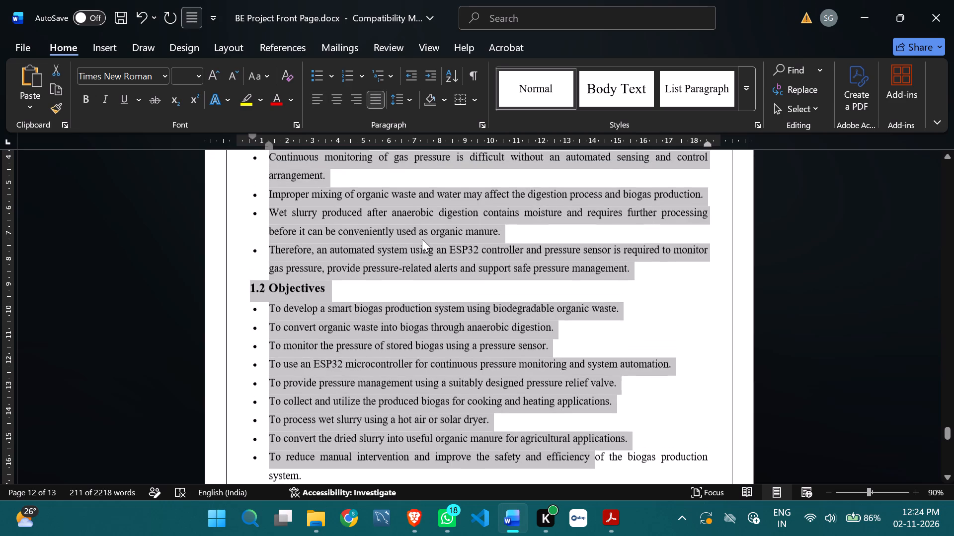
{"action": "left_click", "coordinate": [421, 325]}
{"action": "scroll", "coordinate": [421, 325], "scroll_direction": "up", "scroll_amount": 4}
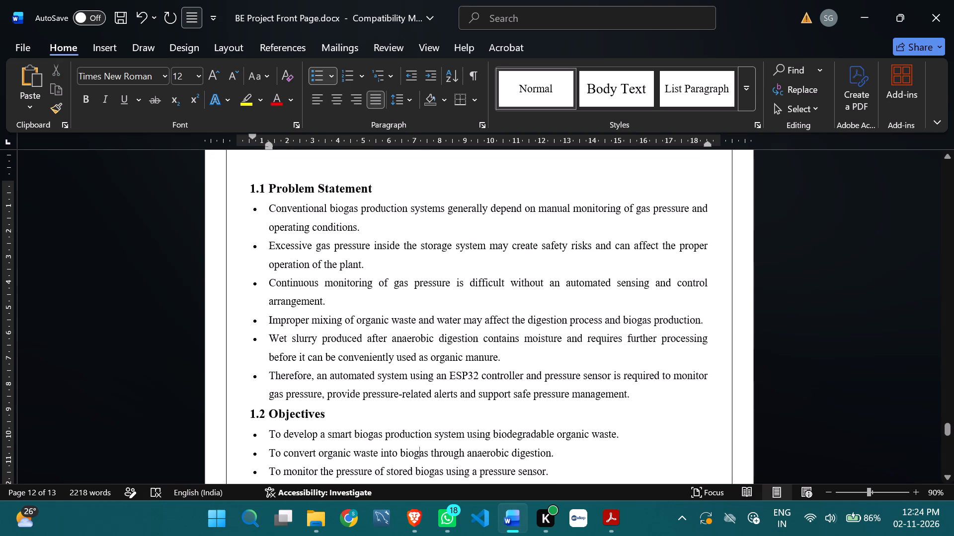
Insert an empty paragraph after the 1.3 Scope of the Project text so the 1.4 Report Organization heading starts the next page.
{"action": "scroll", "coordinate": [415, 321], "scroll_direction": "down", "scroll_amount": 11}
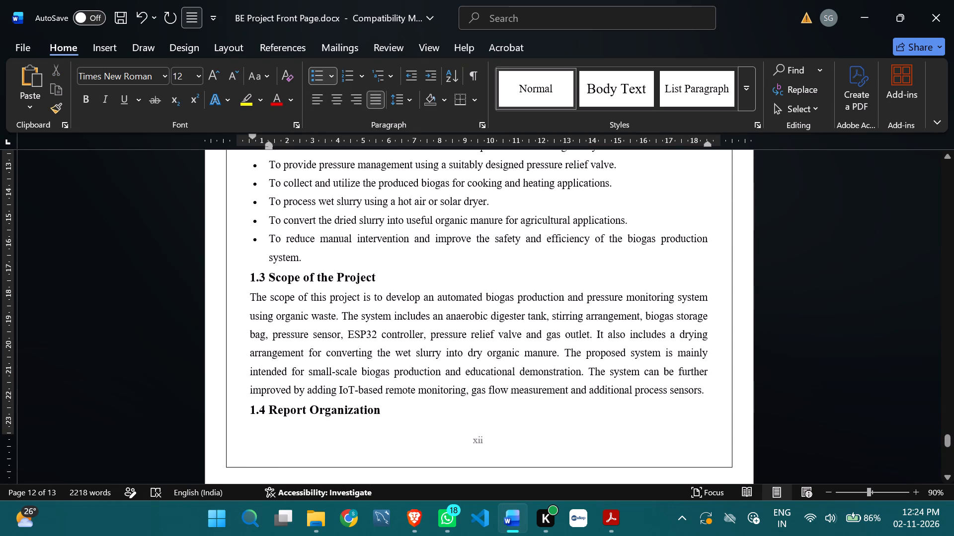
{"action": "scroll", "coordinate": [414, 320], "scroll_direction": "down", "scroll_amount": 4}
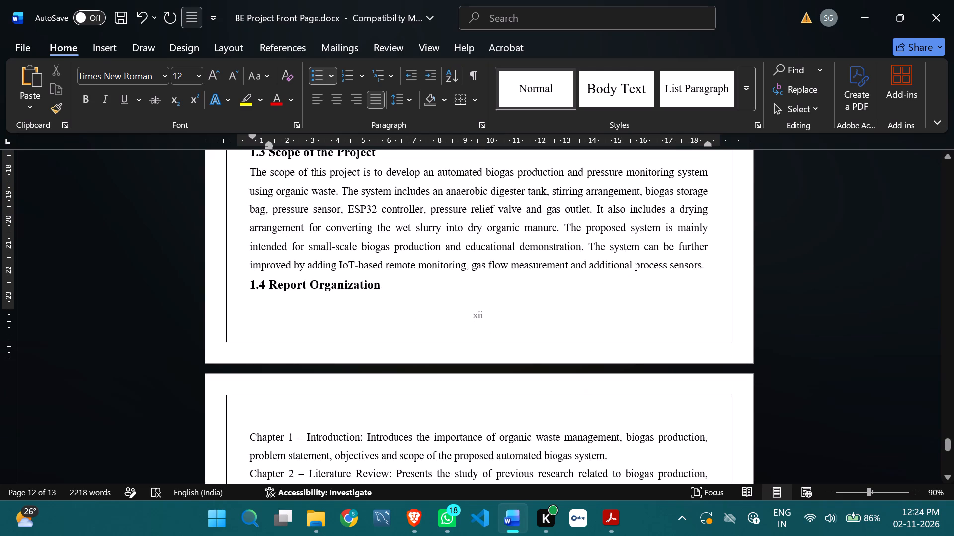
{"action": "left_click", "coordinate": [708, 277]}
{"action": "left_click", "coordinate": [708, 266]}
{"action": "key", "text": "Return"}
{"action": "scroll", "coordinate": [689, 232], "scroll_direction": "down", "scroll_amount": 4}
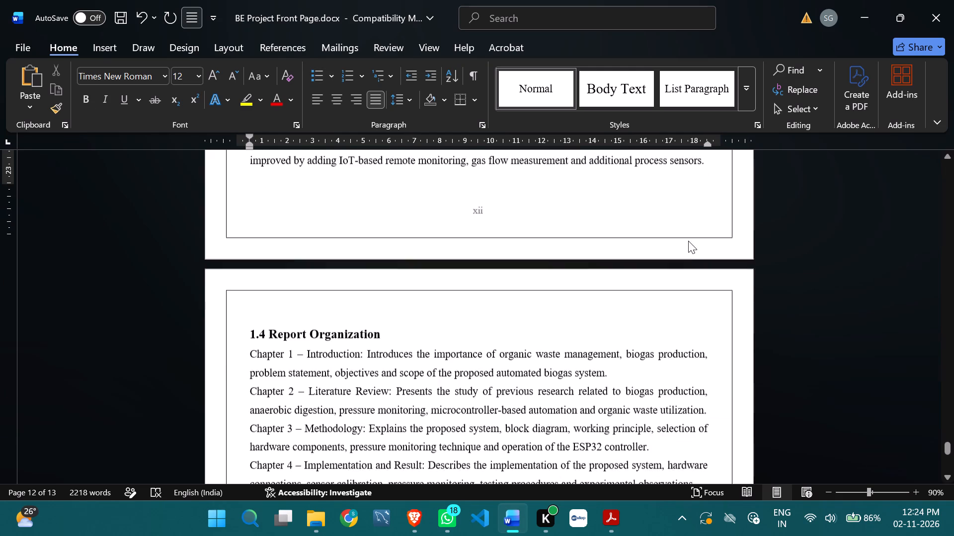
{"action": "scroll", "coordinate": [688, 241], "scroll_direction": "down", "scroll_amount": 1}
{"action": "scroll", "coordinate": [310, 399], "scroll_direction": "down", "scroll_amount": 2}
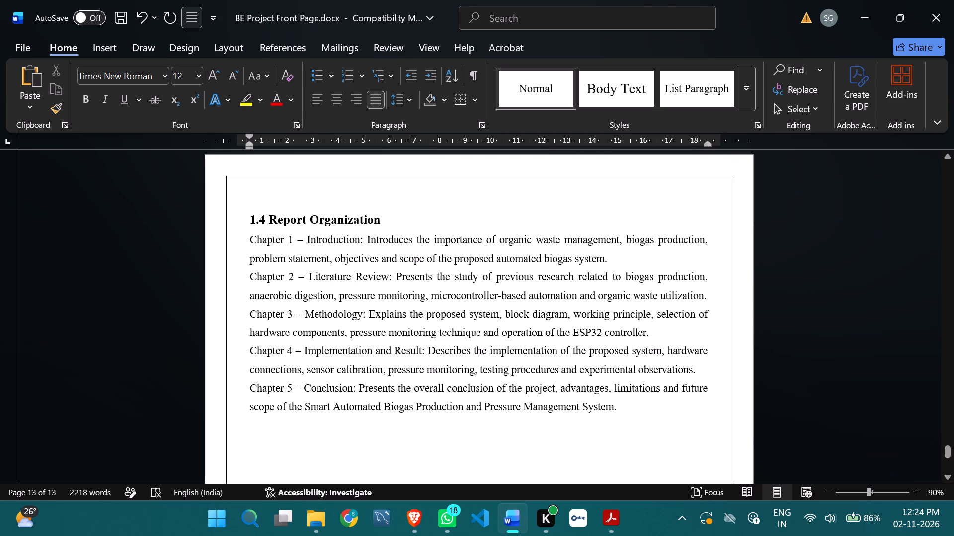
Insert a blank page after the last paragraph of 1.4 Report Organization.
{"action": "scroll", "coordinate": [356, 283], "scroll_direction": "down", "scroll_amount": 3}
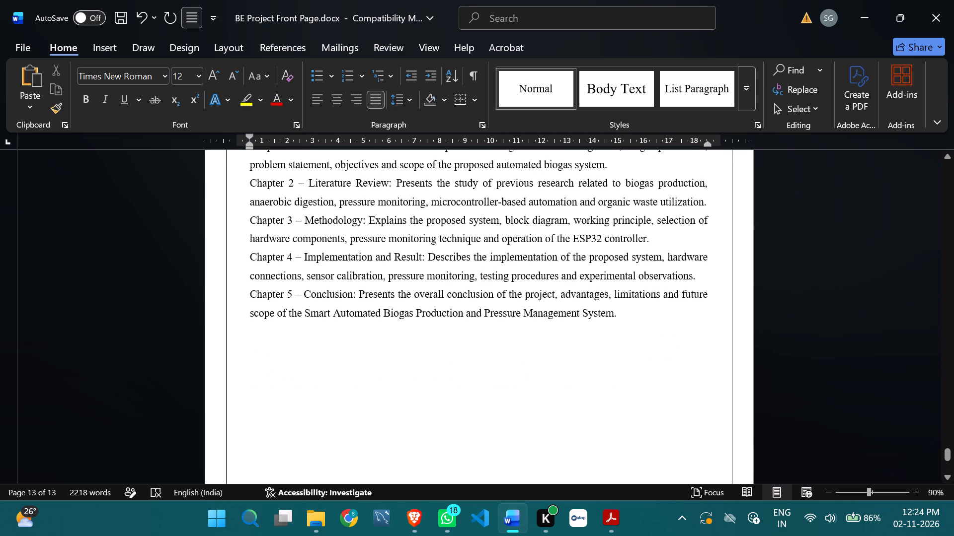
{"action": "scroll", "coordinate": [356, 283], "scroll_direction": "down", "scroll_amount": 18}
{"action": "scroll", "coordinate": [354, 283], "scroll_direction": "up", "scroll_amount": 10}
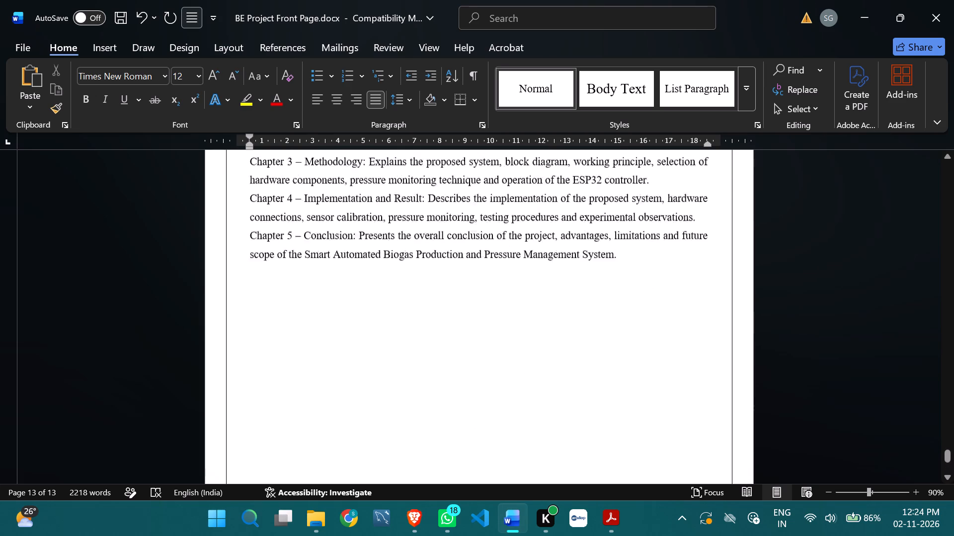
{"action": "scroll", "coordinate": [353, 283], "scroll_direction": "up", "scroll_amount": 3}
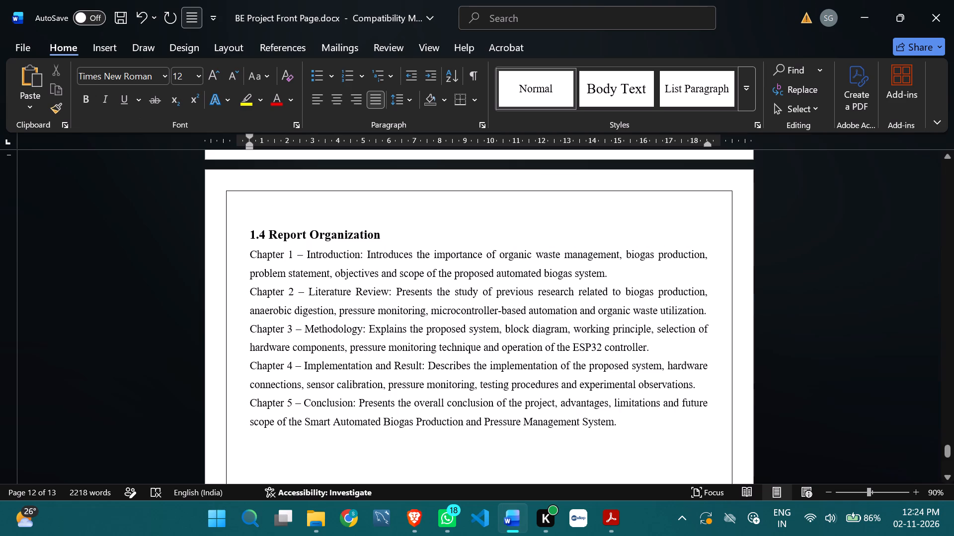
{"action": "left_click", "coordinate": [388, 438]}
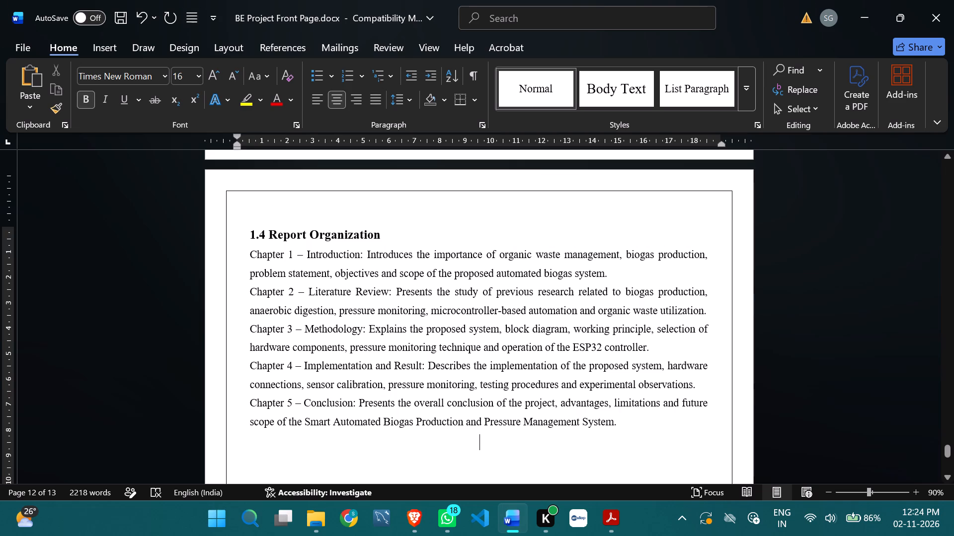
{"action": "left_click", "coordinate": [371, 451]}
{"action": "left_click", "coordinate": [124, 54]}
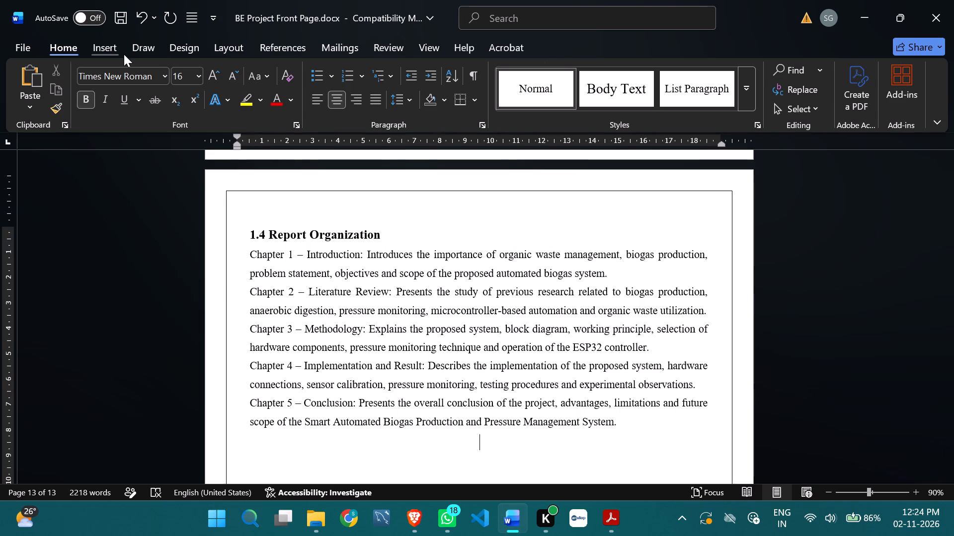
{"action": "left_click", "coordinate": [38, 93]}
{"action": "scroll", "coordinate": [385, 238], "scroll_direction": "down", "scroll_amount": 4}
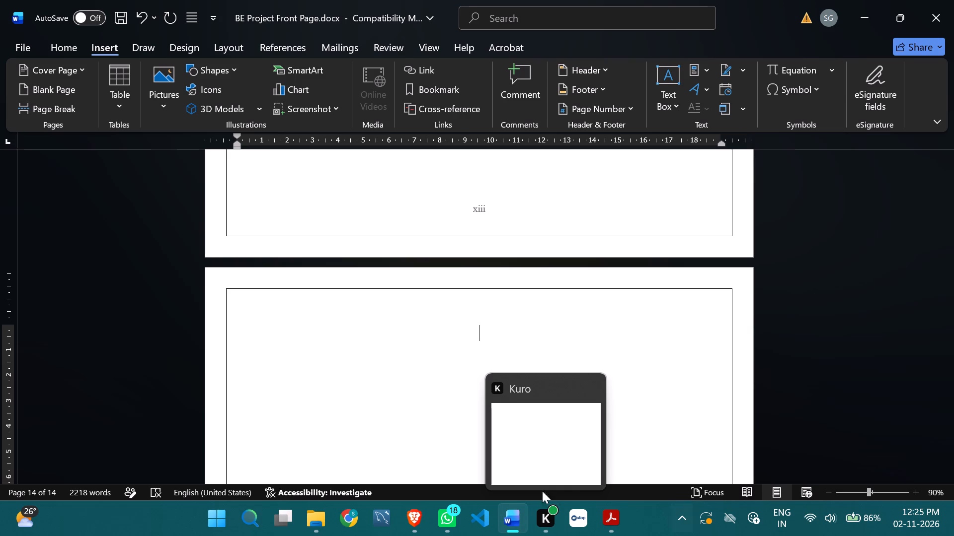
Open the recent document Synopsis121.docx and examine its contents through to the References list at the end.
{"action": "left_click", "coordinate": [15, 50]}
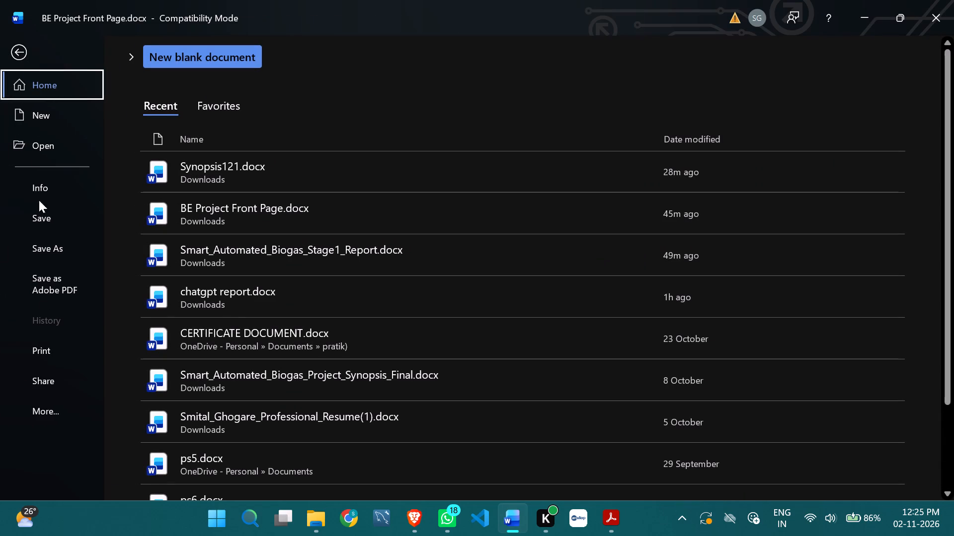
{"action": "left_click", "coordinate": [273, 173]}
{"action": "scroll", "coordinate": [444, 234], "scroll_direction": "down", "scroll_amount": 6}
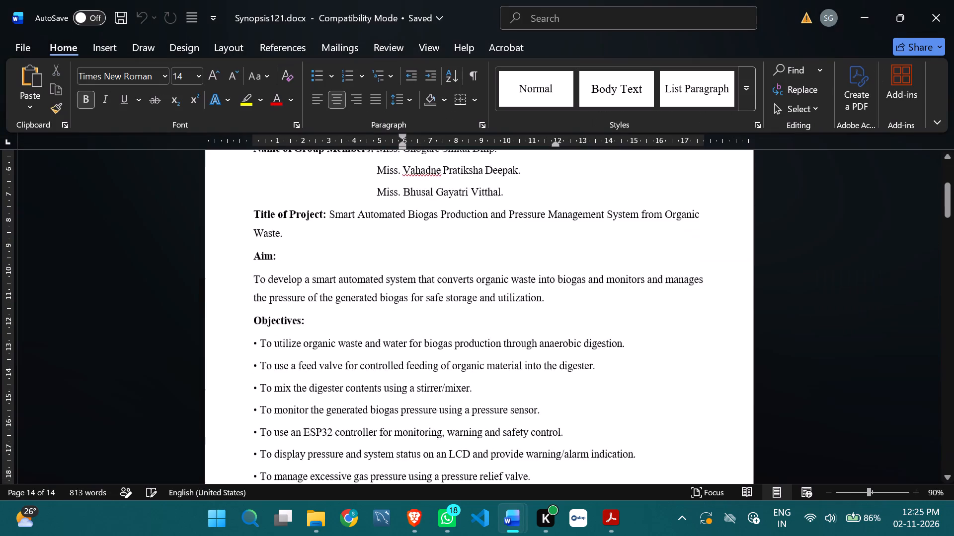
{"action": "scroll", "coordinate": [444, 234], "scroll_direction": "down", "scroll_amount": 20}
{"action": "scroll", "coordinate": [444, 234], "scroll_direction": "down", "scroll_amount": 11}
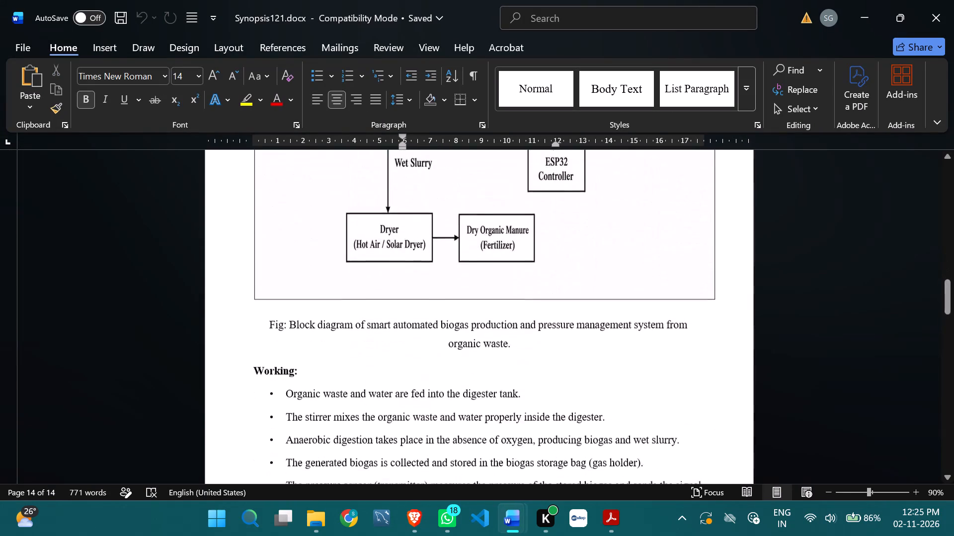
{"action": "scroll", "coordinate": [439, 237], "scroll_direction": "down", "scroll_amount": 16}
{"action": "scroll", "coordinate": [439, 237], "scroll_direction": "up", "scroll_amount": 1}
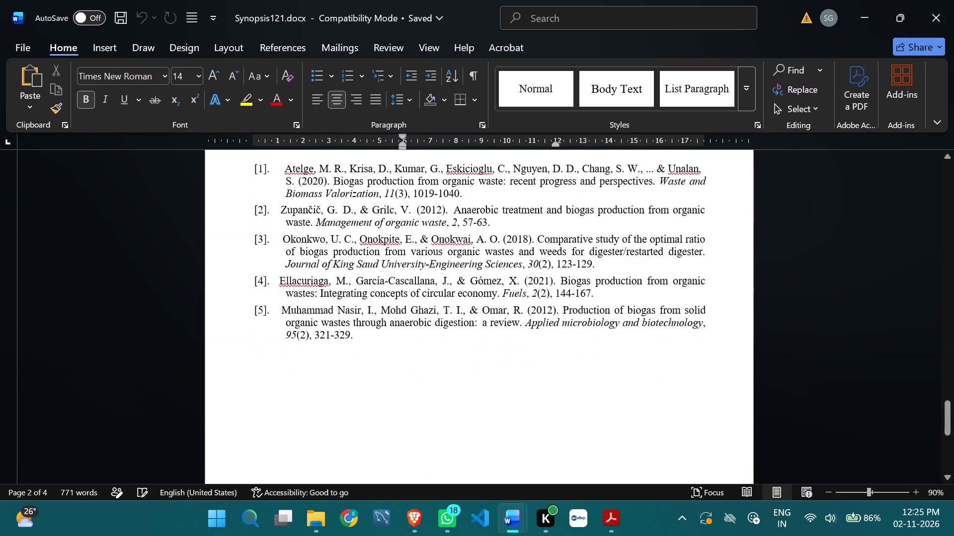
{"action": "scroll", "coordinate": [439, 237], "scroll_direction": "up", "scroll_amount": 2}
{"action": "scroll", "coordinate": [439, 237], "scroll_direction": "down", "scroll_amount": 1}
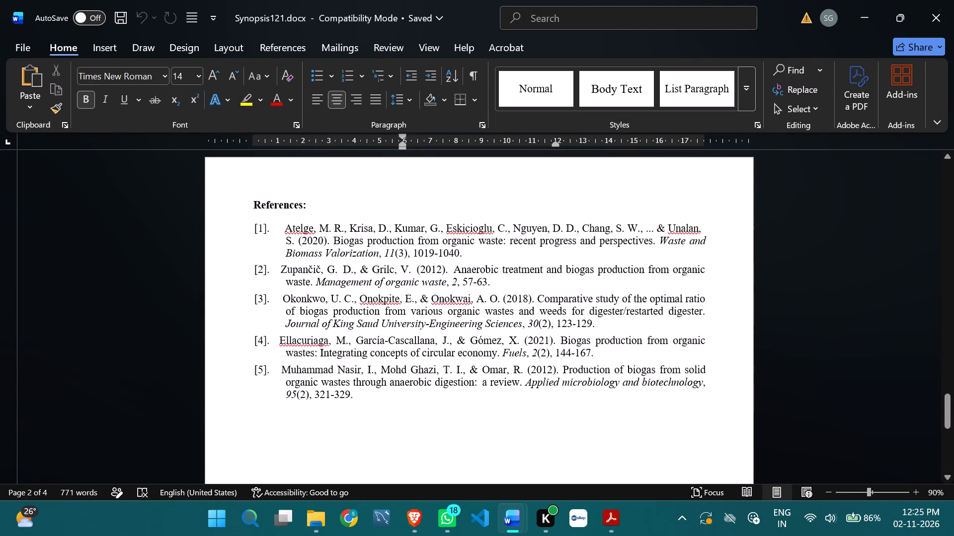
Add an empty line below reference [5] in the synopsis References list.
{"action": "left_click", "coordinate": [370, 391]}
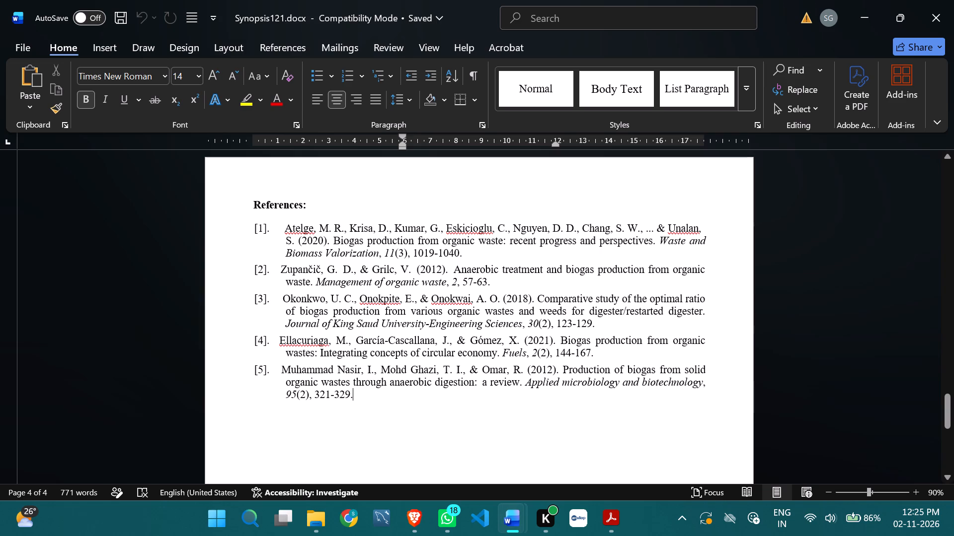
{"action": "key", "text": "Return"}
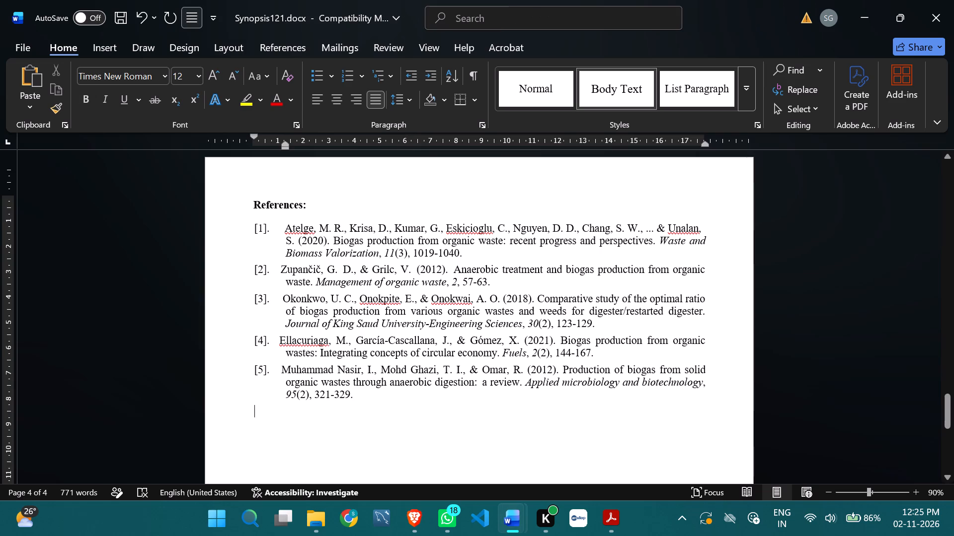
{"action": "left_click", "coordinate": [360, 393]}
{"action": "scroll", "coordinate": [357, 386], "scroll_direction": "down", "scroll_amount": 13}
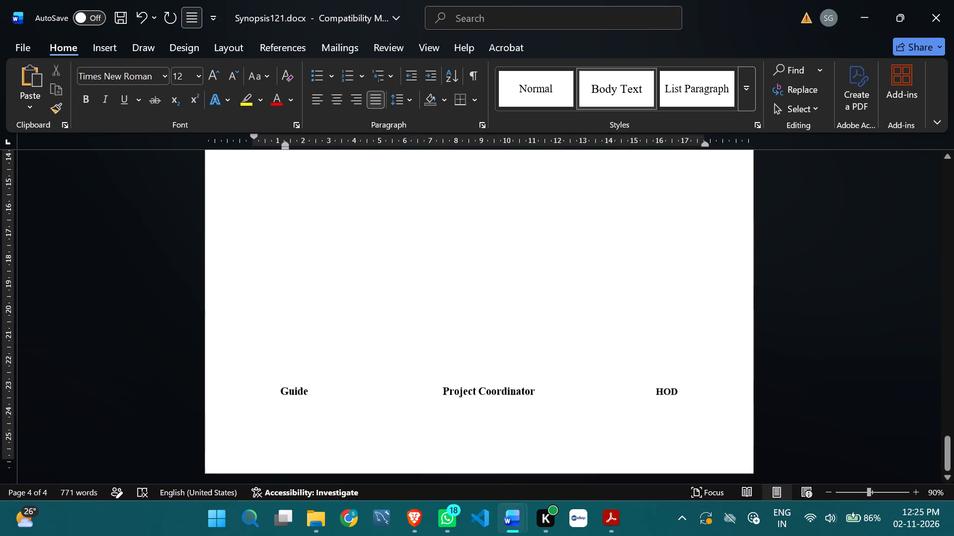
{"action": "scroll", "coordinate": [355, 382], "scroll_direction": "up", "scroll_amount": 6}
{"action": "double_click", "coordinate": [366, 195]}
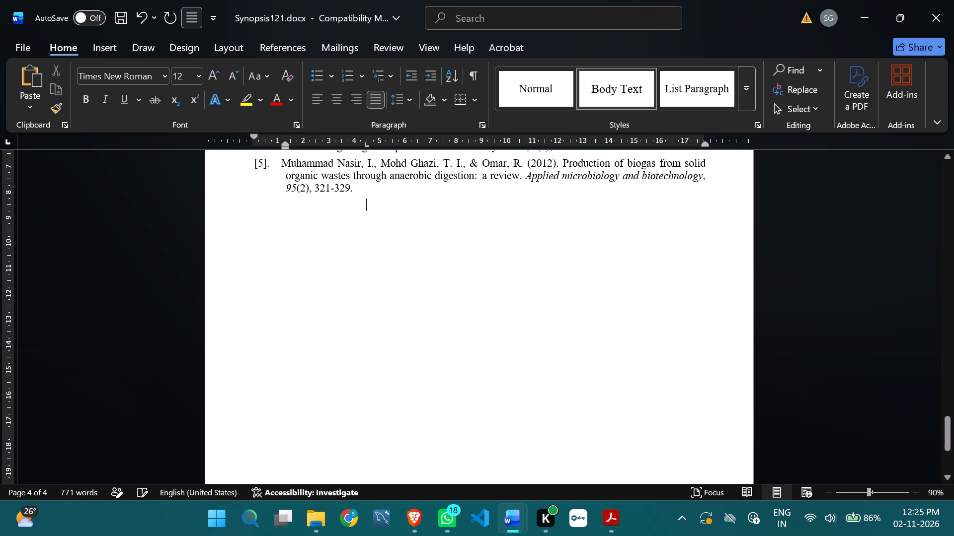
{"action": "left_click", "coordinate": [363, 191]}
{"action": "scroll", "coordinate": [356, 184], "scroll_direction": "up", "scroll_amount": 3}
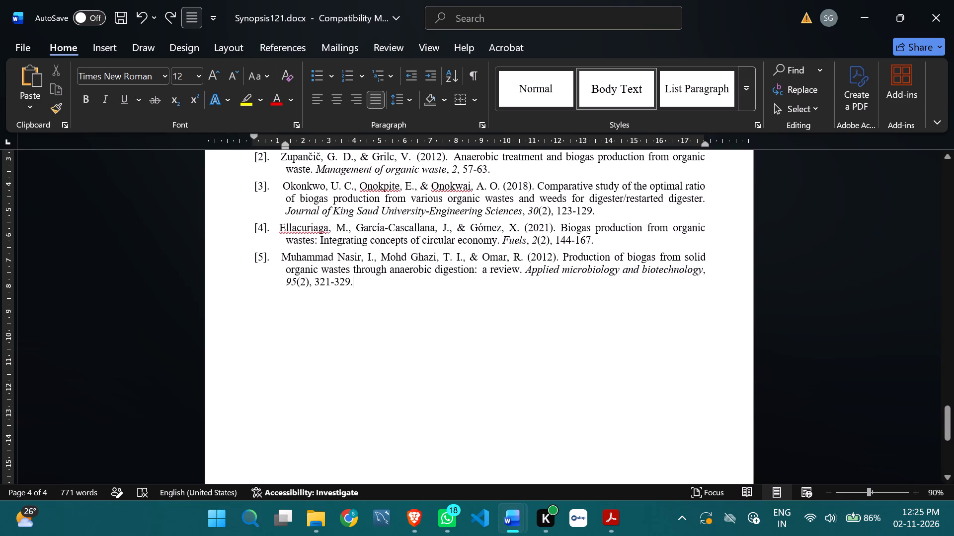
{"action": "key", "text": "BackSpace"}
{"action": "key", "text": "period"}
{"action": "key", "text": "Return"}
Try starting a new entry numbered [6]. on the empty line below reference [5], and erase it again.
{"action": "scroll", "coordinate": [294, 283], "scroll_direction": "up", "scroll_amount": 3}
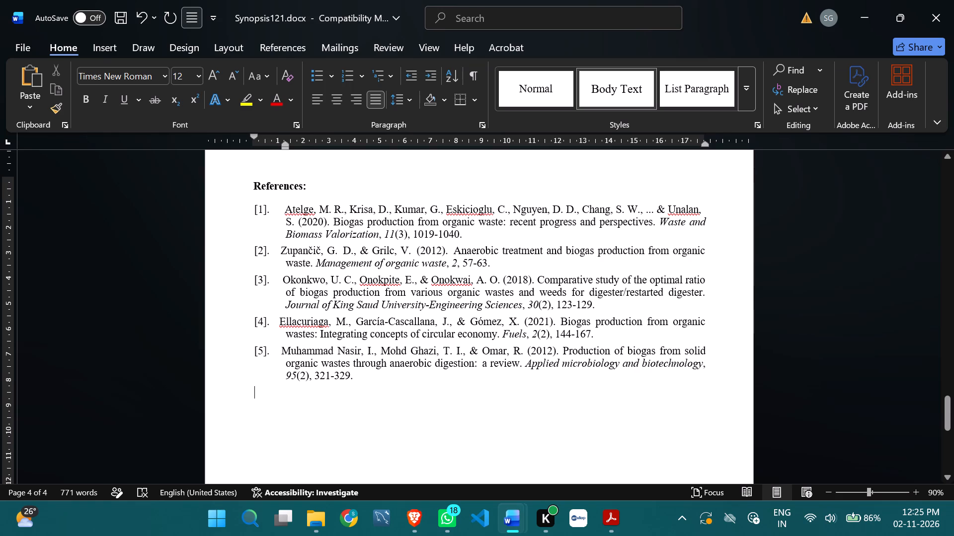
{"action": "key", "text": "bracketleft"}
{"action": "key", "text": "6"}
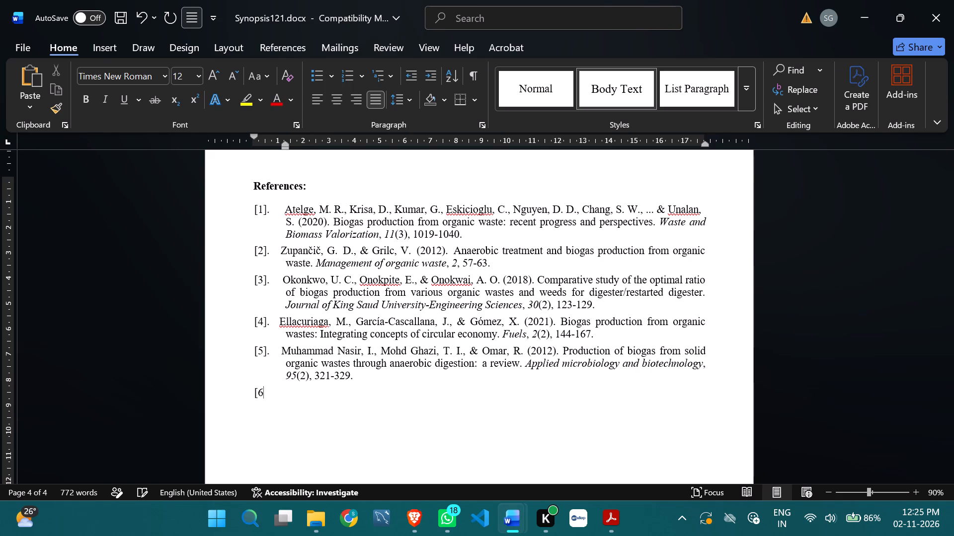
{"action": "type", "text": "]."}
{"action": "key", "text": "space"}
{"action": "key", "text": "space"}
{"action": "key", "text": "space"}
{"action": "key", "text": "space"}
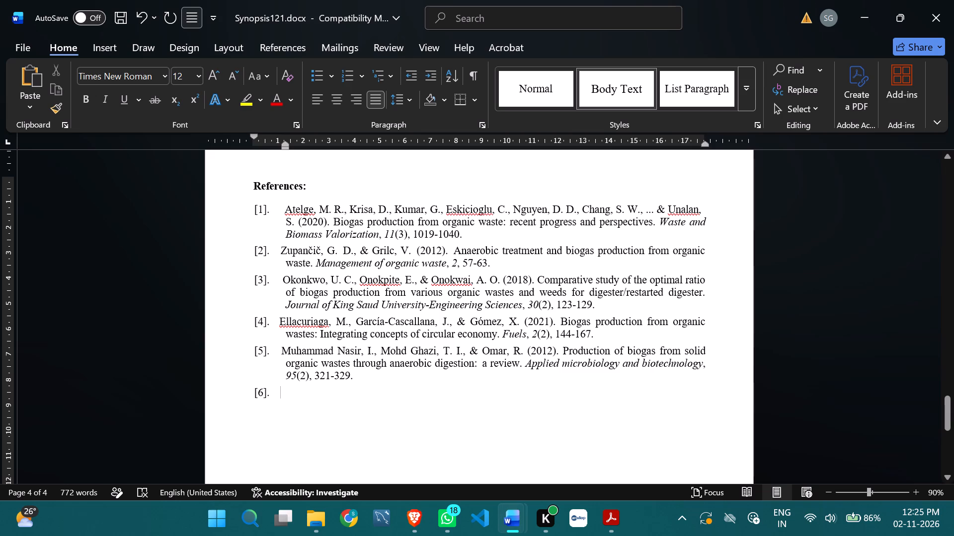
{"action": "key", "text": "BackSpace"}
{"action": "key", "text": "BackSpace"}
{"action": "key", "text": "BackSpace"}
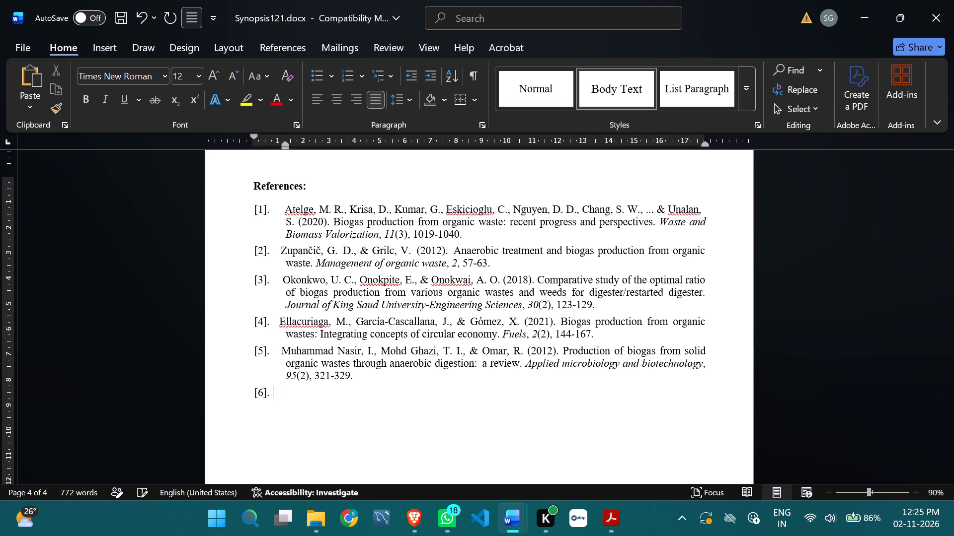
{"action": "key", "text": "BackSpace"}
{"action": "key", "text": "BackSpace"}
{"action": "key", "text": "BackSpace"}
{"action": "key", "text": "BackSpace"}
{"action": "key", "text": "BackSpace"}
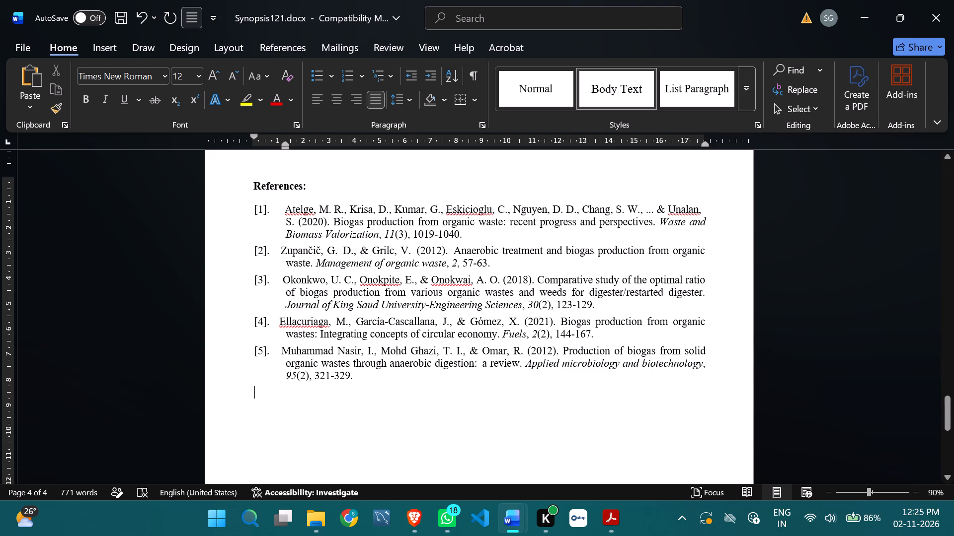
Close Synopsis121.docx without saving its changes and return to the BE Project Front Page report.
{"action": "left_click", "coordinate": [512, 529]}
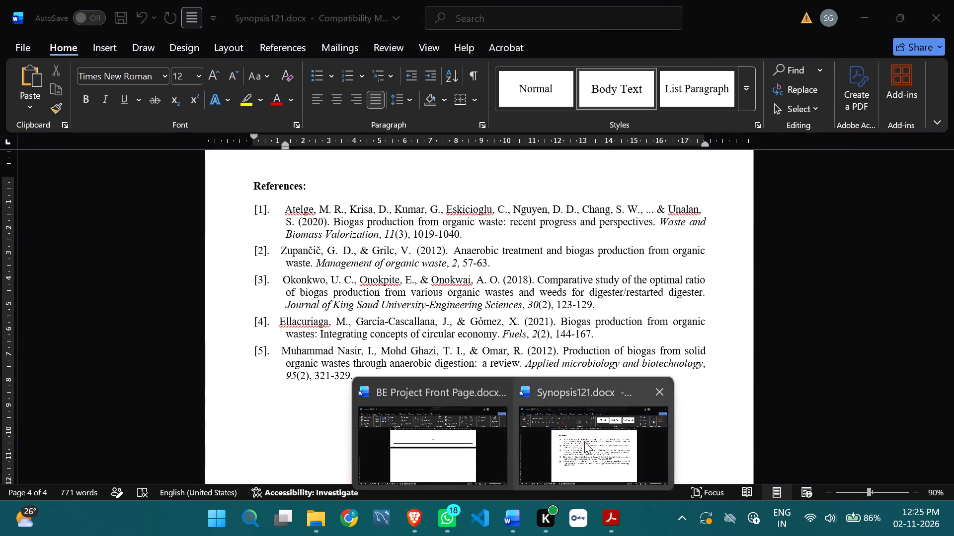
{"action": "left_click", "coordinate": [589, 444]}
{"action": "left_click", "coordinate": [953, 0]}
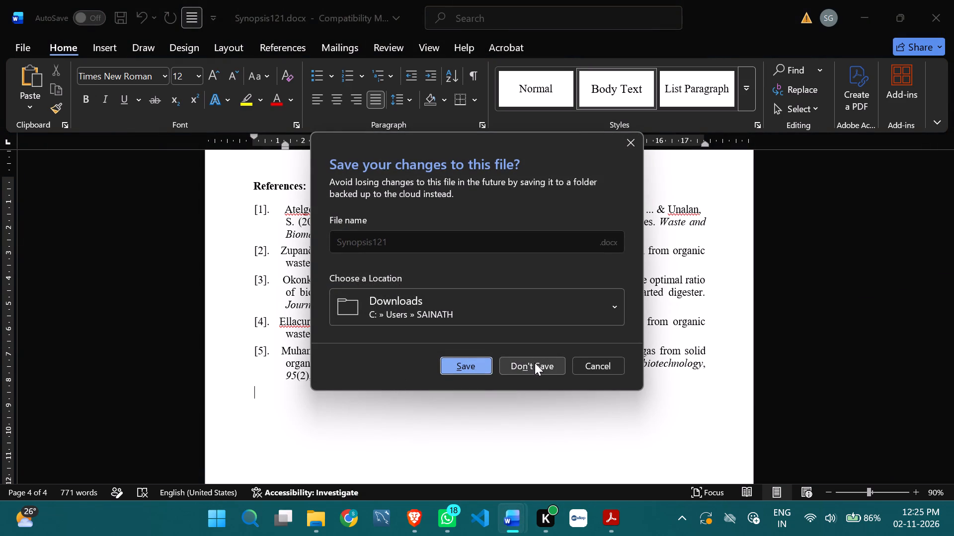
{"action": "left_click", "coordinate": [535, 363]}
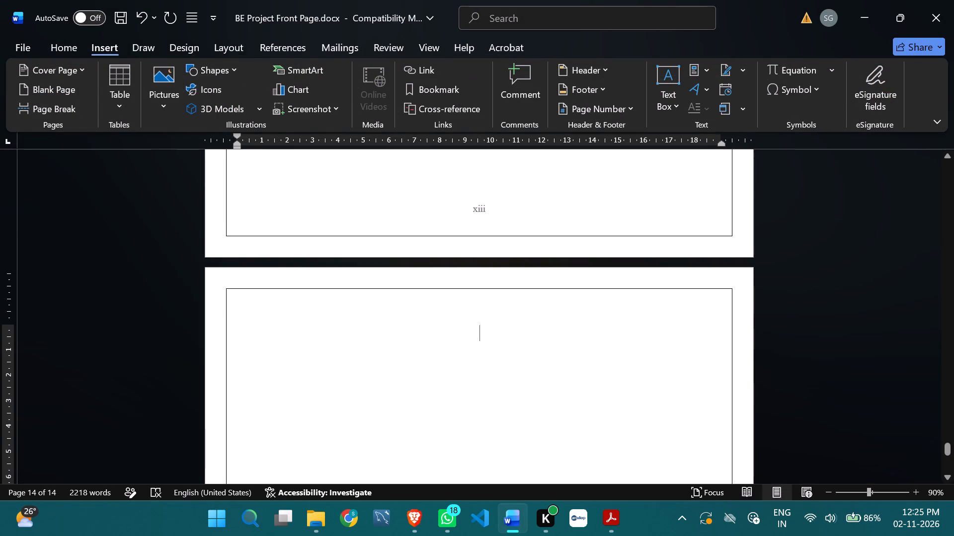
Enter the centred bold heading REFERENCES at the top of the new last page and start a new line below it.
{"action": "key", "text": "shift+r"}
{"action": "key", "text": "shift+e"}
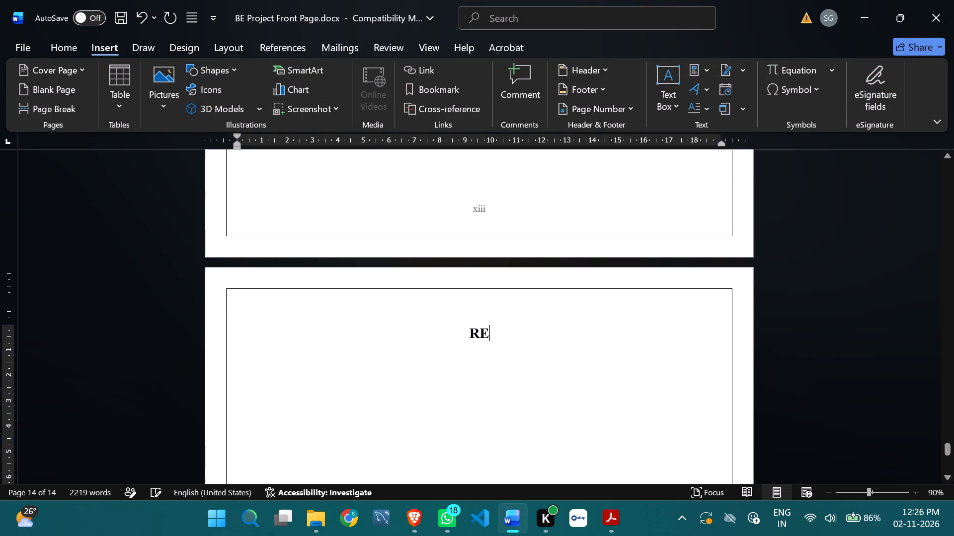
{"action": "key", "text": "BackSpace"}
{"action": "type", "text": "EFERE"}
{"action": "type", "text": "NCES"}
{"action": "key", "text": "Return"}
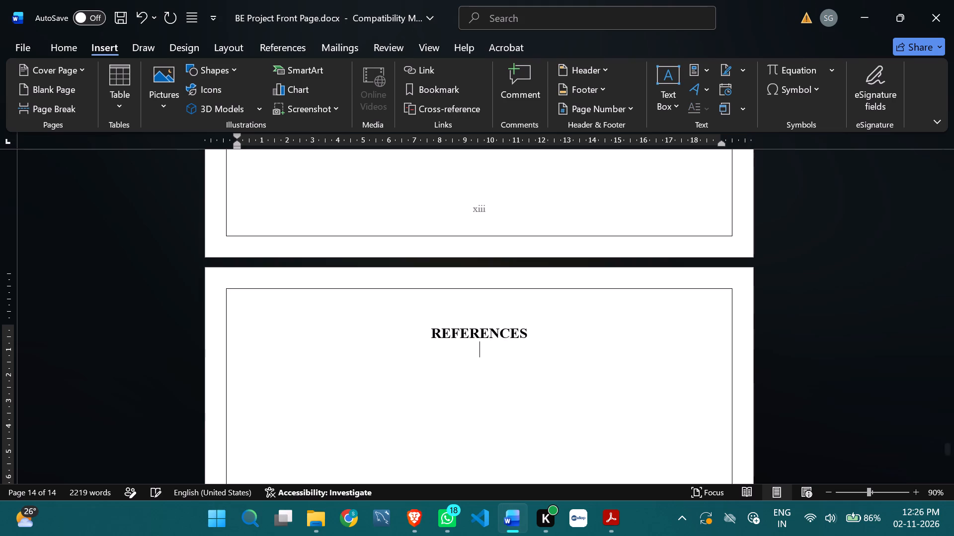
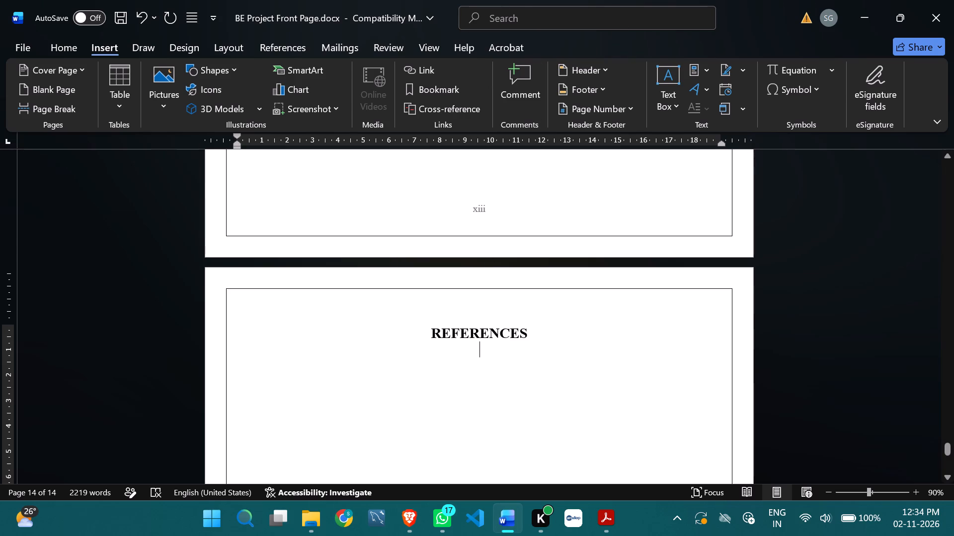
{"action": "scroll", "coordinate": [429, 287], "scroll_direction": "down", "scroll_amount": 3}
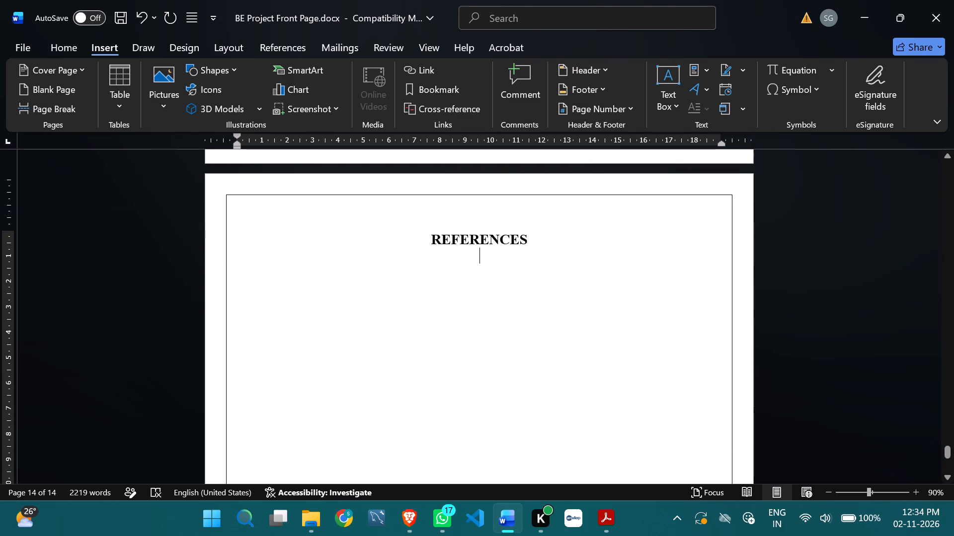
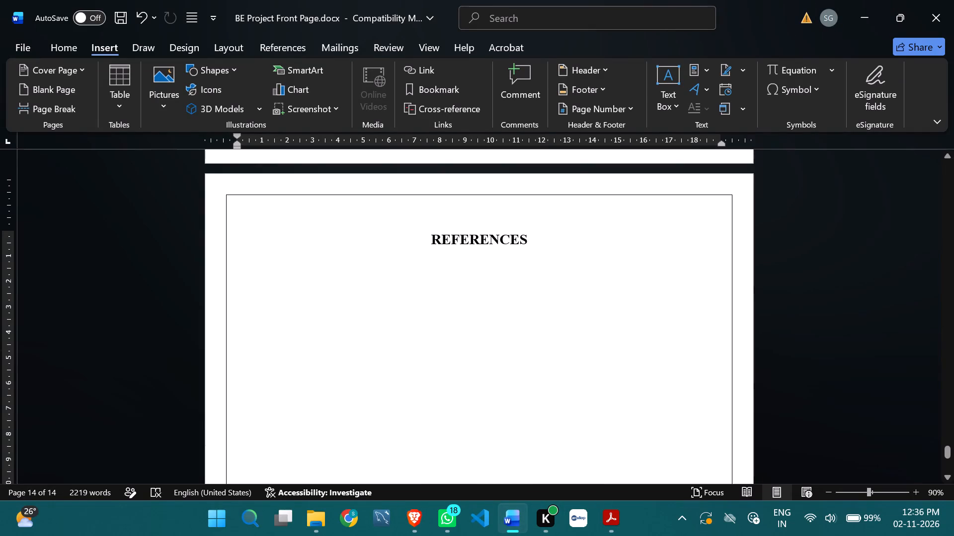
Open the recent document Synopsis121.docx.
{"action": "left_click", "coordinate": [20, 49]}
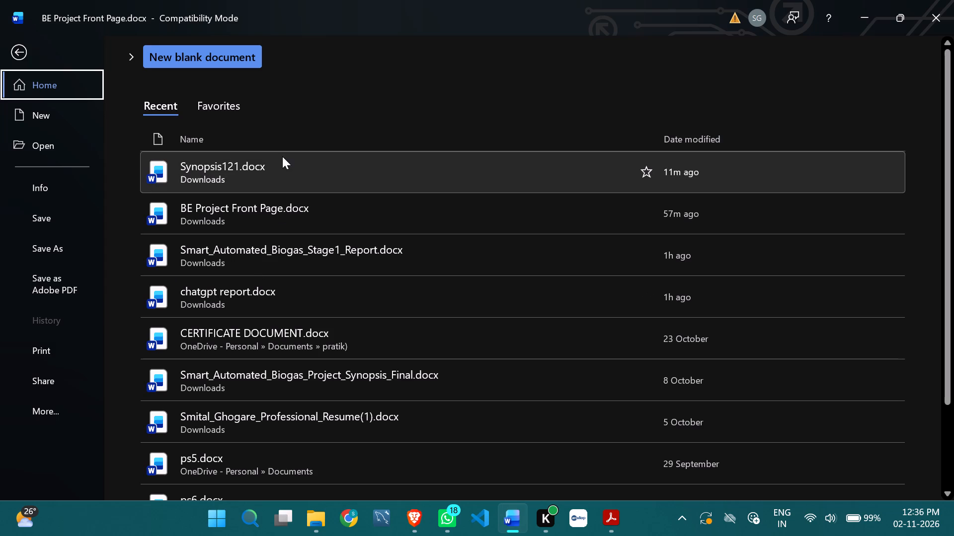
{"action": "left_click", "coordinate": [282, 174]}
Copy the five numbered entries under the References heading near the end of Synopsis121.docx.
{"action": "scroll", "coordinate": [410, 271], "scroll_direction": "down", "scroll_amount": 2}
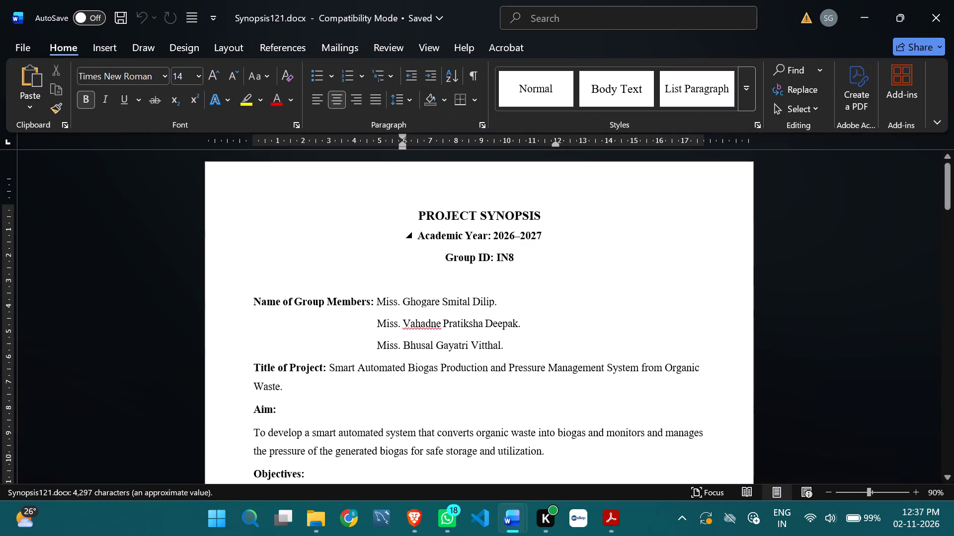
{"action": "scroll", "coordinate": [410, 271], "scroll_direction": "down", "scroll_amount": 20}
{"action": "scroll", "coordinate": [410, 271], "scroll_direction": "down", "scroll_amount": 10}
{"action": "scroll", "coordinate": [411, 269], "scroll_direction": "up", "scroll_amount": 1}
{"action": "scroll", "coordinate": [411, 269], "scroll_direction": "down", "scroll_amount": 7}
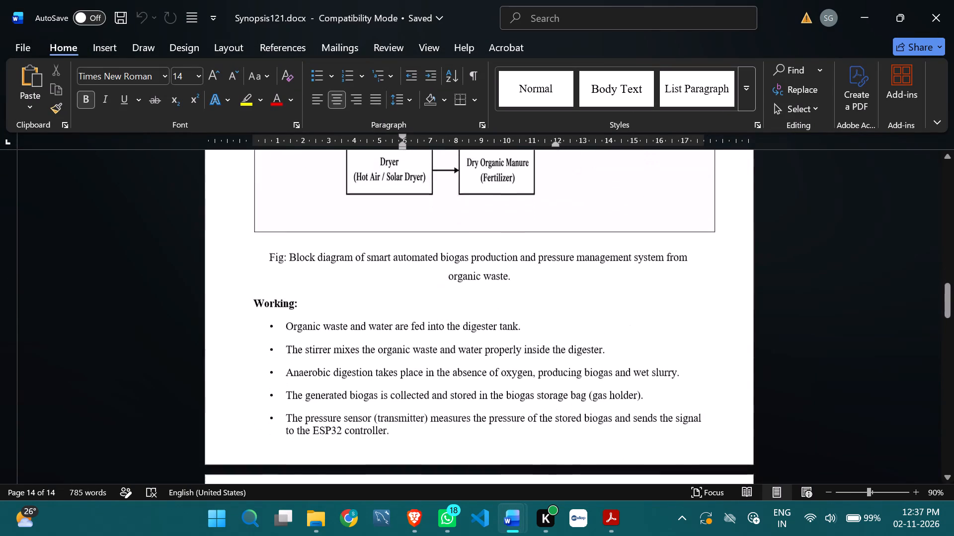
{"action": "scroll", "coordinate": [411, 269], "scroll_direction": "down", "scroll_amount": 3}
{"action": "scroll", "coordinate": [411, 269], "scroll_direction": "up", "scroll_amount": 1}
{"action": "scroll", "coordinate": [411, 269], "scroll_direction": "down", "scroll_amount": 9}
{"action": "scroll", "coordinate": [411, 269], "scroll_direction": "up", "scroll_amount": 4}
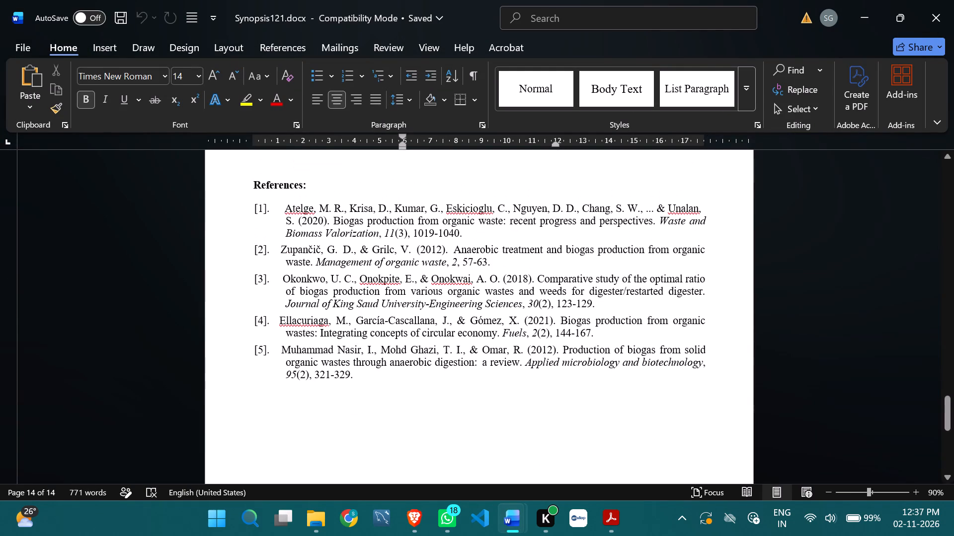
{"action": "left_click_drag", "start_coordinate": [285, 209], "coordinate": [412, 387]}
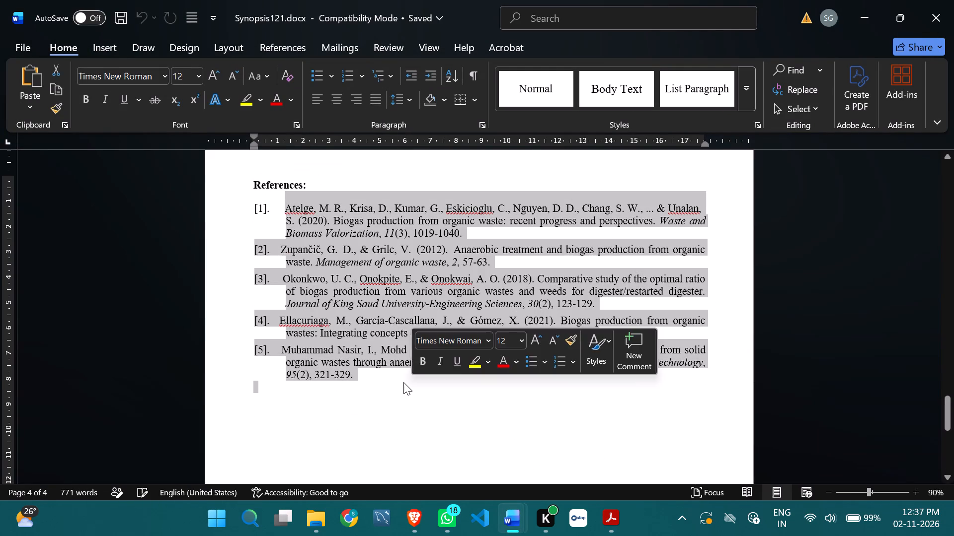
{"action": "left_click", "coordinate": [403, 382]}
{"action": "left_click_drag", "start_coordinate": [356, 377], "coordinate": [263, 199]}
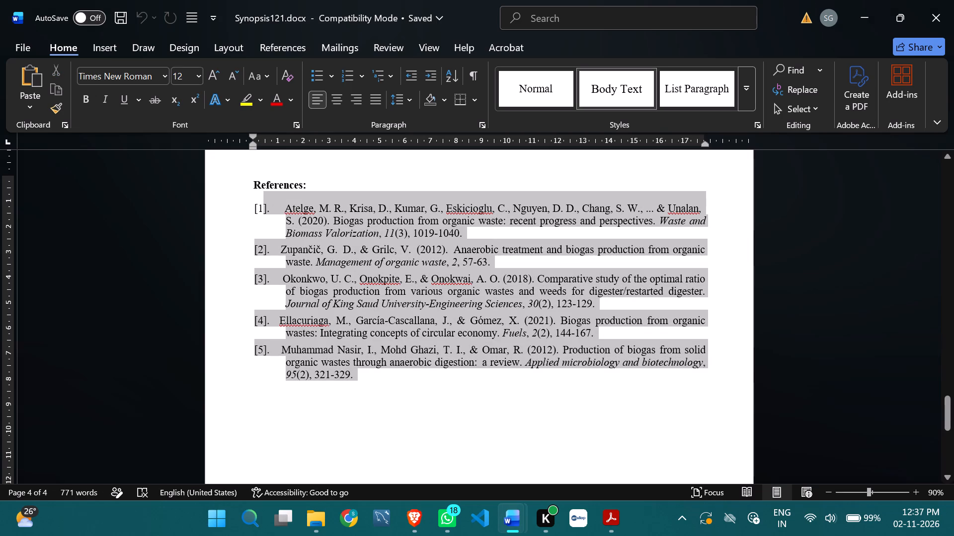
{"action": "left_click_drag", "start_coordinate": [263, 199], "coordinate": [253, 201]}
{"action": "key", "text": "ctrl+c"}
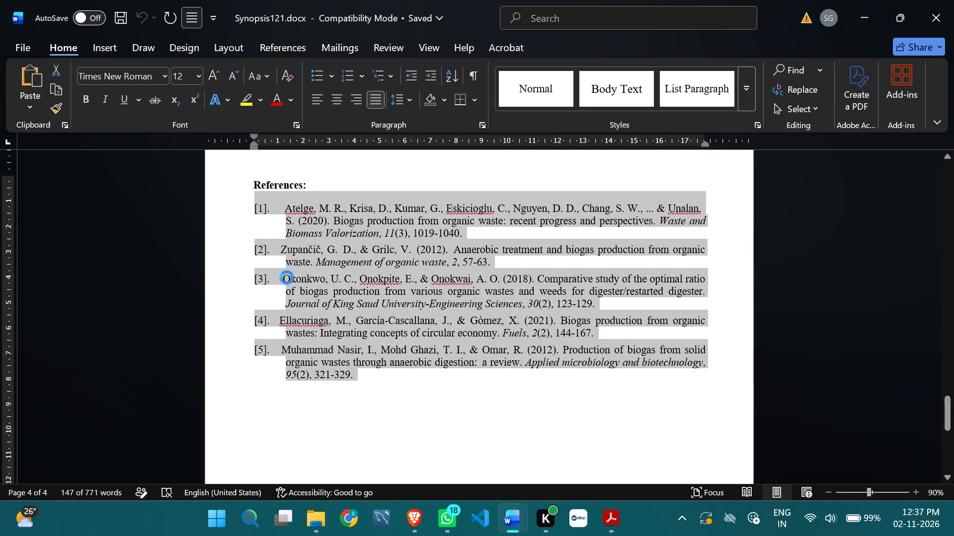
{"action": "left_click", "coordinate": [550, 343]}
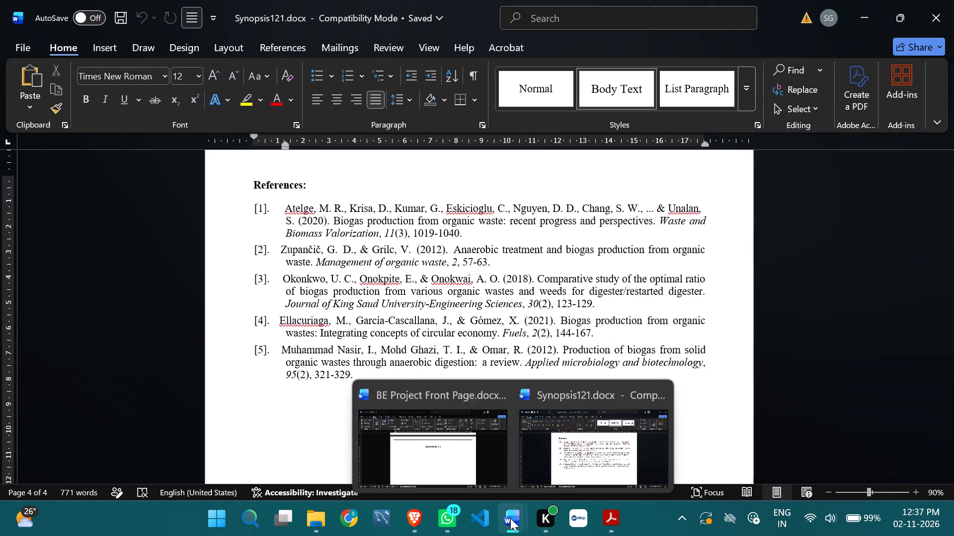
Return to BE Project Front Page.docx and add a new line below the REFERENCES heading.
{"action": "left_click", "coordinate": [473, 449]}
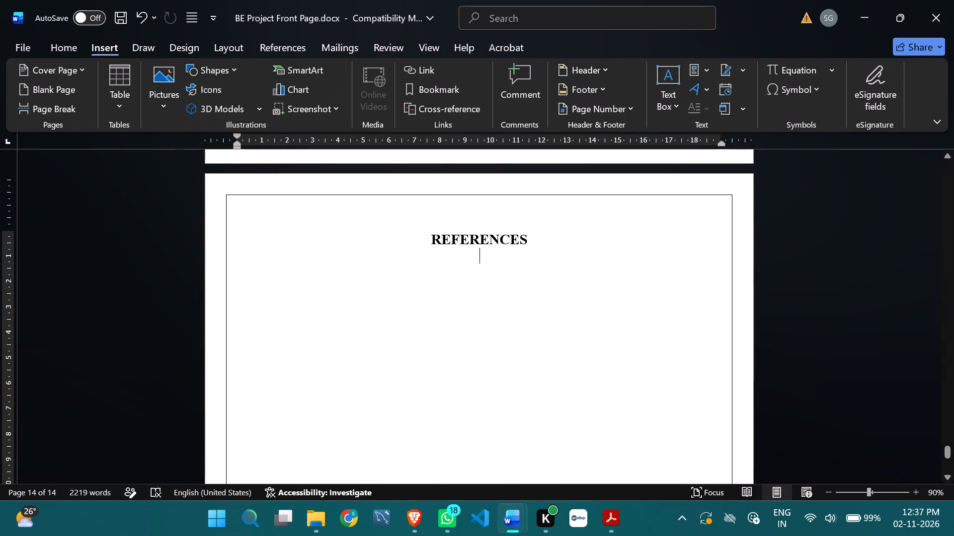
{"action": "key", "text": "Return"}
{"action": "key", "text": "BackSpace"}
{"action": "key", "text": "Return"}
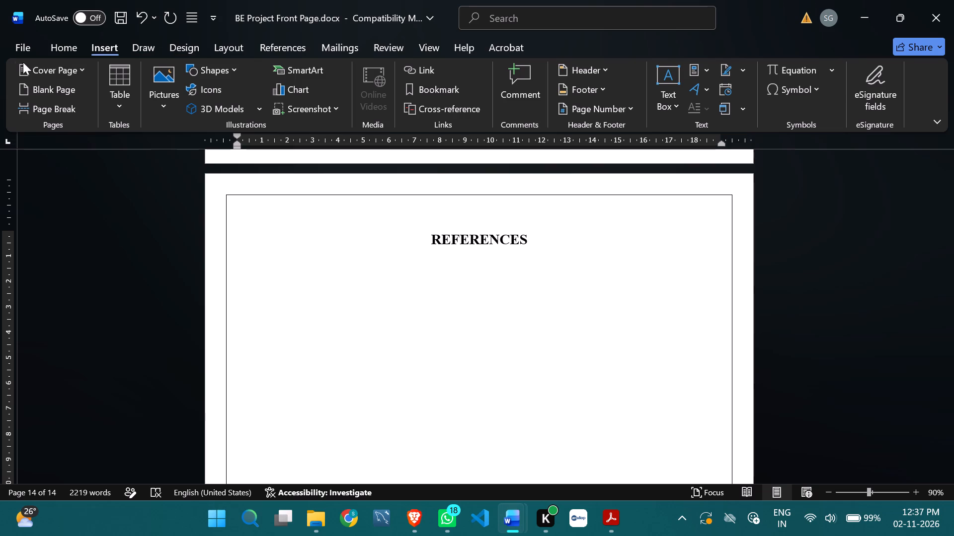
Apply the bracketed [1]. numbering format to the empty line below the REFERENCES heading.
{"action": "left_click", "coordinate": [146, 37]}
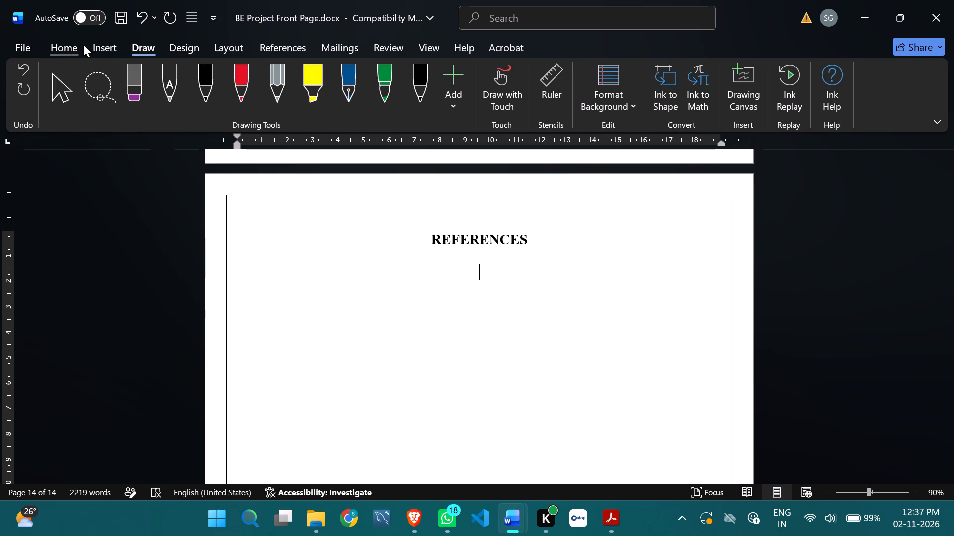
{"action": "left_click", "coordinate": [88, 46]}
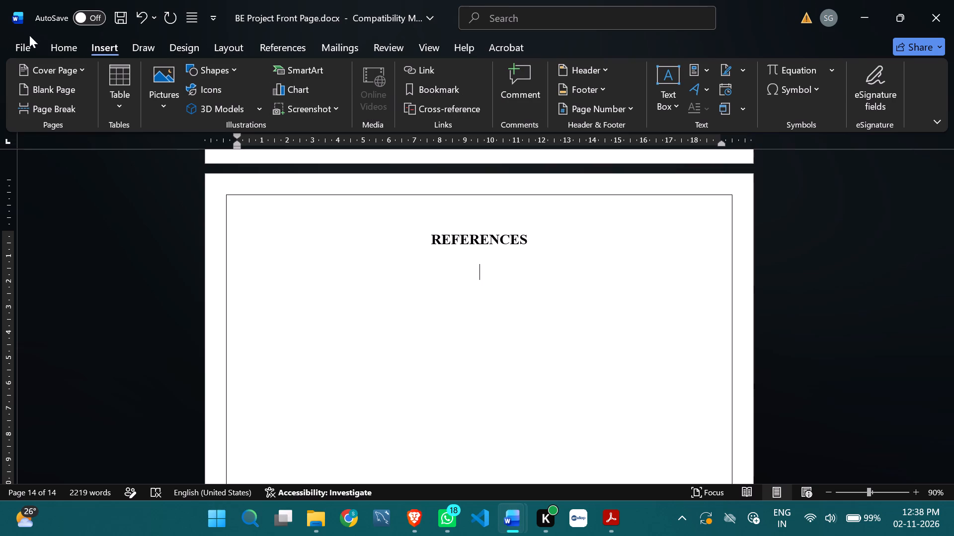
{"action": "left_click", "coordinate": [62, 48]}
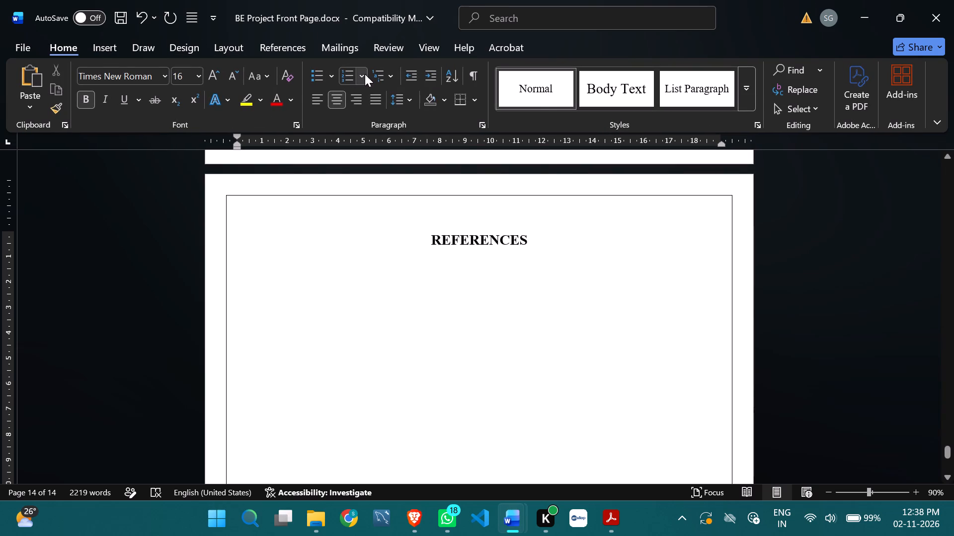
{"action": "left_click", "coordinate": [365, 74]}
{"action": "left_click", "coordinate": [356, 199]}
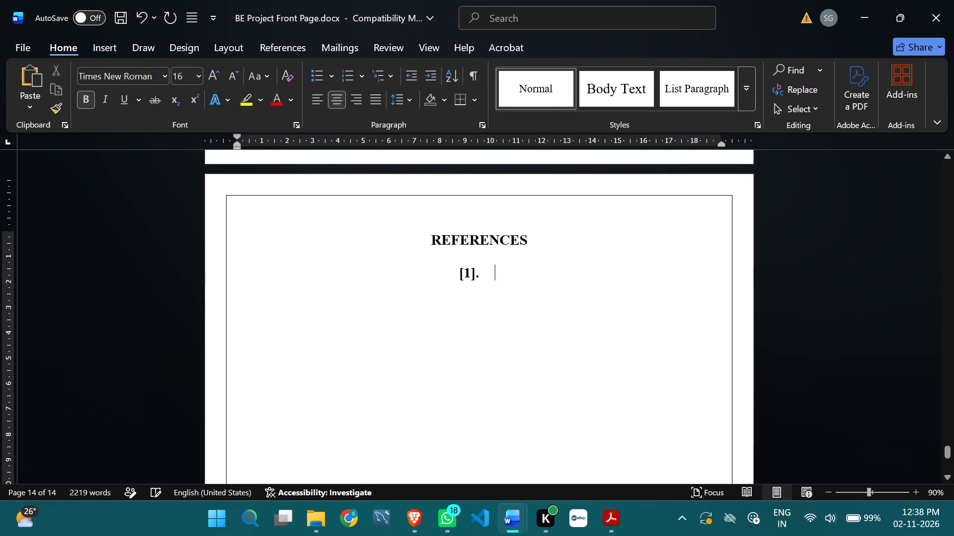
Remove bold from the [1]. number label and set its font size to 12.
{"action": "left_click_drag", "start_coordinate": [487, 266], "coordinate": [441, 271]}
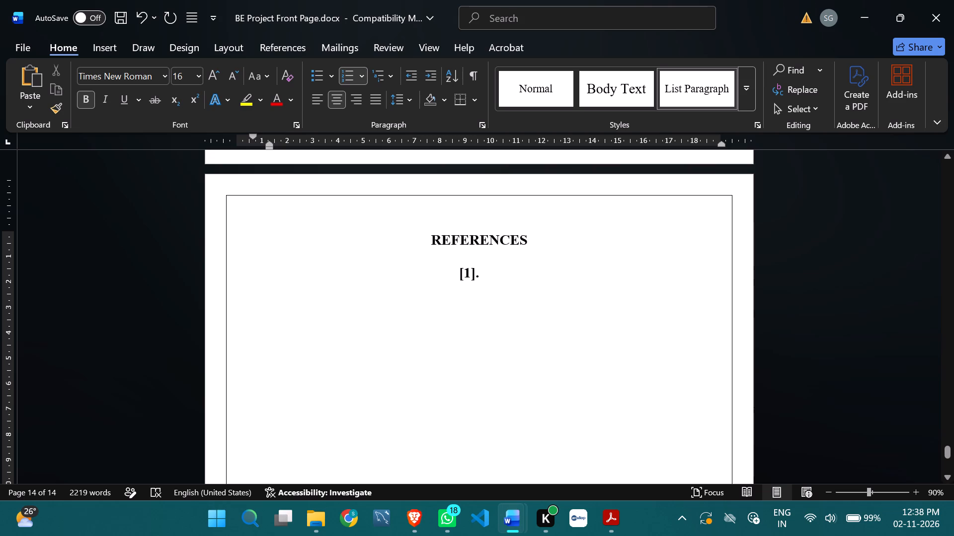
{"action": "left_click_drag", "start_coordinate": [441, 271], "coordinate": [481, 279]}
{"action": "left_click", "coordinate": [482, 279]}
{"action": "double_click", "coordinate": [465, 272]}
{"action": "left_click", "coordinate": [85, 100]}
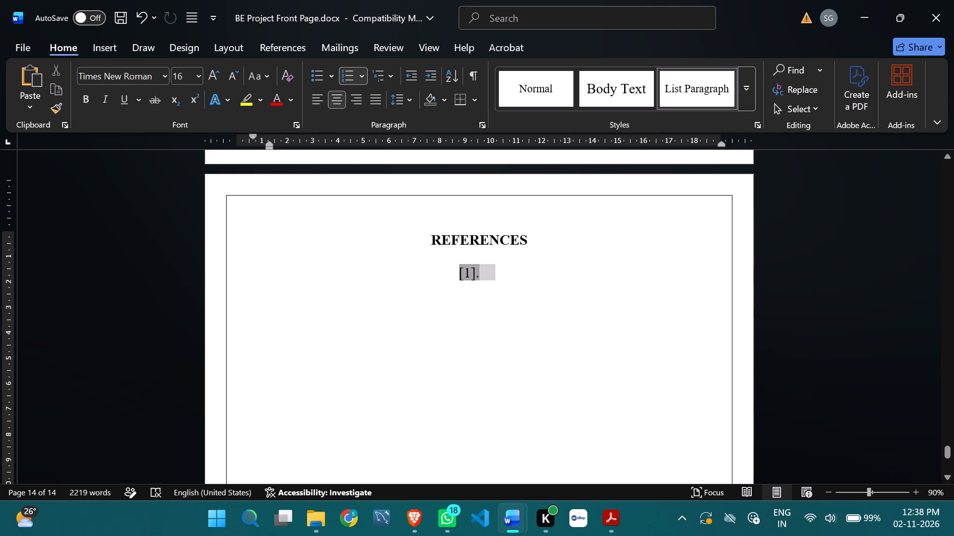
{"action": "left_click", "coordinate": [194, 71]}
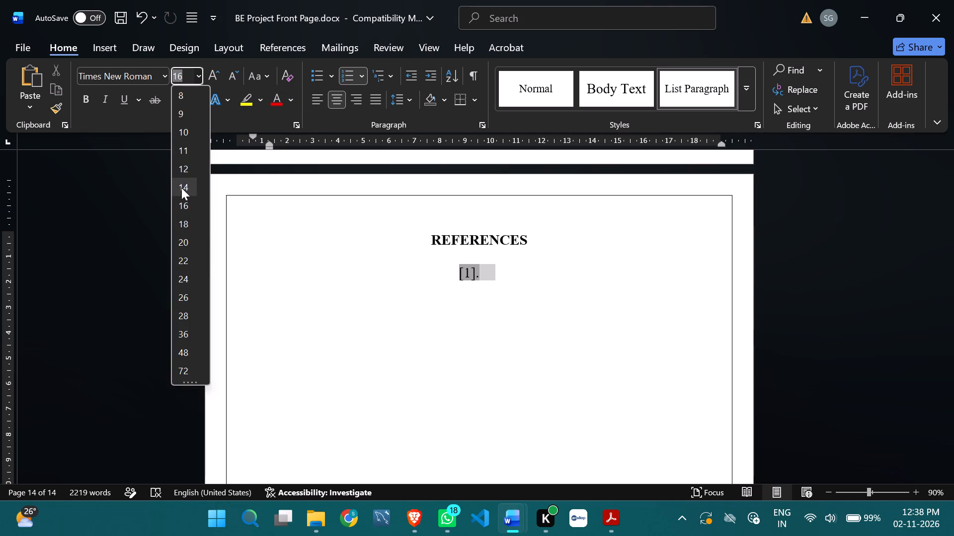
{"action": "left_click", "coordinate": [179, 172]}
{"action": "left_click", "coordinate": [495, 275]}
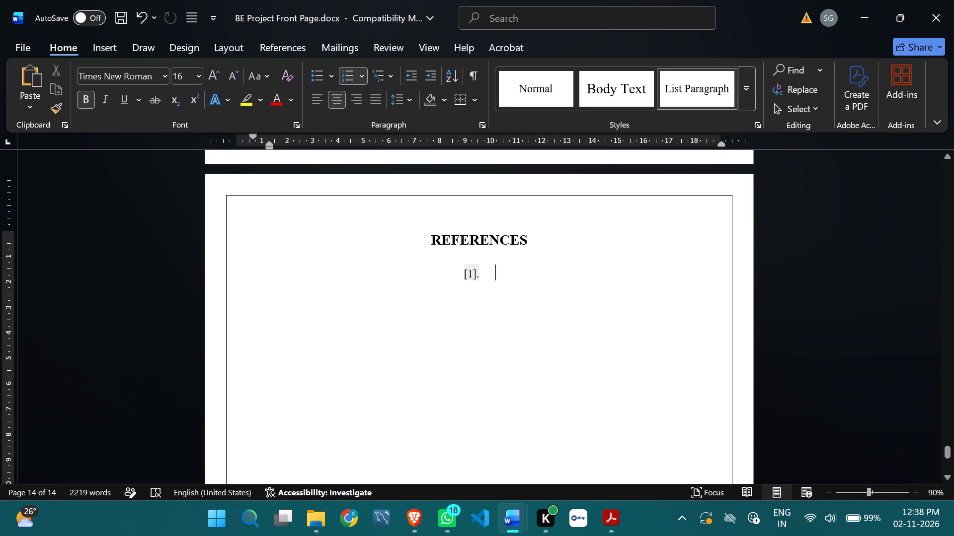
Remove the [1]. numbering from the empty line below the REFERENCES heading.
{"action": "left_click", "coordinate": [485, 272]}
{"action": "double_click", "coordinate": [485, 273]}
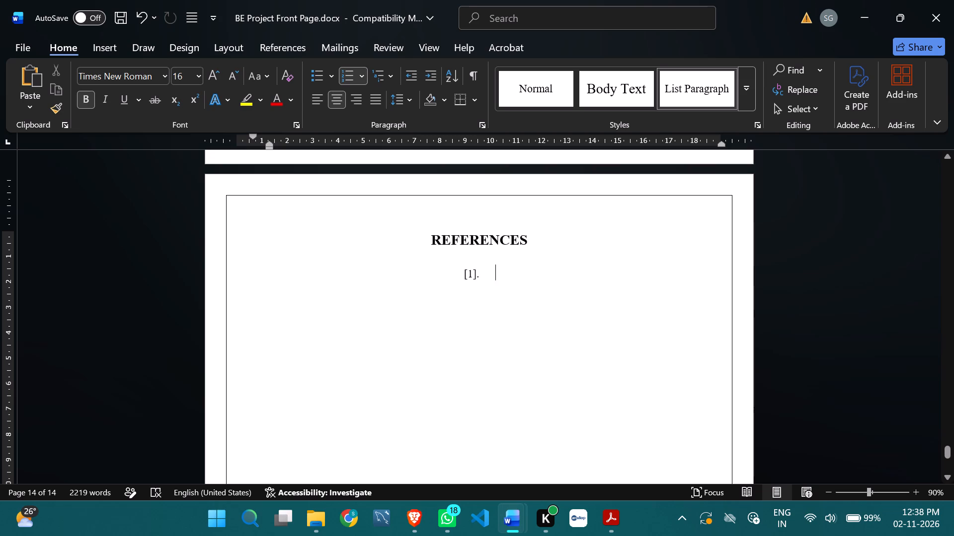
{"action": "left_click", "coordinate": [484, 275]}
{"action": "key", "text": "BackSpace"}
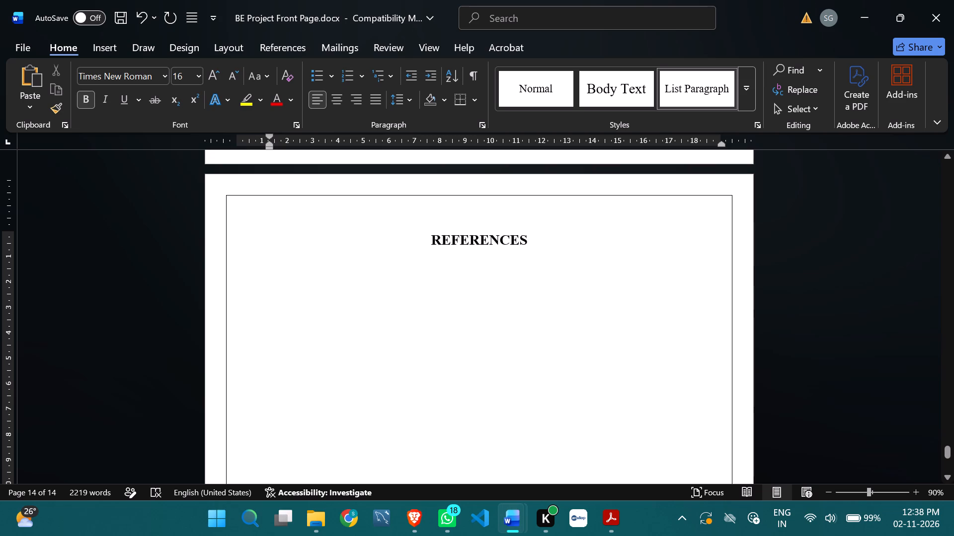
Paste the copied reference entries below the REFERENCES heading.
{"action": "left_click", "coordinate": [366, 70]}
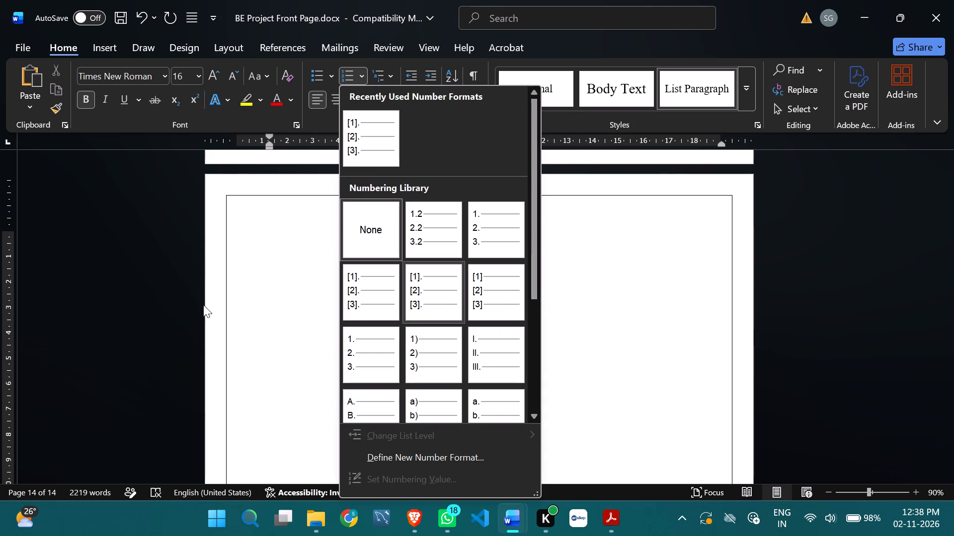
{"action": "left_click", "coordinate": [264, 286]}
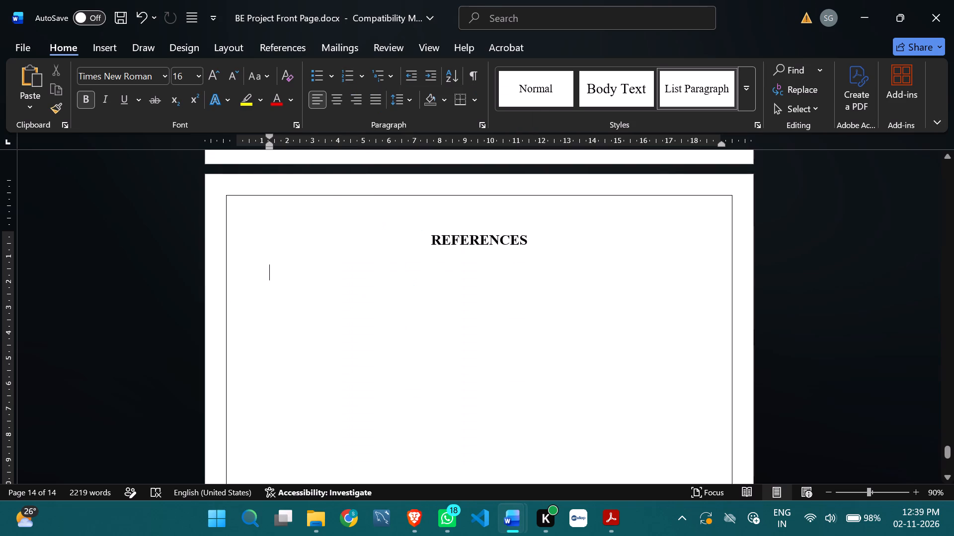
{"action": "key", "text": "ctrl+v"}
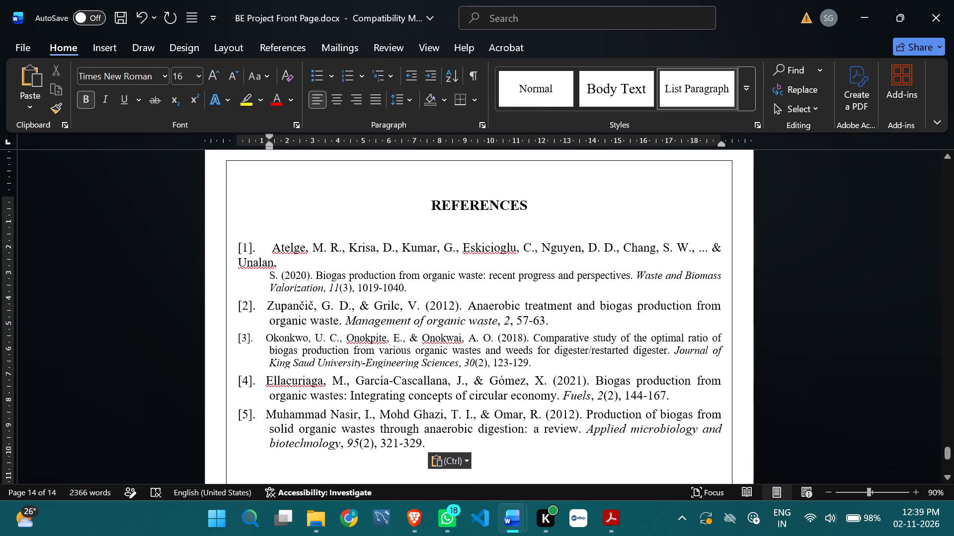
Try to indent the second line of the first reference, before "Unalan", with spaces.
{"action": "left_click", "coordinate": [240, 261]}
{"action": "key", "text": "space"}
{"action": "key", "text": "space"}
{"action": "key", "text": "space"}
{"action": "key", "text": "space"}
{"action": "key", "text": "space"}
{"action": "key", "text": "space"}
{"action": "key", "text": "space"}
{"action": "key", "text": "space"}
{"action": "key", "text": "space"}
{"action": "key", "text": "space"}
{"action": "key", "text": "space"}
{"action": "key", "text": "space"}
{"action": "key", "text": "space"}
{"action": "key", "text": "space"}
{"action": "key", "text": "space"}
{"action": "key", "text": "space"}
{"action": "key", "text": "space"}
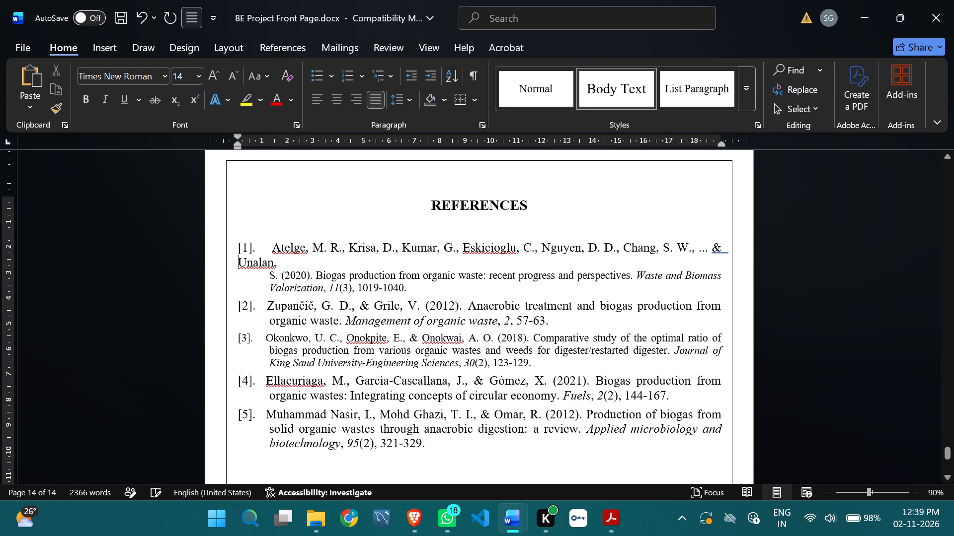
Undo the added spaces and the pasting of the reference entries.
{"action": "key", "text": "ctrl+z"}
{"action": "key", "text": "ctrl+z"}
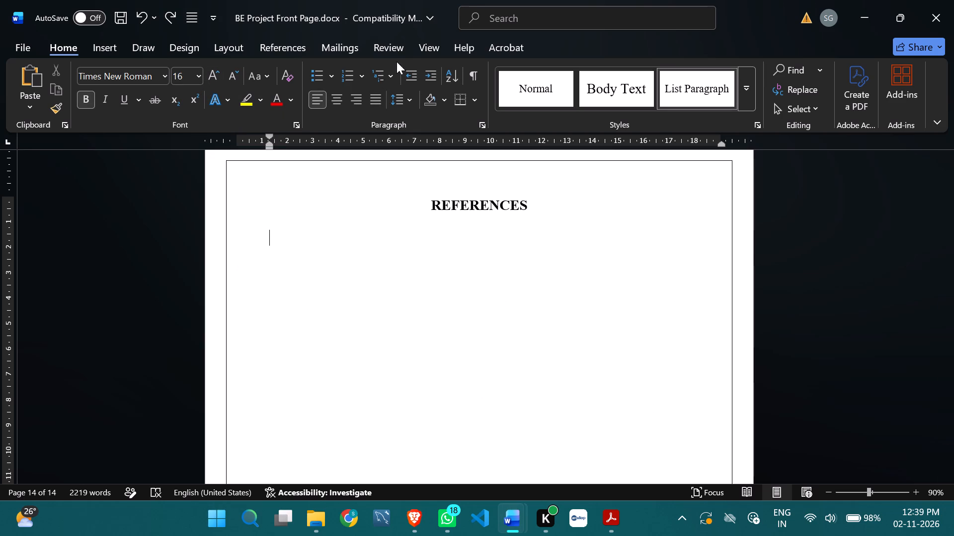
Apply the bracketed [1]. numbering format to the empty line below the REFERENCES heading.
{"action": "left_click", "coordinate": [362, 69]}
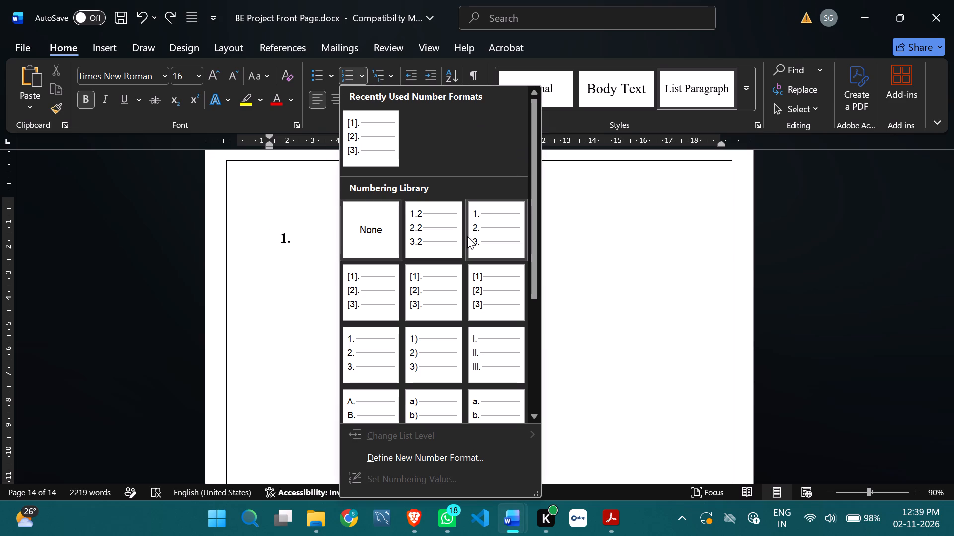
{"action": "left_click", "coordinate": [371, 299]}
Make the [1]. number label non-bold with font size 12 and return the cursor to its empty entry.
{"action": "left_click", "coordinate": [275, 241]}
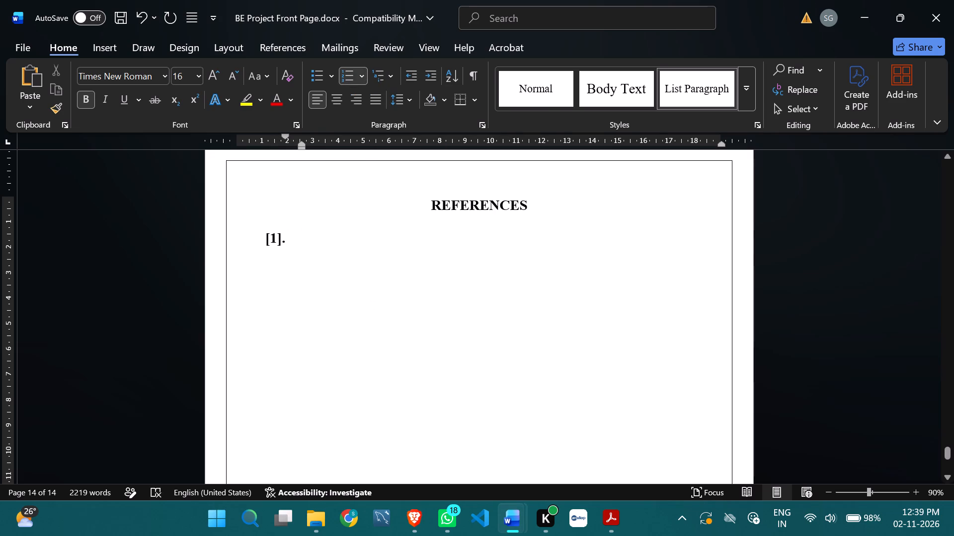
{"action": "left_click", "coordinate": [86, 100]}
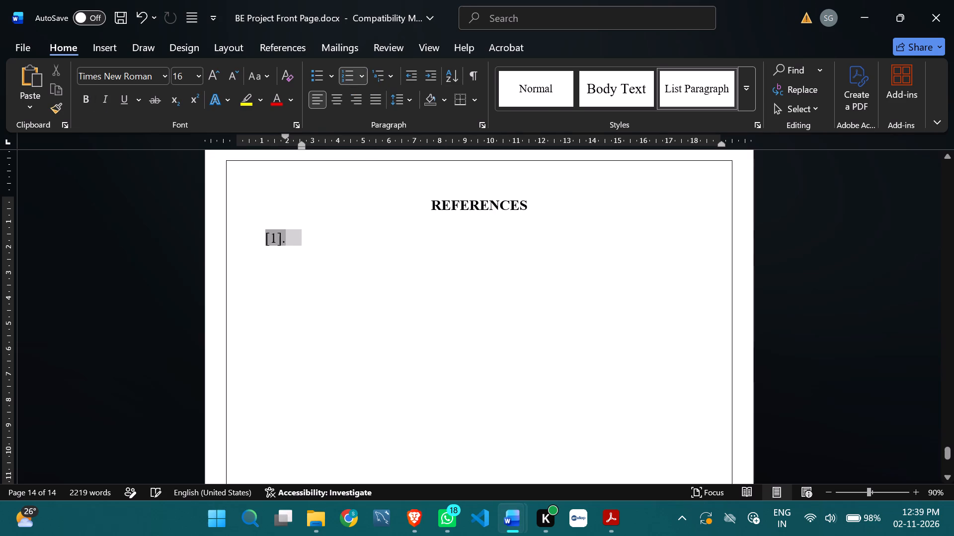
{"action": "left_click", "coordinate": [200, 72]}
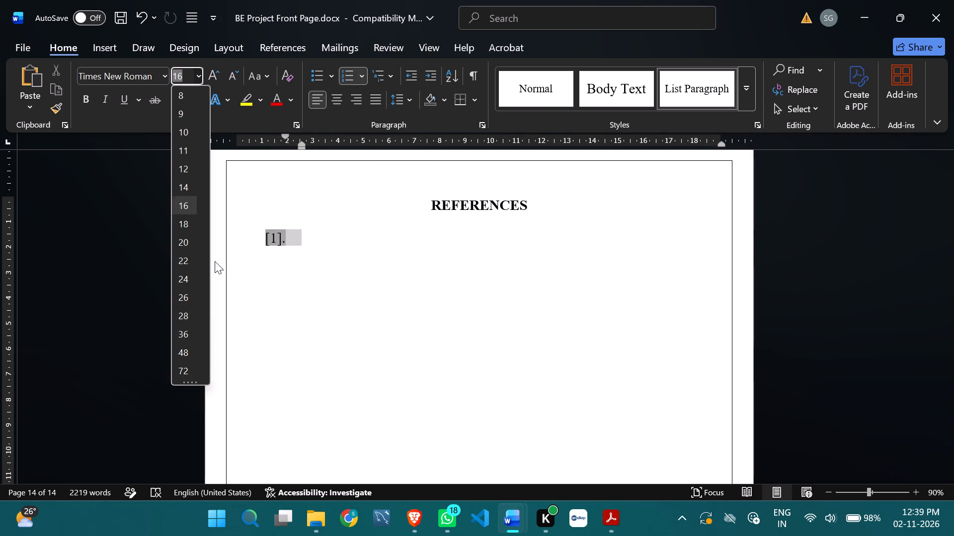
{"action": "left_click", "coordinate": [184, 167]}
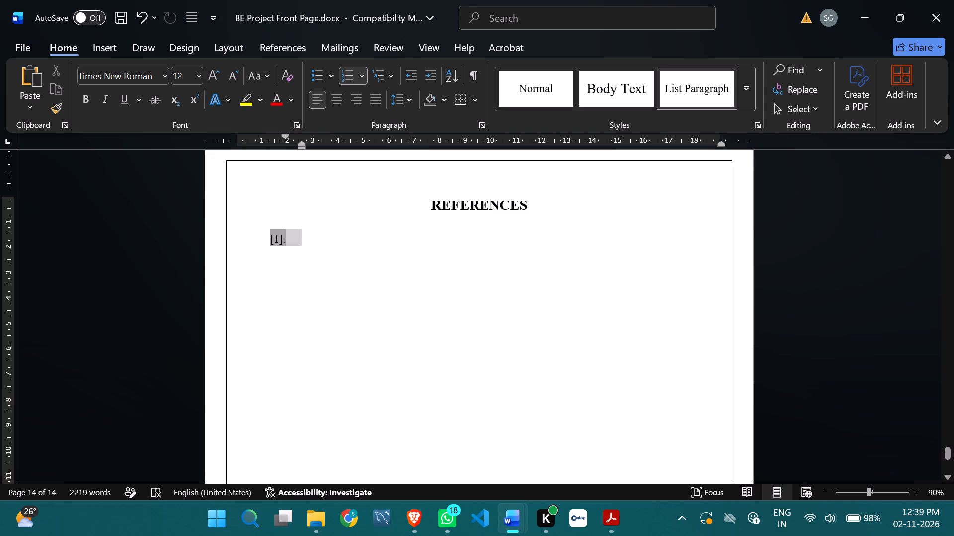
{"action": "left_click", "coordinate": [296, 238]}
{"action": "left_click", "coordinate": [291, 240]}
{"action": "double_click", "coordinate": [291, 240]}
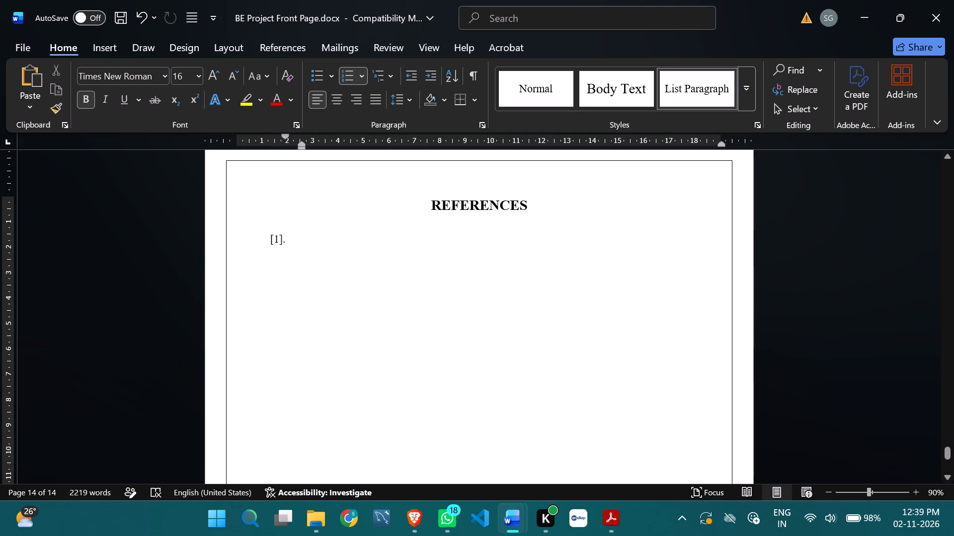
{"action": "left_click", "coordinate": [290, 240]}
Switch to Synopsis121.docx and copy the text of its first reference, from "Atelge" to "1019-1040.".
{"action": "left_click", "coordinate": [596, 446]}
{"action": "left_click", "coordinate": [398, 283]}
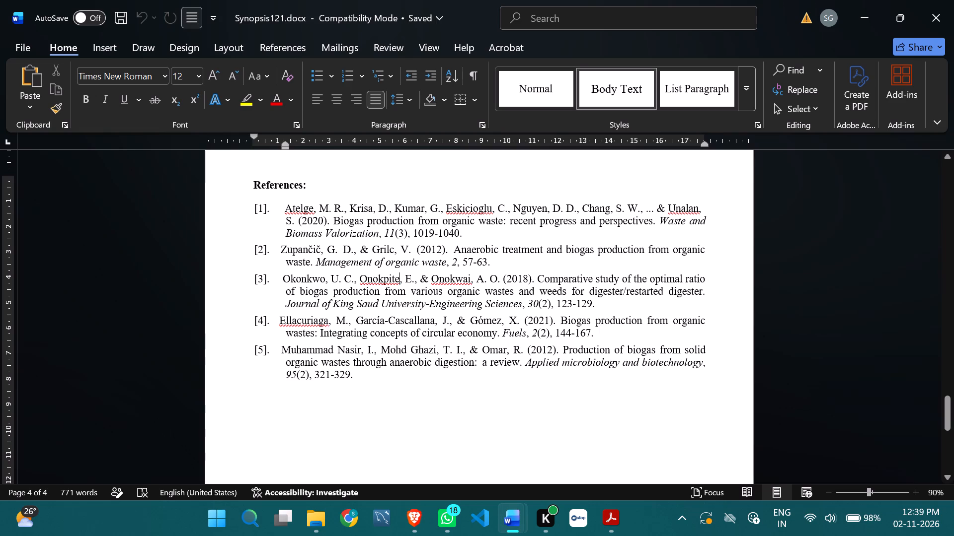
{"action": "left_click_drag", "start_coordinate": [284, 209], "coordinate": [492, 233]}
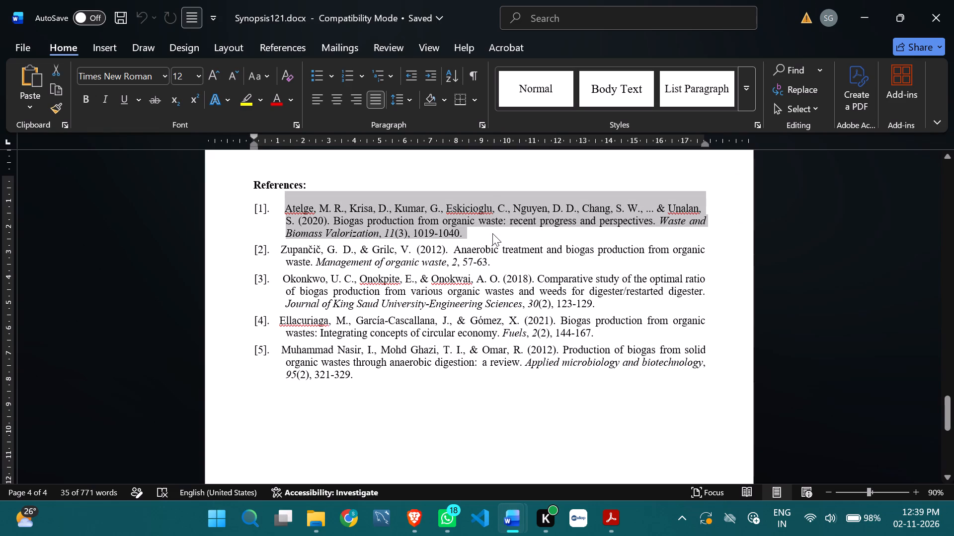
{"action": "key", "text": "ctrl+c"}
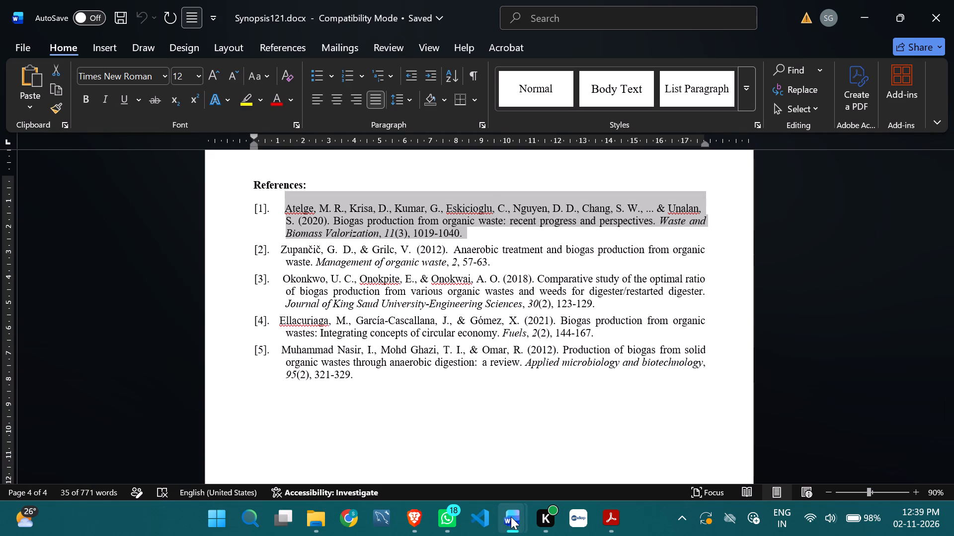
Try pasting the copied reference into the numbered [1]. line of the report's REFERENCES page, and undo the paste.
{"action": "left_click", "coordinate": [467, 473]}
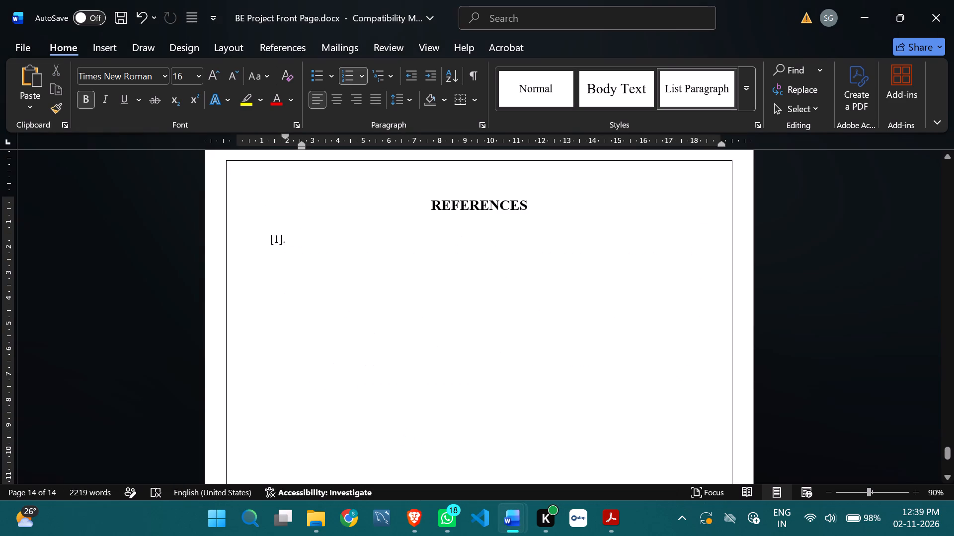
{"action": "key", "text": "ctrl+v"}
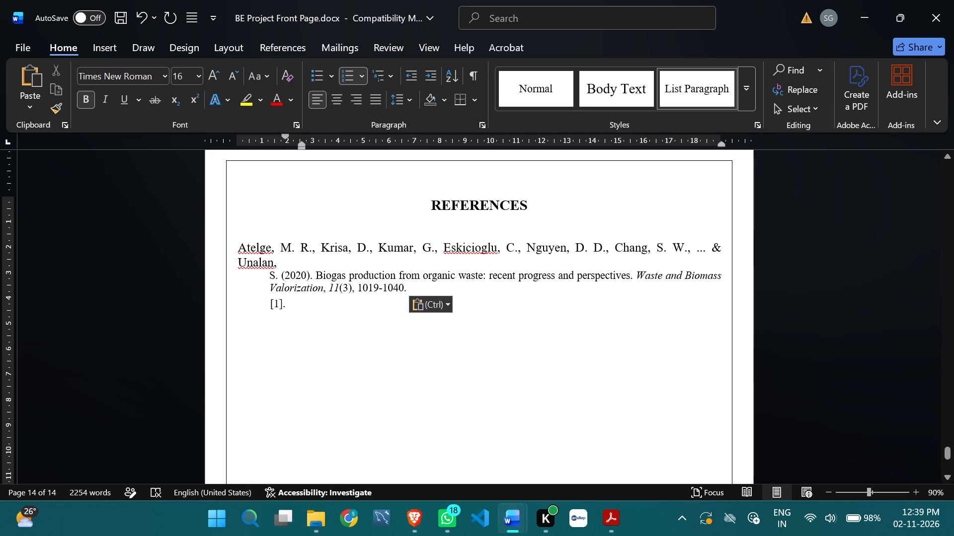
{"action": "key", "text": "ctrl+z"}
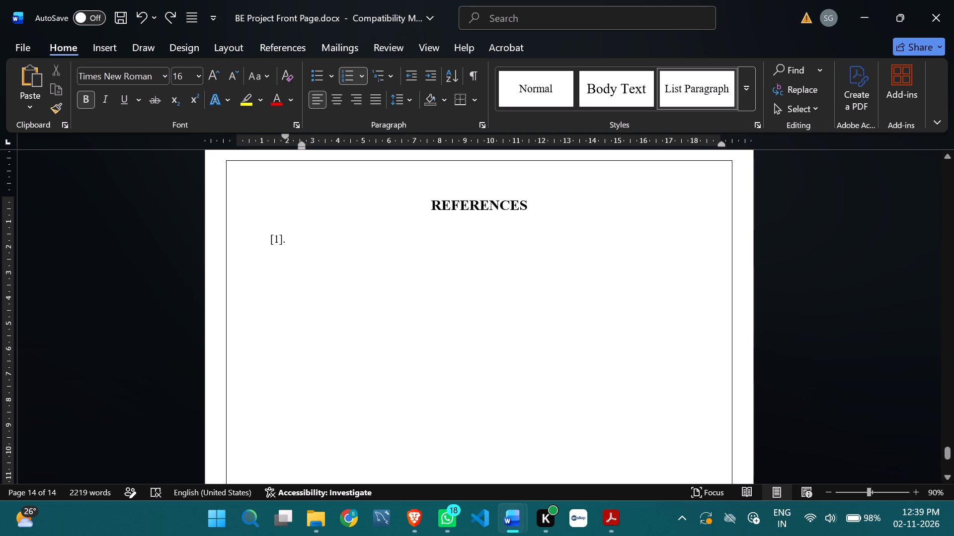
Remove the empty numbered [1]. line below the REFERENCES heading.
{"action": "key", "text": "BackSpace"}
{"action": "key", "text": "ctrl+z"}
{"action": "key", "text": "ctrl+BackSpace"}
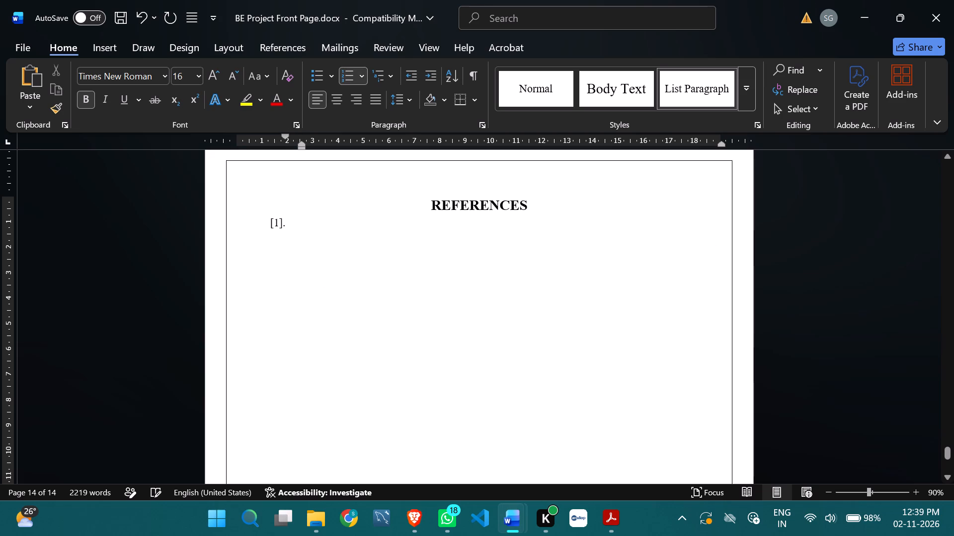
{"action": "key", "text": "ctrl+BackSpace"}
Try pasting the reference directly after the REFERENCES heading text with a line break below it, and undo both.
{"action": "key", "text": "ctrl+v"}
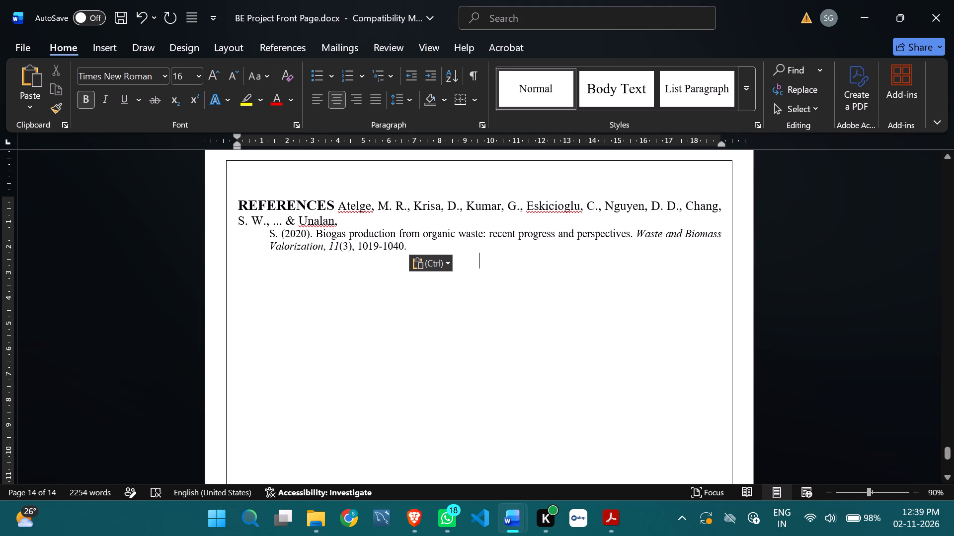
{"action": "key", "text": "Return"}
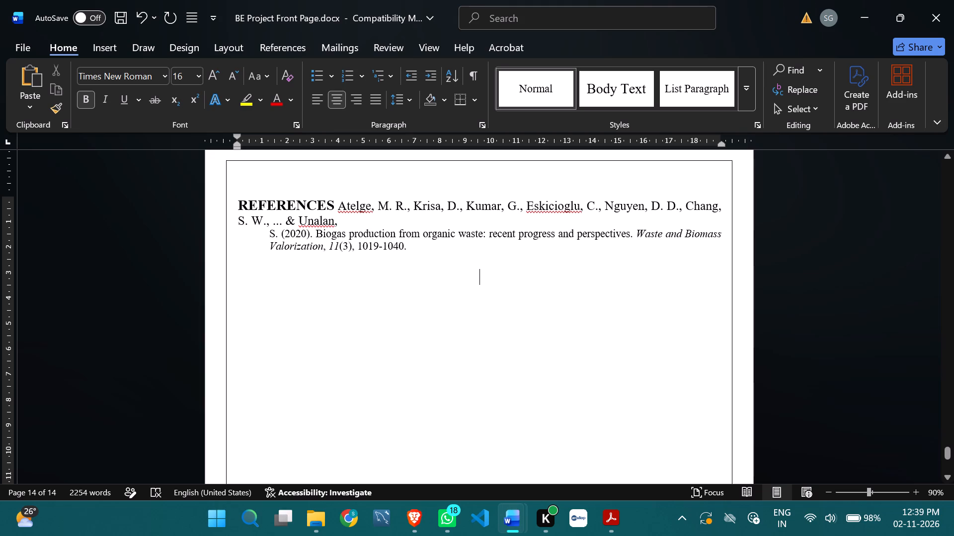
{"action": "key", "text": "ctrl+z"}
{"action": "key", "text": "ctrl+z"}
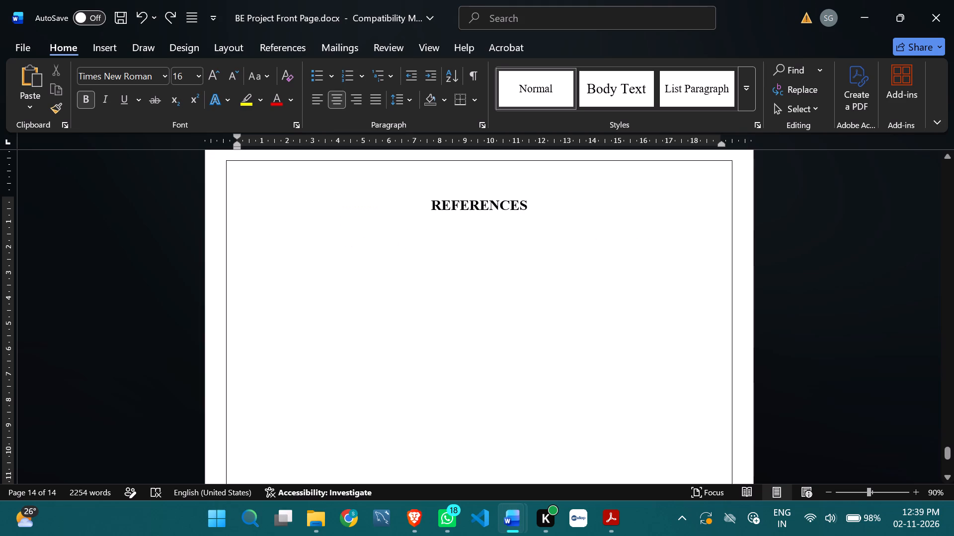
Add blank line spacing below the REFERENCES heading and paste the copied first reference there.
{"action": "key", "text": "Return"}
{"action": "key", "text": "Return"}
{"action": "key", "text": "ctrl+v"}
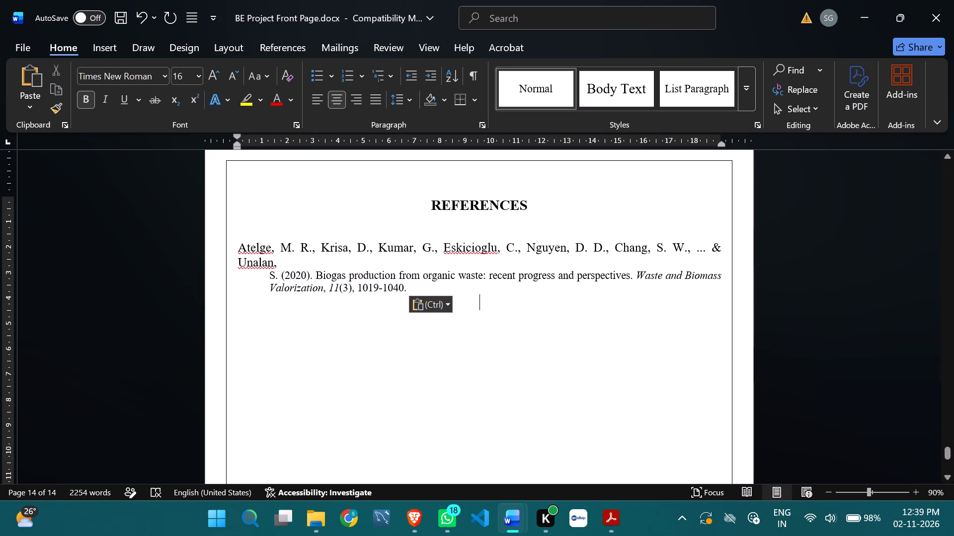
Set the font size of the whole pasted reference to 12.
{"action": "left_click_drag", "start_coordinate": [239, 247], "coordinate": [409, 285]}
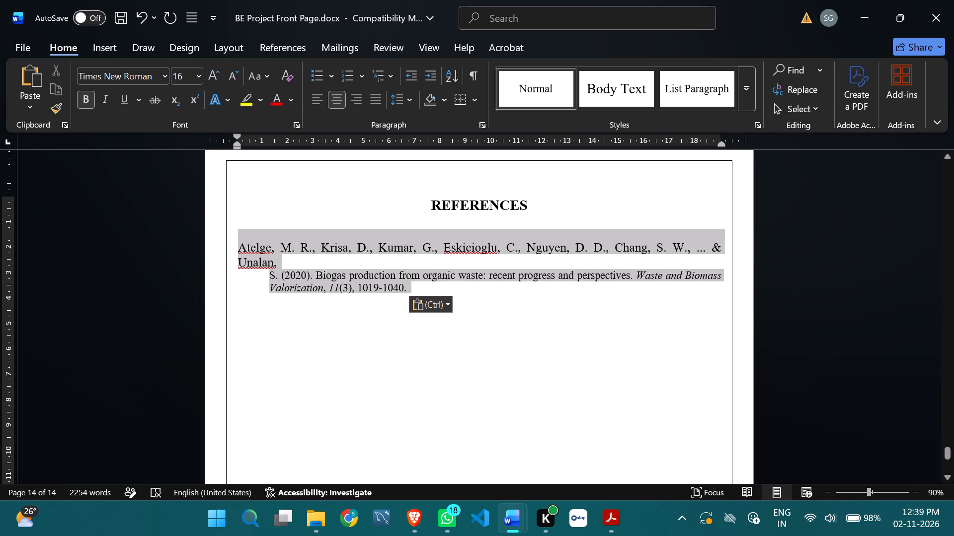
{"action": "left_click_drag", "start_coordinate": [409, 285], "coordinate": [422, 297]}
{"action": "left_click", "coordinate": [200, 81]}
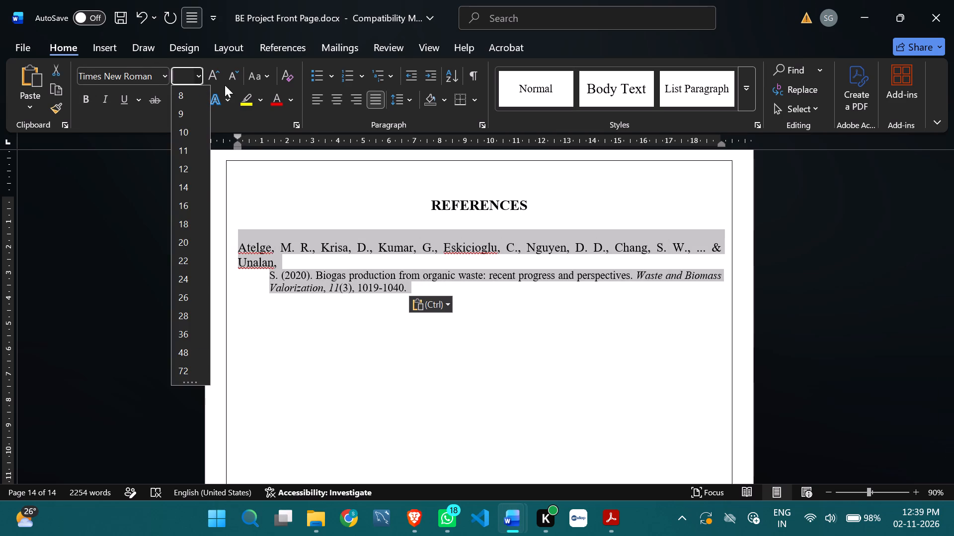
{"action": "left_click", "coordinate": [187, 166]}
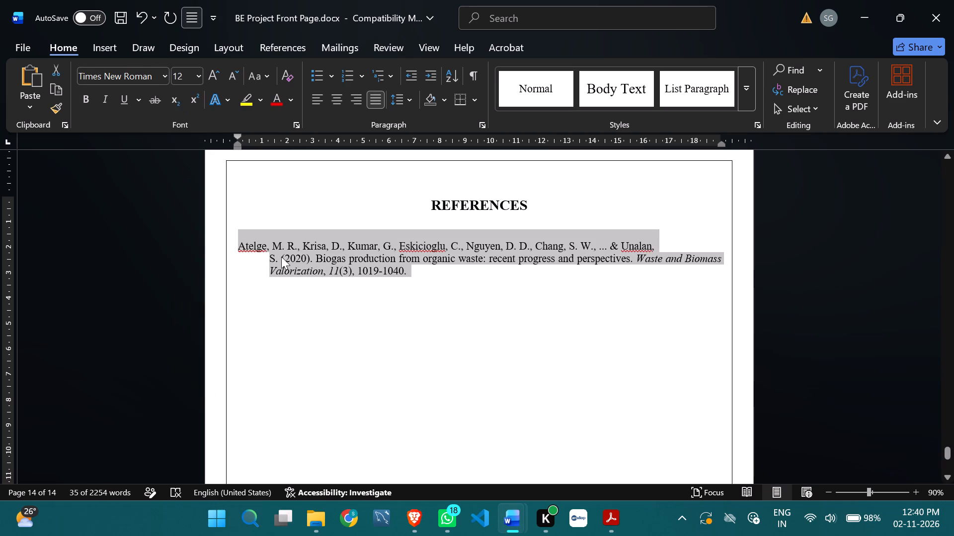
Indent the reference's first line, before "Atelge", with spaces so that it roughly lines up with the lines below.
{"action": "left_click", "coordinate": [243, 247]}
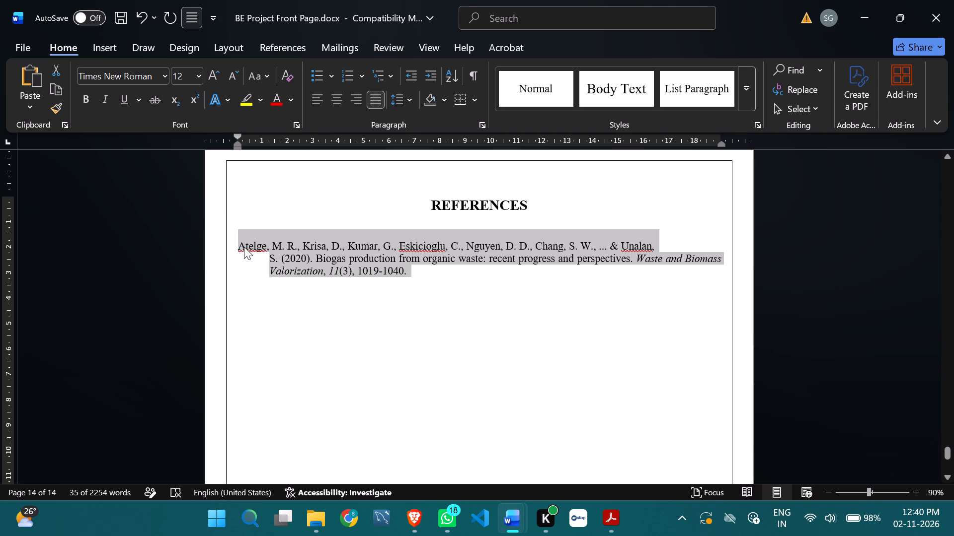
{"action": "left_click", "coordinate": [238, 244]}
{"action": "key", "text": "space"}
{"action": "key", "text": "space"}
{"action": "key", "text": "space"}
{"action": "key", "text": "space"}
{"action": "key", "text": "space"}
{"action": "key", "text": "space"}
{"action": "key", "text": "space"}
{"action": "key", "text": "space"}
{"action": "key", "text": "space"}
{"action": "key", "text": "space"}
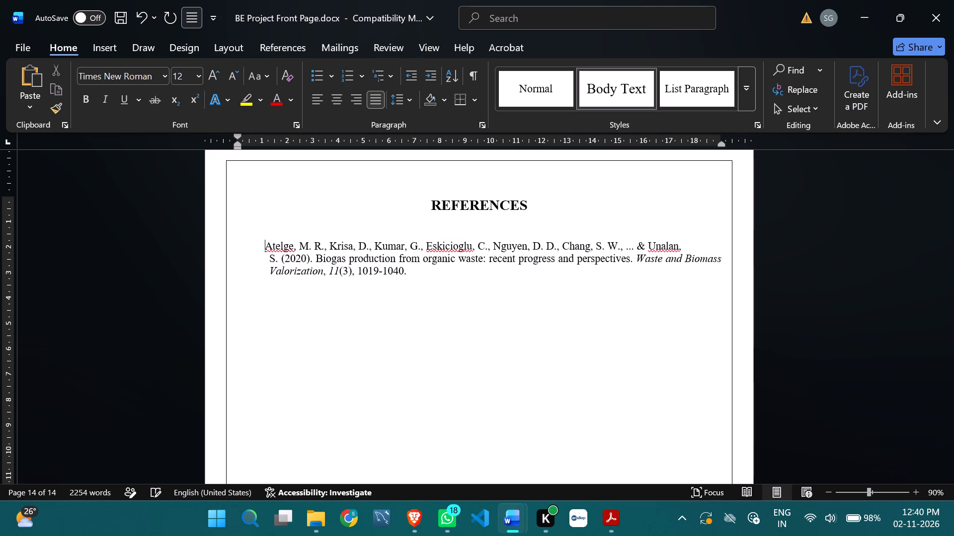
{"action": "key", "text": "space"}
{"action": "key", "text": "space"}
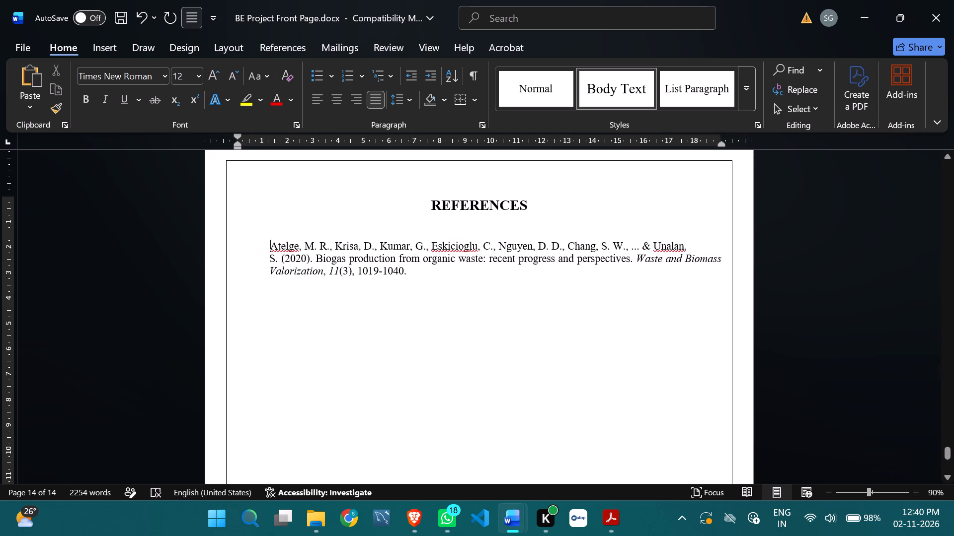
{"action": "key", "text": "BackSpace"}
{"action": "key", "text": "space"}
{"action": "key", "text": "BackSpace"}
Left-align the whole pasted reference and apply the bracketed [1]. numbering format to it.
{"action": "left_click_drag", "start_coordinate": [264, 242], "coordinate": [384, 285]}
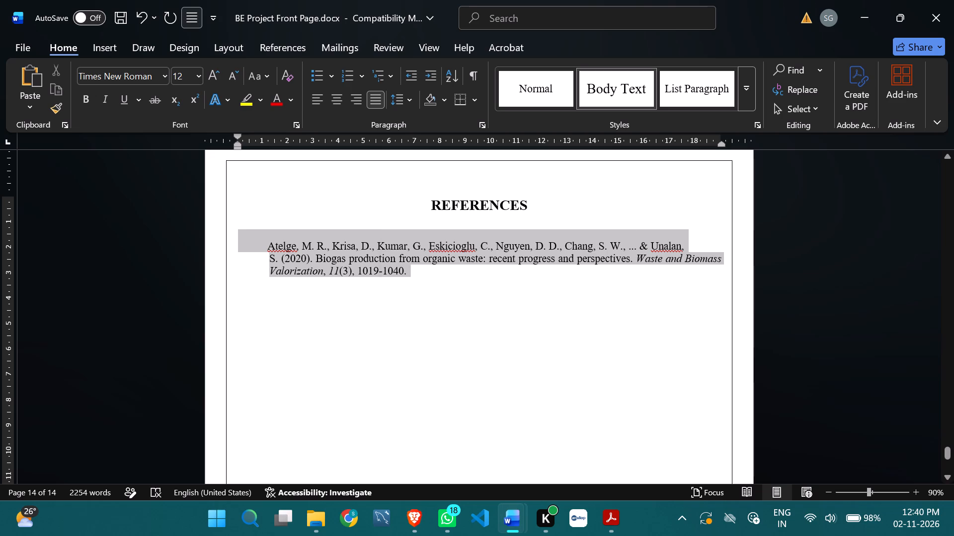
{"action": "left_click", "coordinate": [371, 96]}
{"action": "left_click", "coordinate": [371, 96]}
{"action": "left_click", "coordinate": [371, 96]}
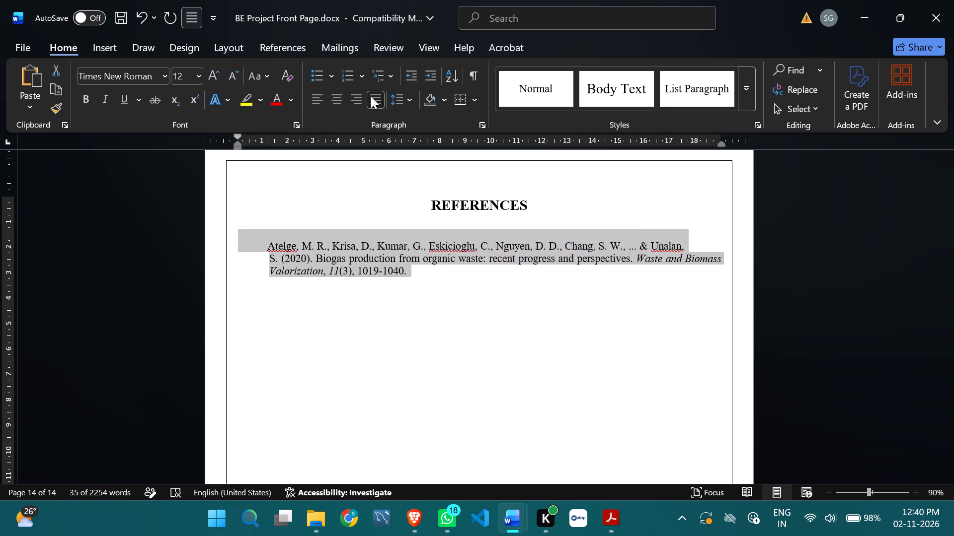
{"action": "left_click", "coordinate": [361, 68]}
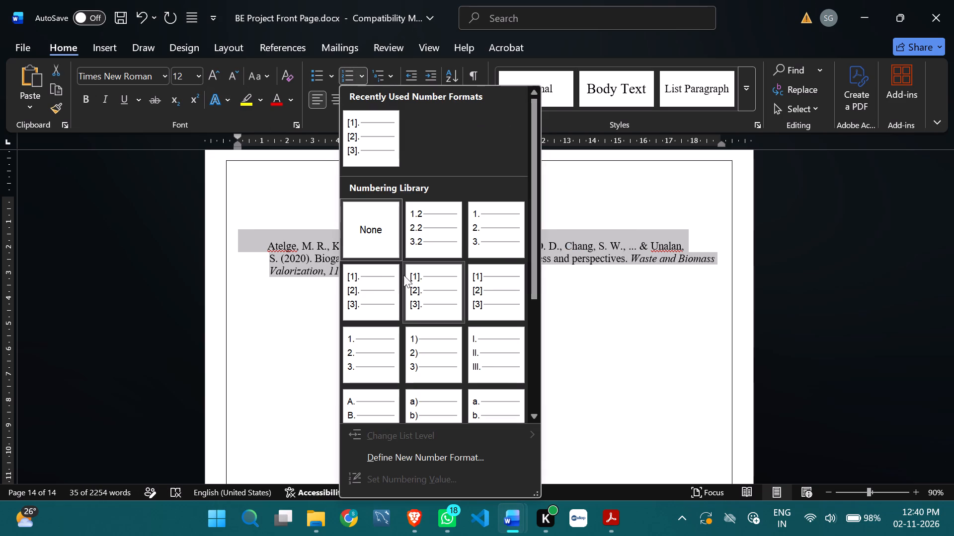
{"action": "left_click", "coordinate": [382, 273]}
{"action": "left_click", "coordinate": [278, 310]}
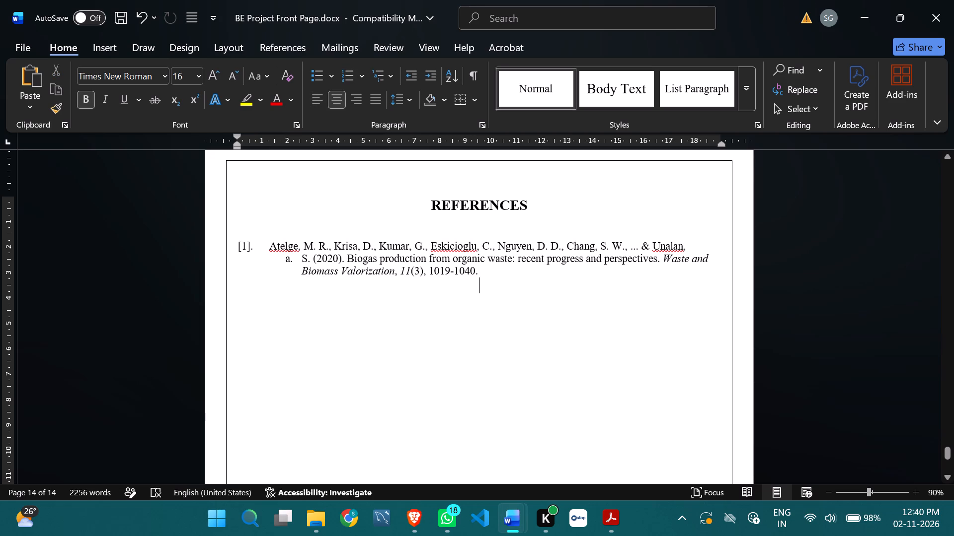
Remove the "a." sub-number before "S. (2020)" and indent that line with spaces to align under "Atelge".
{"action": "left_click", "coordinate": [278, 260]}
{"action": "left_click", "coordinate": [287, 259]}
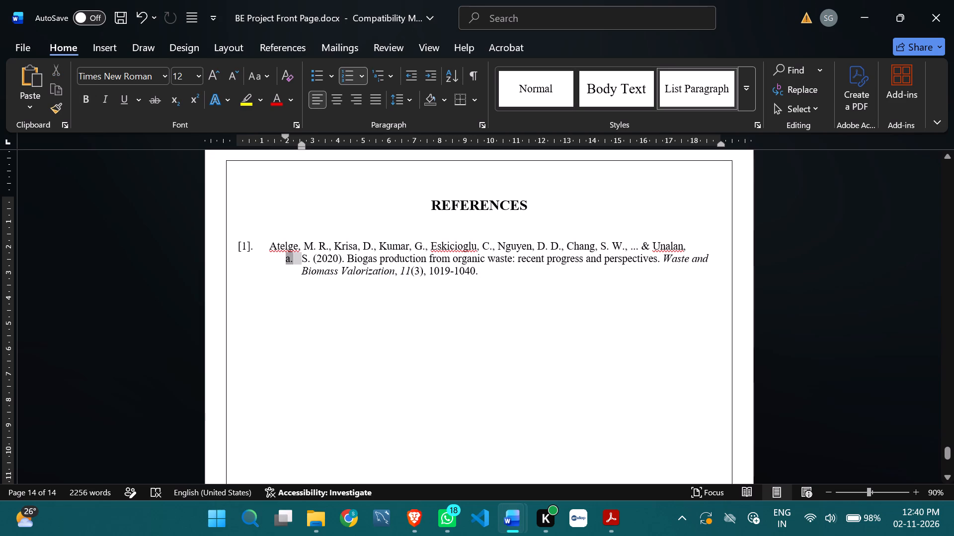
{"action": "key", "text": "BackSpace"}
{"action": "key", "text": "BackSpace"}
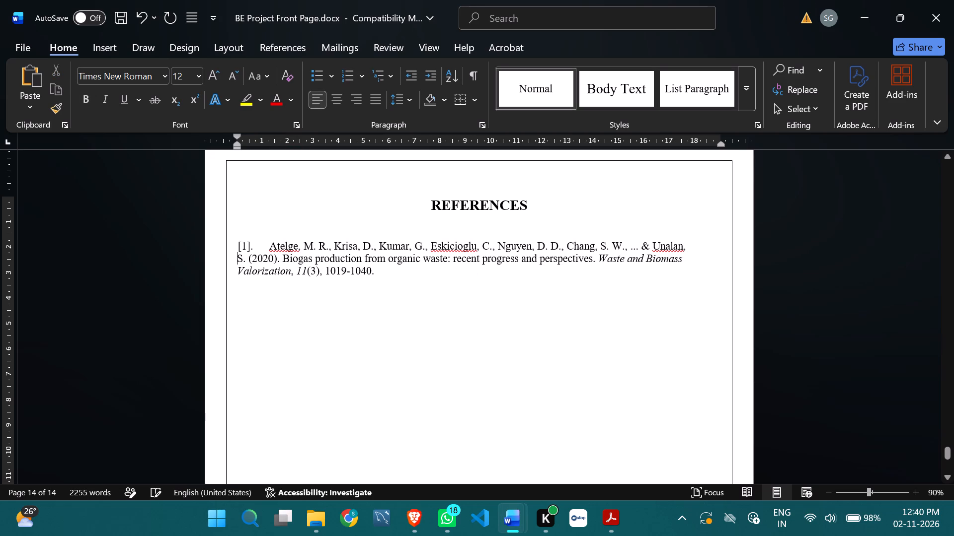
{"action": "key", "text": "space"}
{"action": "key", "text": "space"}
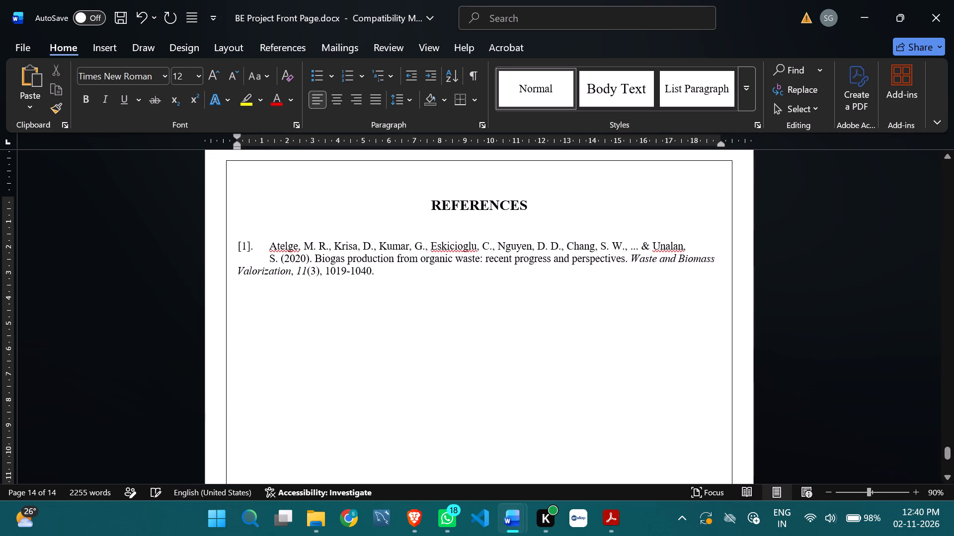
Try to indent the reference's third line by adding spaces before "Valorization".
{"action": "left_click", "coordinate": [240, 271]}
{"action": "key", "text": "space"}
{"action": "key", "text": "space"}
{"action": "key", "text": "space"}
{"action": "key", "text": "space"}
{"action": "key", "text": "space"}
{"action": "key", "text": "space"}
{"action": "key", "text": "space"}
Move "Valorization, 11(3), 1019-1040." onto its own new line, indented with spaces to align with the line above.
{"action": "left_click_drag", "start_coordinate": [393, 275], "coordinate": [230, 274]}
{"action": "key", "text": "ctrl+c"}
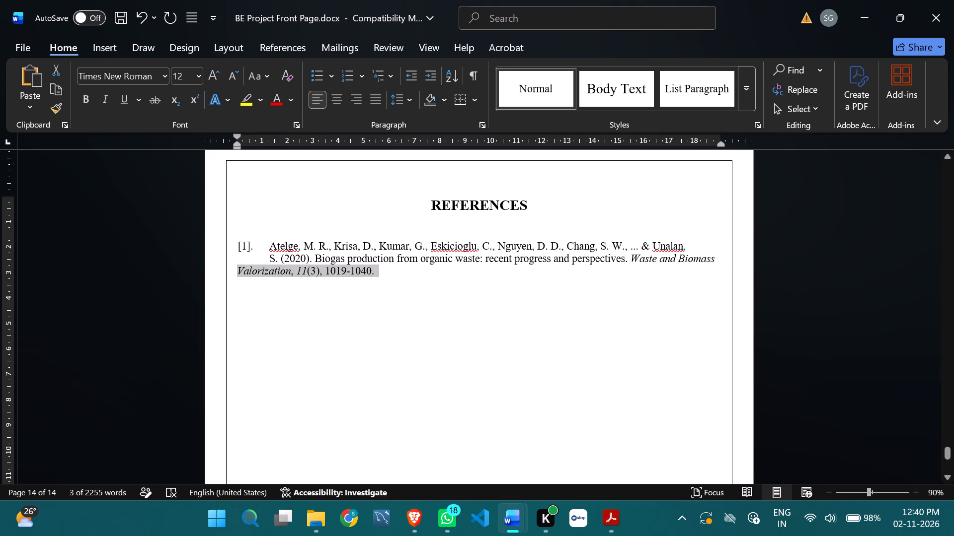
{"action": "key", "text": "BackSpace"}
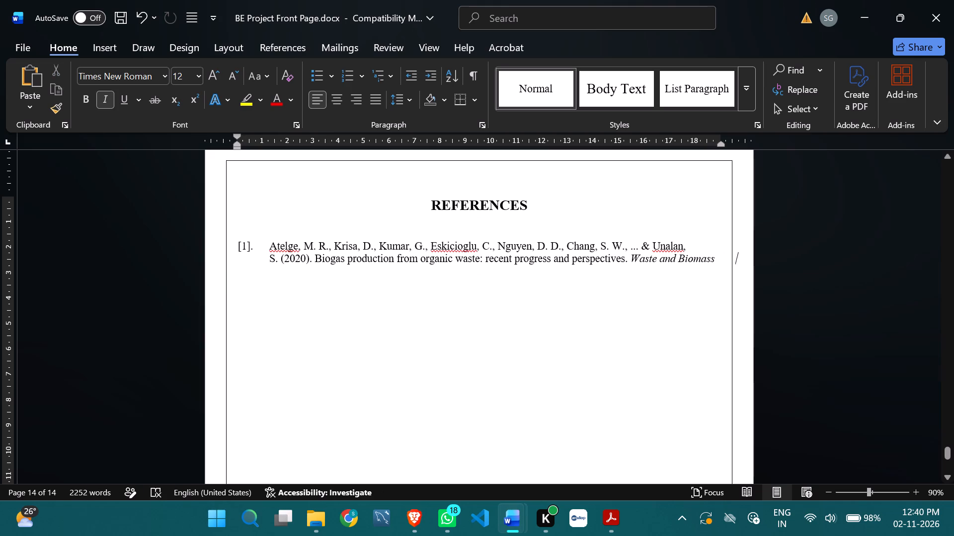
{"action": "key", "text": "Return"}
{"action": "key", "text": "space"}
{"action": "key", "text": "space"}
{"action": "key", "text": "space"}
{"action": "key", "text": "space"}
{"action": "key", "text": "space"}
{"action": "key", "text": "space"}
{"action": "key", "text": "space"}
{"action": "key", "text": "space"}
{"action": "key", "text": "space"}
{"action": "key", "text": "space"}
{"action": "key", "text": "space"}
{"action": "key", "text": "space"}
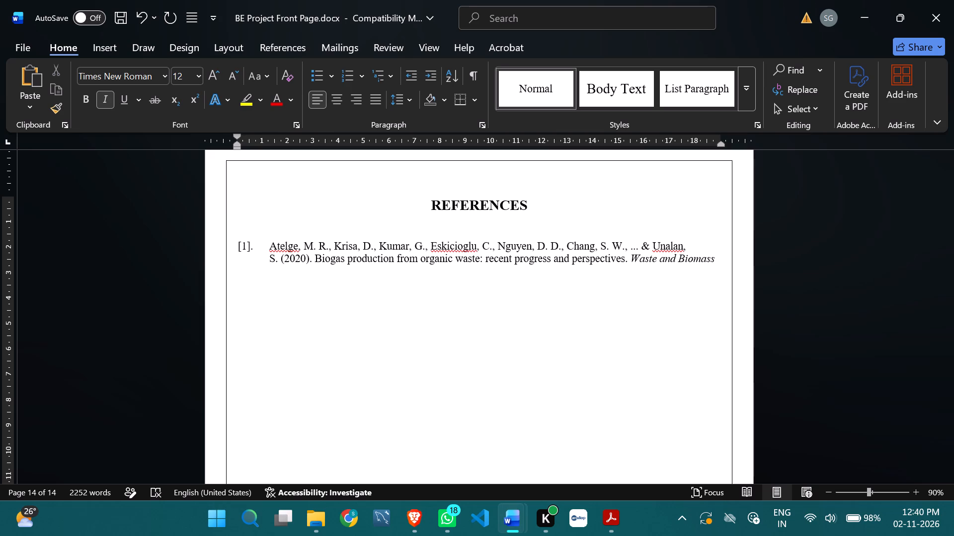
{"action": "key", "text": "ctrl+v"}
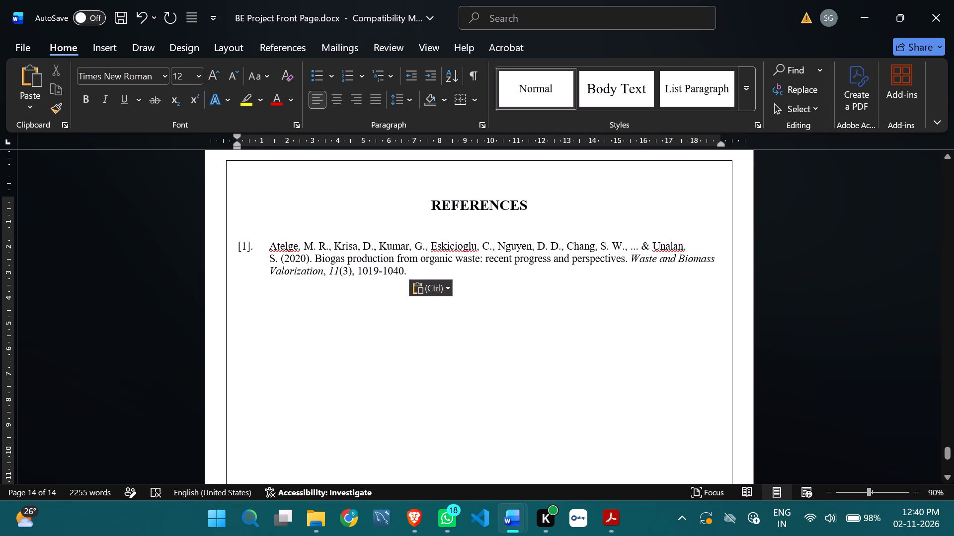
Start a new empty line below the end of the first reference.
{"action": "left_click", "coordinate": [414, 272]}
{"action": "key", "text": "Return"}
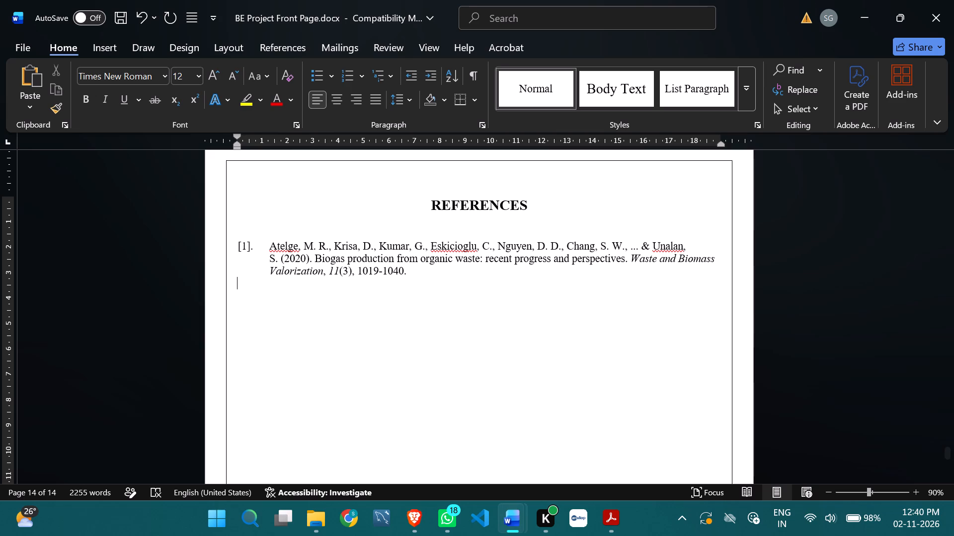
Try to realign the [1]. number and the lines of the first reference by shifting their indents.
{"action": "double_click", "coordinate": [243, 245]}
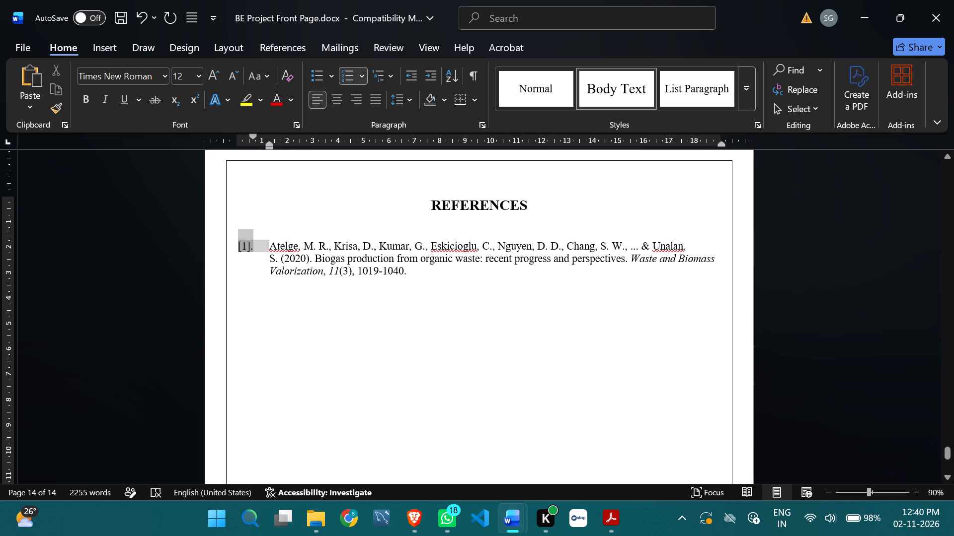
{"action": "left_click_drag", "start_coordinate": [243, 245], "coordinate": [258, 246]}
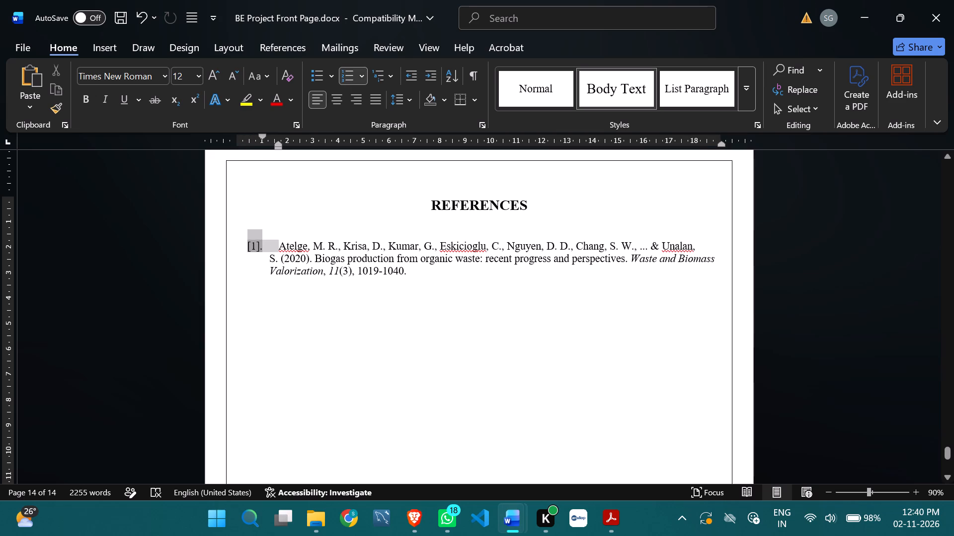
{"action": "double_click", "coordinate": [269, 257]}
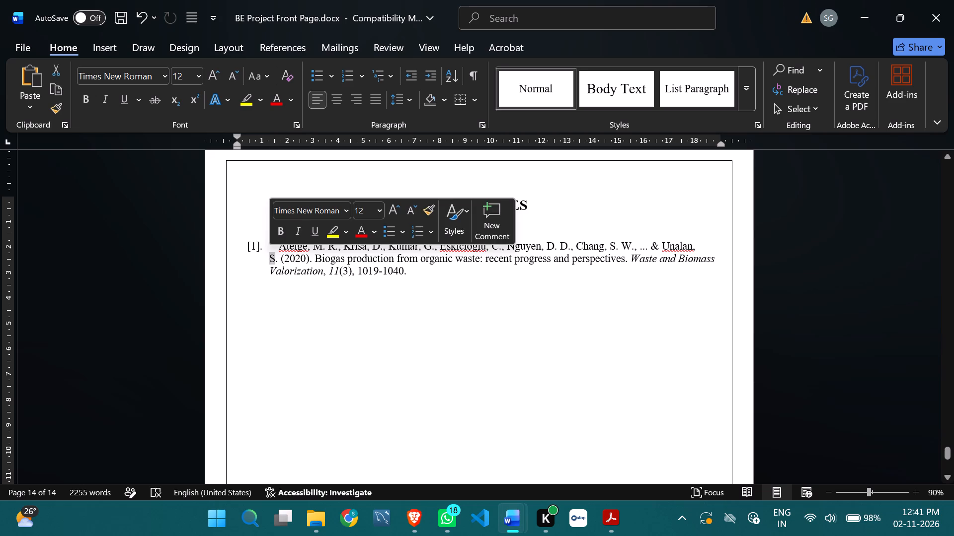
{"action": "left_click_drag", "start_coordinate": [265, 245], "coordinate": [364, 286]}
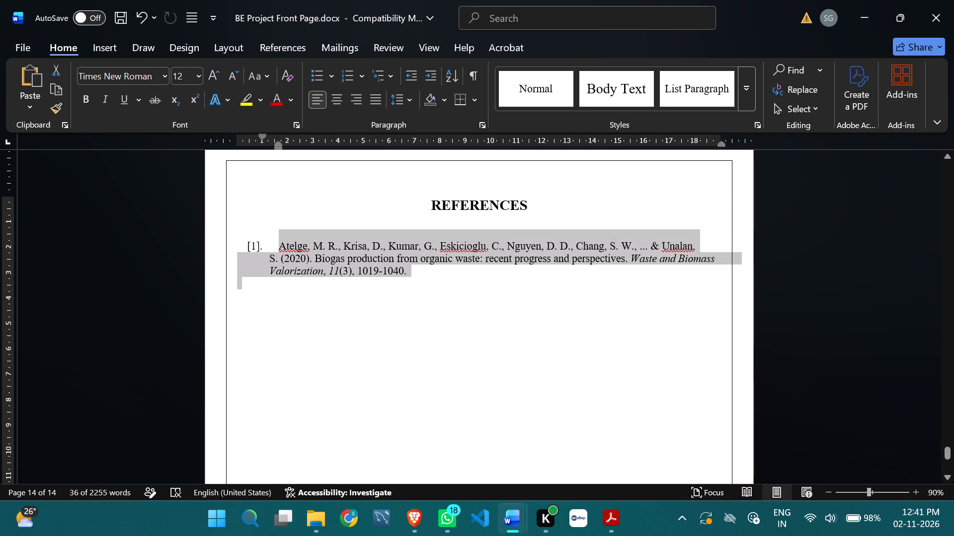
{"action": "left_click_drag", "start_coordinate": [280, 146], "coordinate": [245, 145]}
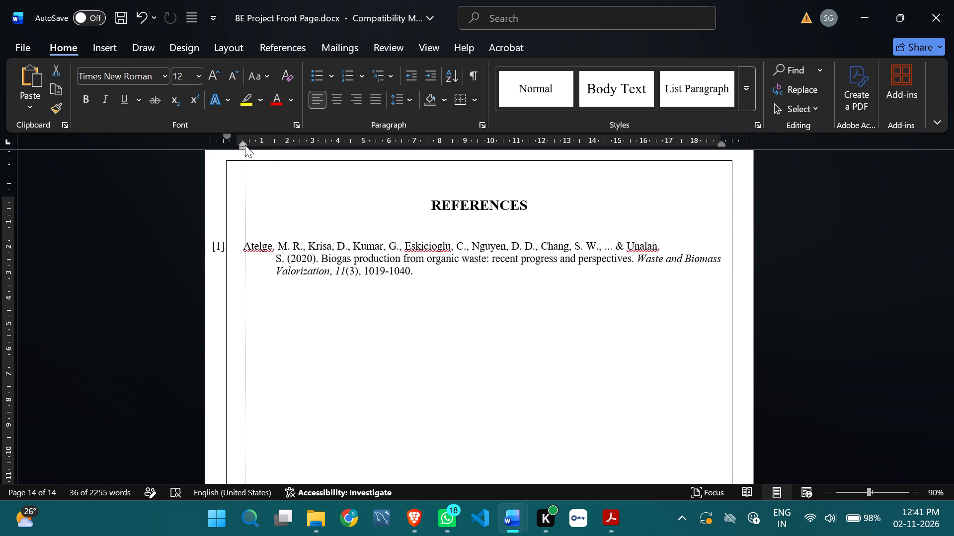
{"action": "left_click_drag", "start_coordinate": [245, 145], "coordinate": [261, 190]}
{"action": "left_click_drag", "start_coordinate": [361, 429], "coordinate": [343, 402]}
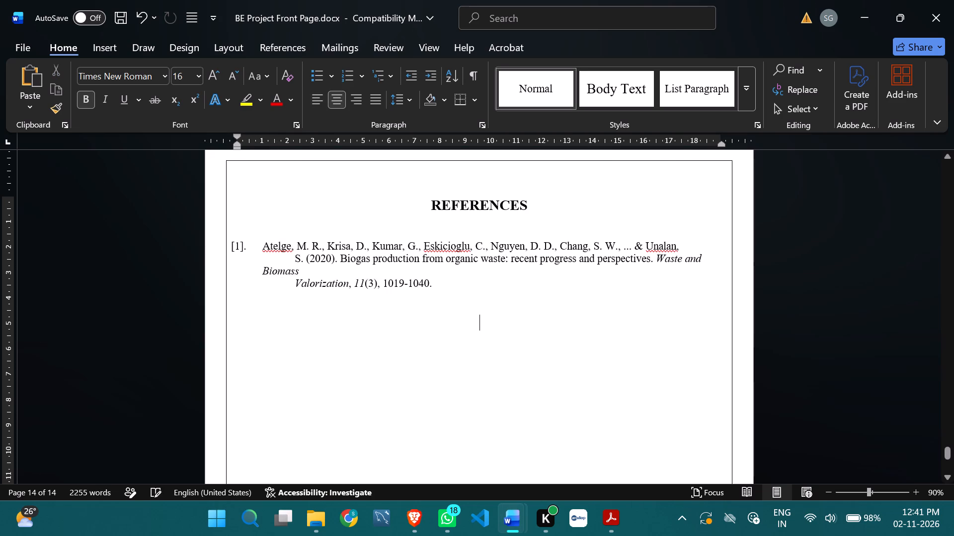
Delete the entire first reference and the empty lines around it below the REFERENCES heading.
{"action": "left_click_drag", "start_coordinate": [238, 224], "coordinate": [486, 326]}
{"action": "key", "text": "BackSpace"}
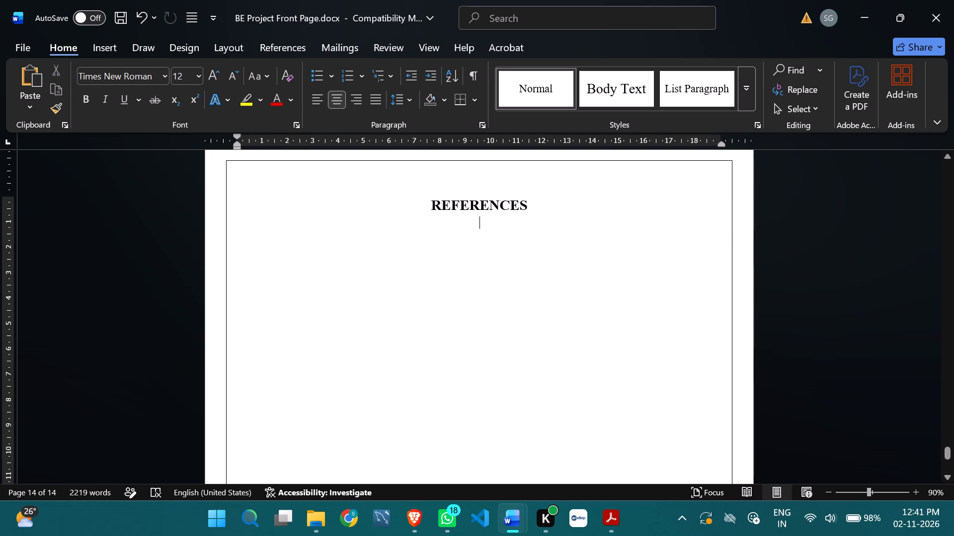
Switch to Synopsis121.docx and copy the text of its first reference, the Atelge 2020 entry.
{"action": "scroll", "coordinate": [466, 322], "scroll_direction": "up", "scroll_amount": 14}
{"action": "scroll", "coordinate": [466, 321], "scroll_direction": "up", "scroll_amount": 13}
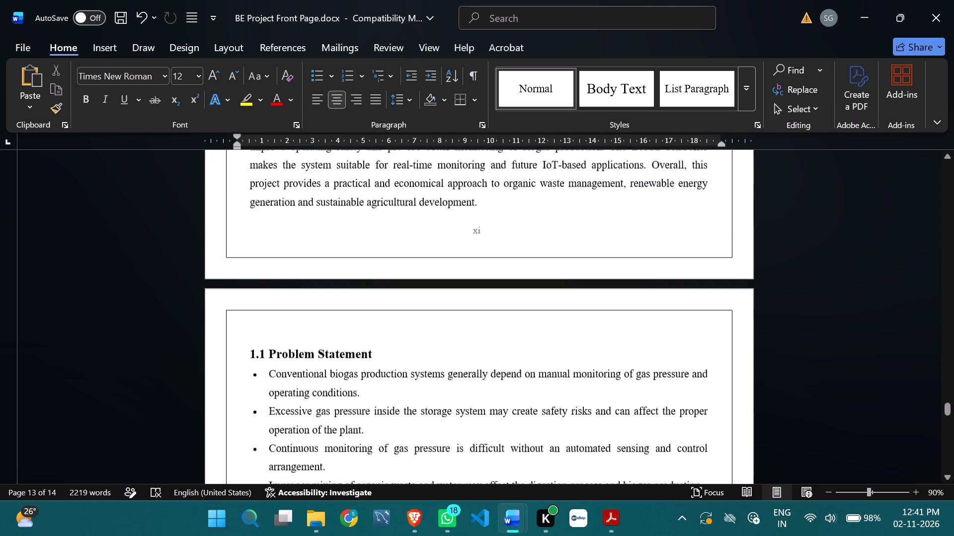
{"action": "scroll", "coordinate": [466, 321], "scroll_direction": "up", "scroll_amount": 2}
{"action": "scroll", "coordinate": [466, 321], "scroll_direction": "up", "scroll_amount": 20}
{"action": "scroll", "coordinate": [466, 321], "scroll_direction": "up", "scroll_amount": 2}
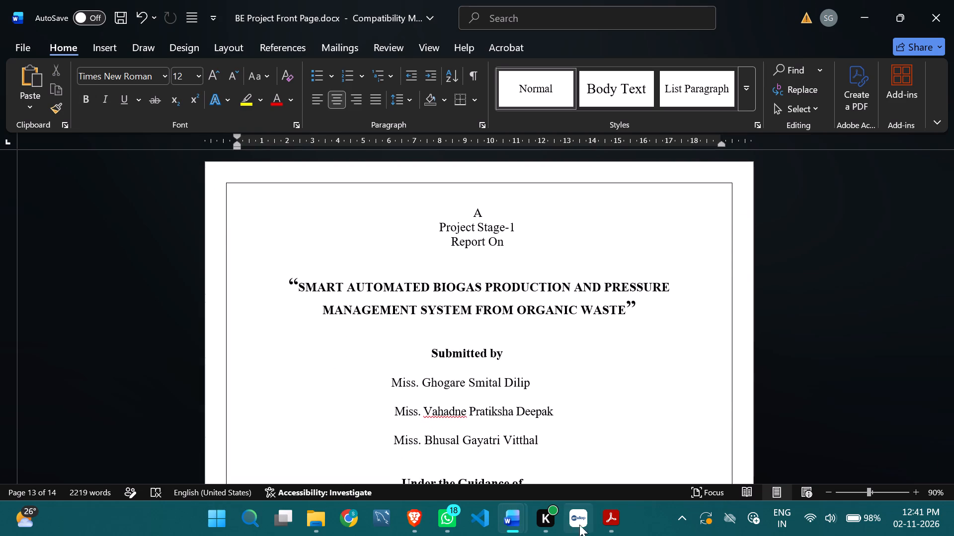
{"action": "left_click", "coordinate": [516, 530]}
{"action": "left_click", "coordinate": [580, 473]}
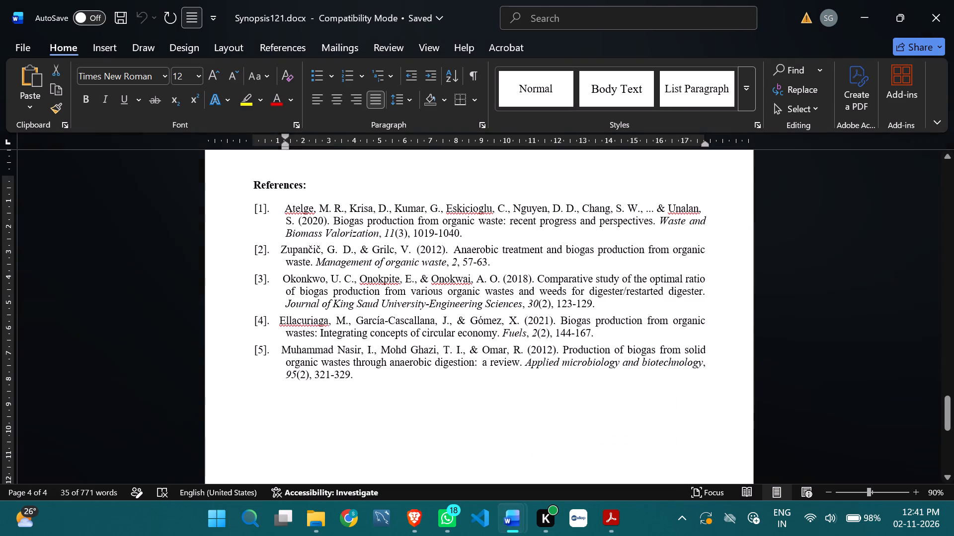
{"action": "key", "text": "ctrl+c"}
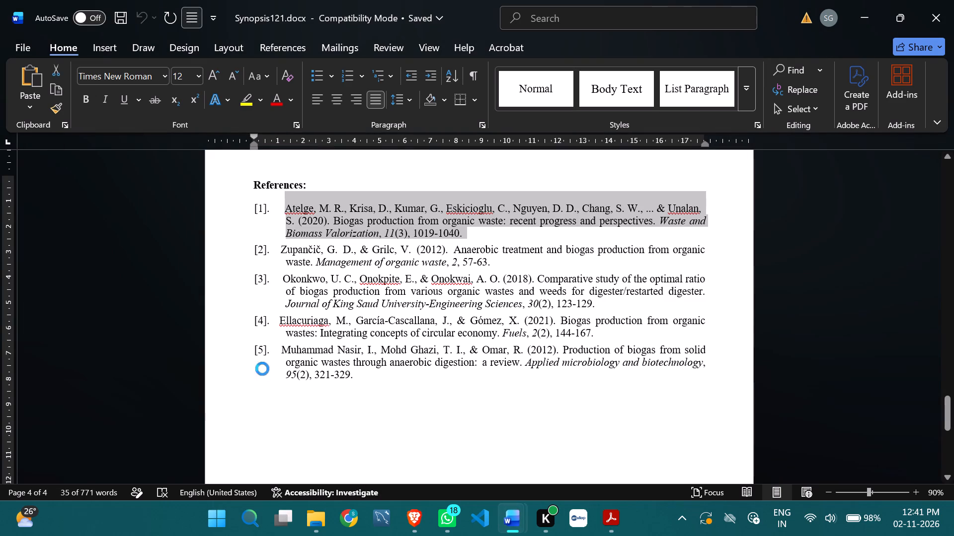
In Brave, open Google Scholar in a new tab and search for the copied Atelge reference.
{"action": "left_click", "coordinate": [415, 514]}
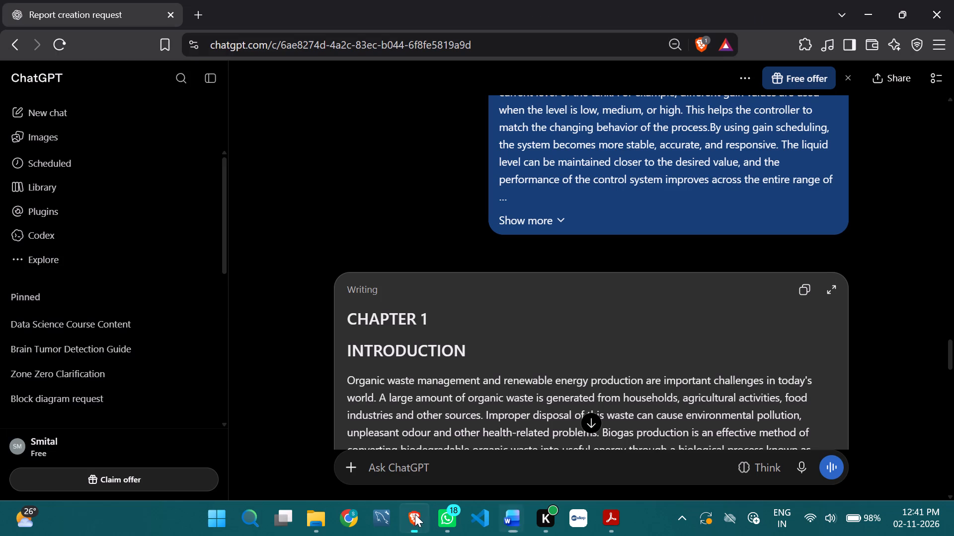
{"action": "left_click", "coordinate": [192, 14]}
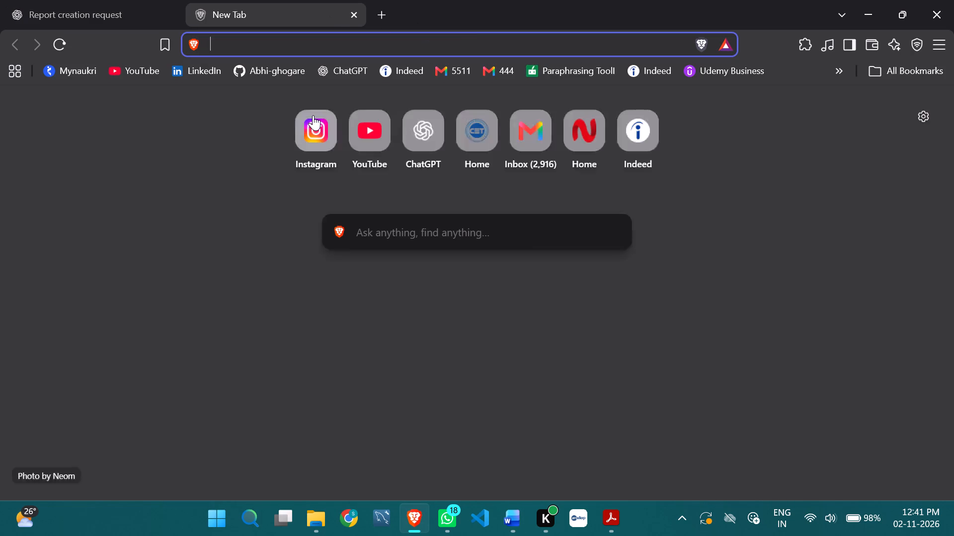
{"action": "type", "text": "google"}
{"action": "left_click", "coordinate": [305, 113]}
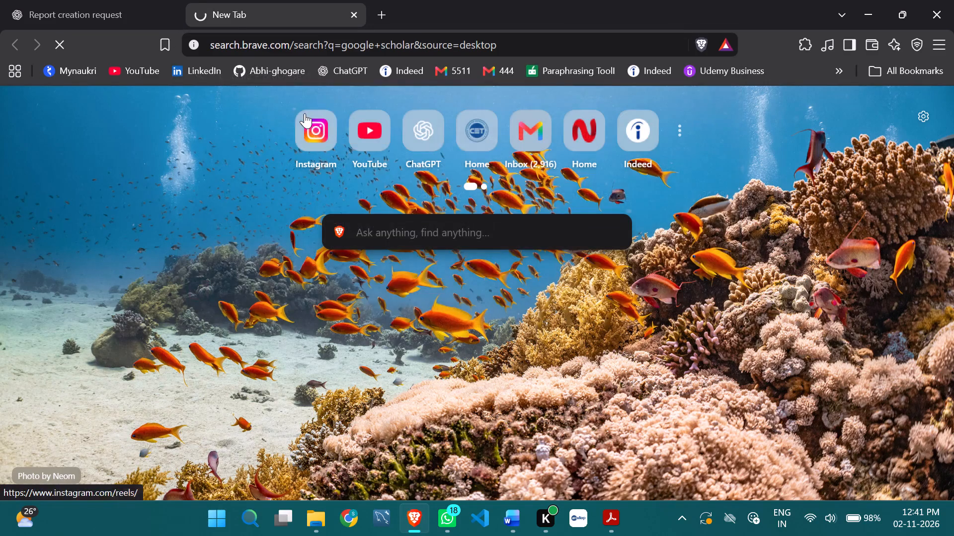
{"action": "left_click", "coordinate": [138, 220]}
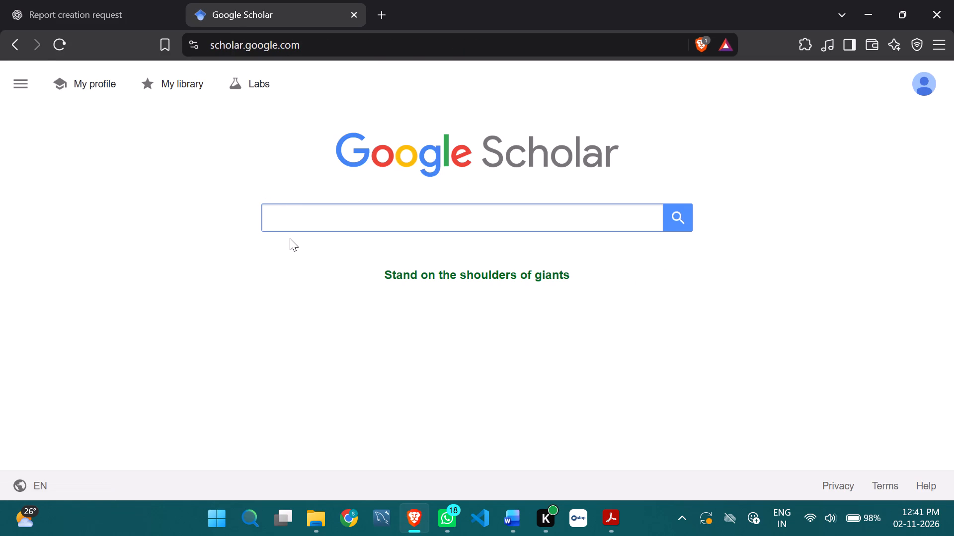
{"action": "key", "text": "ctrl+v"}
{"action": "left_click", "coordinate": [677, 219]}
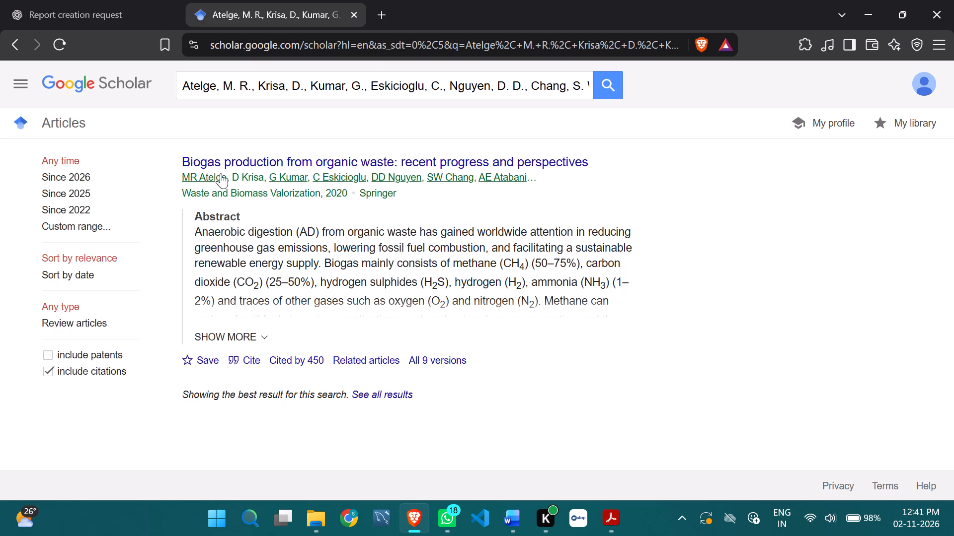
Open the citation formats for "Biogas production from organic waste: recent progress and perspectives" and copy the APA version.
{"action": "left_click", "coordinate": [245, 360]}
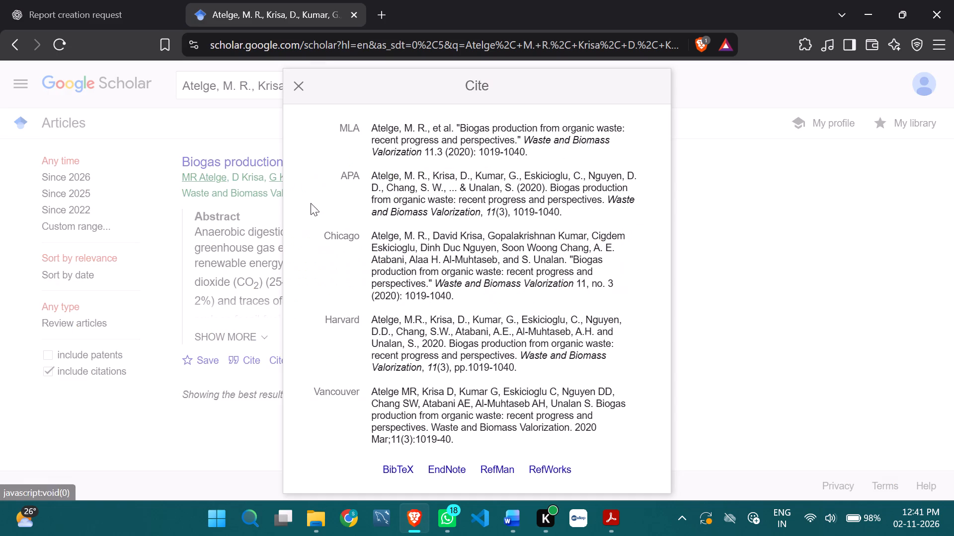
{"action": "left_click", "coordinate": [421, 201]}
{"action": "key", "text": "ctrl+c"}
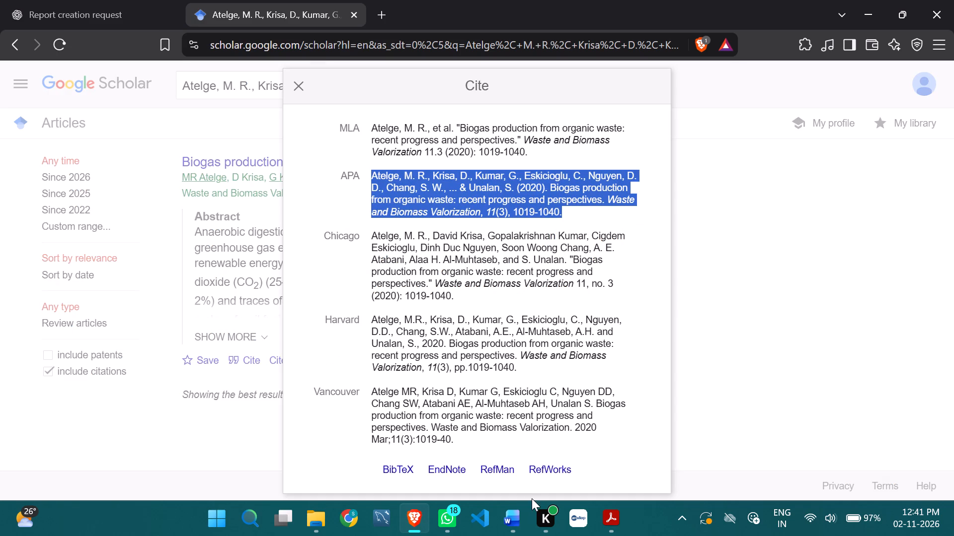
Return to BE Project Front Page.docx and start a [1]. bracket-numbered list on a new line below the REFERENCES heading.
{"action": "left_click", "coordinate": [506, 520]}
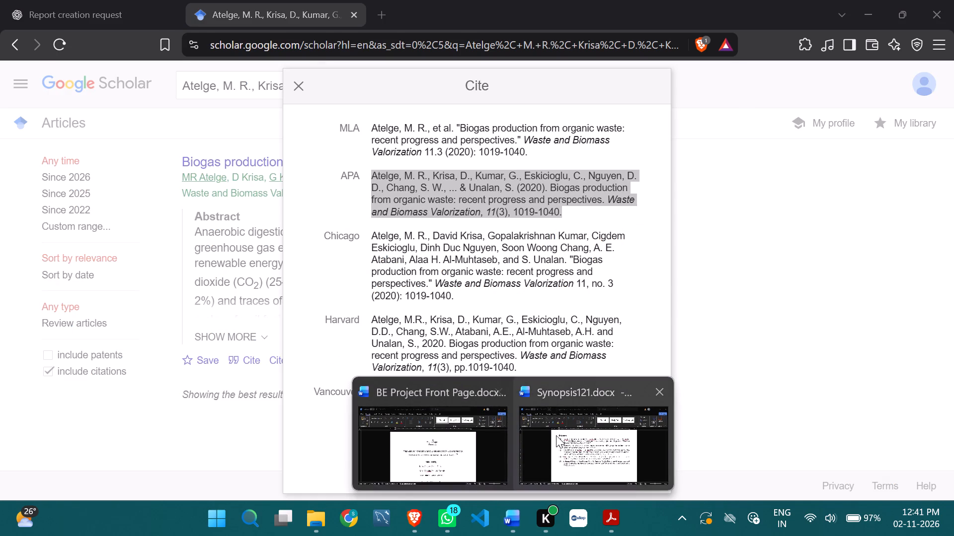
{"action": "left_click", "coordinate": [545, 447]}
{"action": "left_click", "coordinate": [506, 516]}
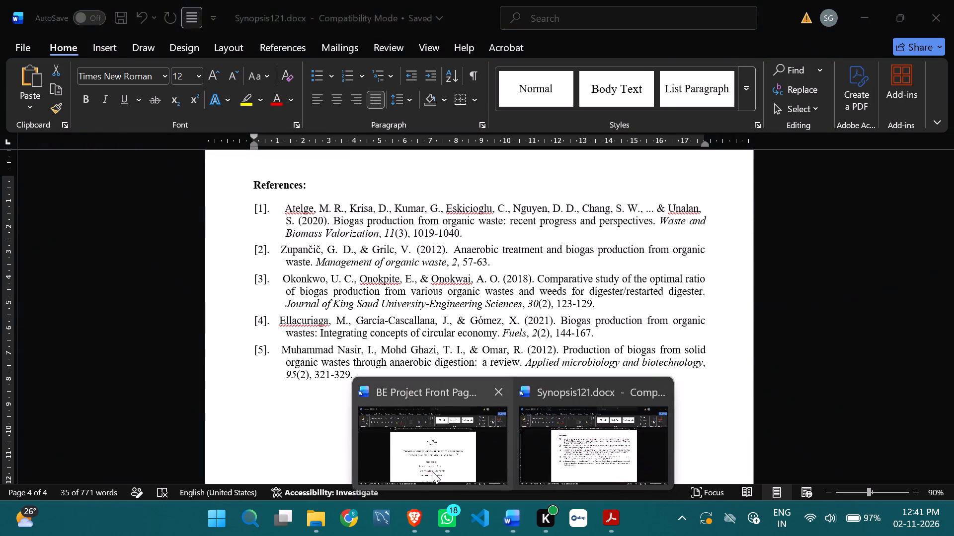
{"action": "left_click", "coordinate": [432, 471]}
{"action": "scroll", "coordinate": [405, 237], "scroll_direction": "down", "scroll_amount": 17}
{"action": "left_click_drag", "start_coordinate": [947, 187], "coordinate": [949, 187]}
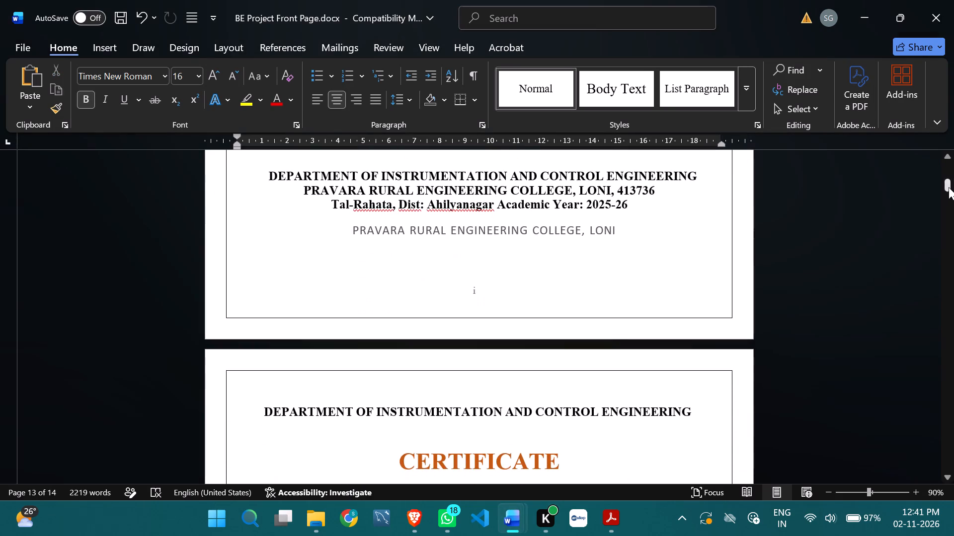
{"action": "left_click_drag", "start_coordinate": [949, 187], "coordinate": [950, 532]}
{"action": "scroll", "coordinate": [447, 222], "scroll_direction": "up", "scroll_amount": 9}
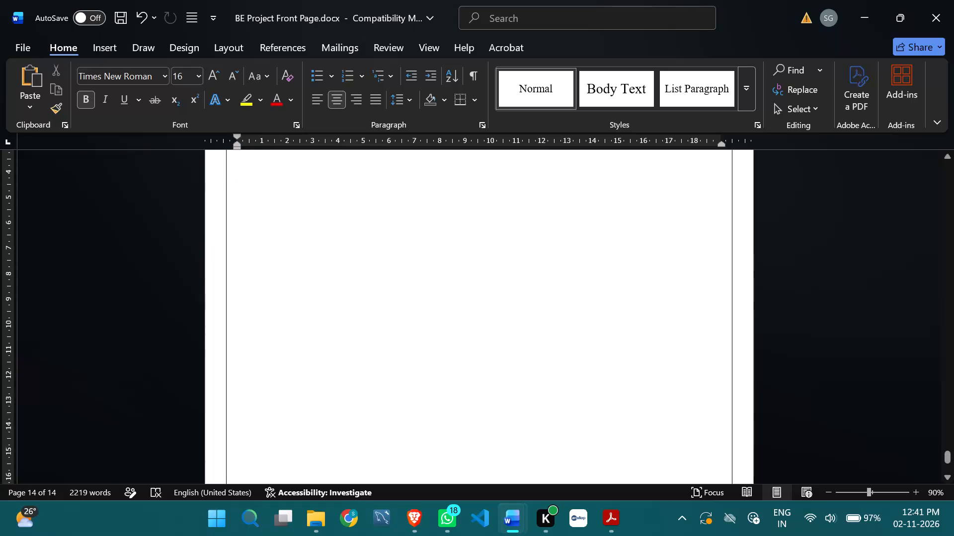
{"action": "scroll", "coordinate": [442, 220], "scroll_direction": "up", "scroll_amount": 4}
{"action": "left_click", "coordinate": [334, 293]}
{"action": "key", "text": "Return"}
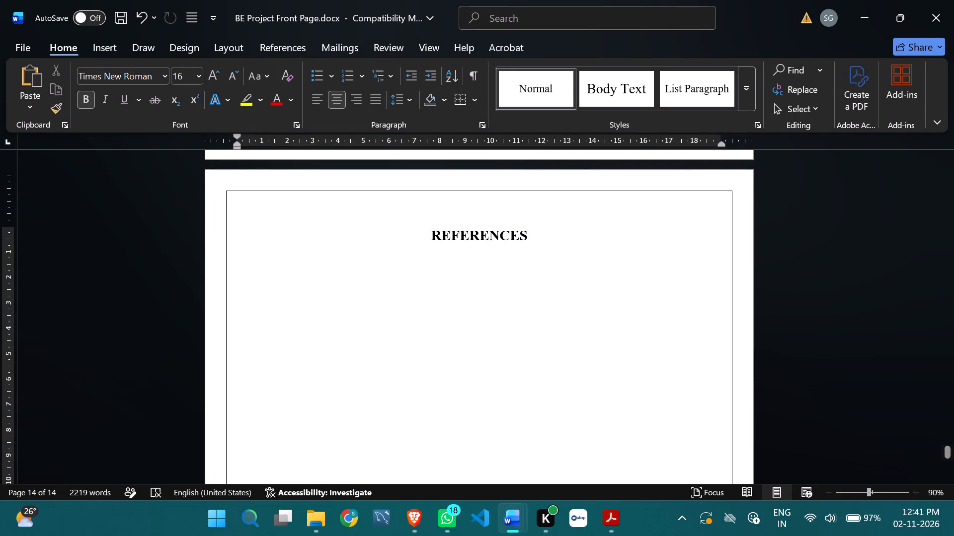
{"action": "left_click", "coordinate": [385, 78]}
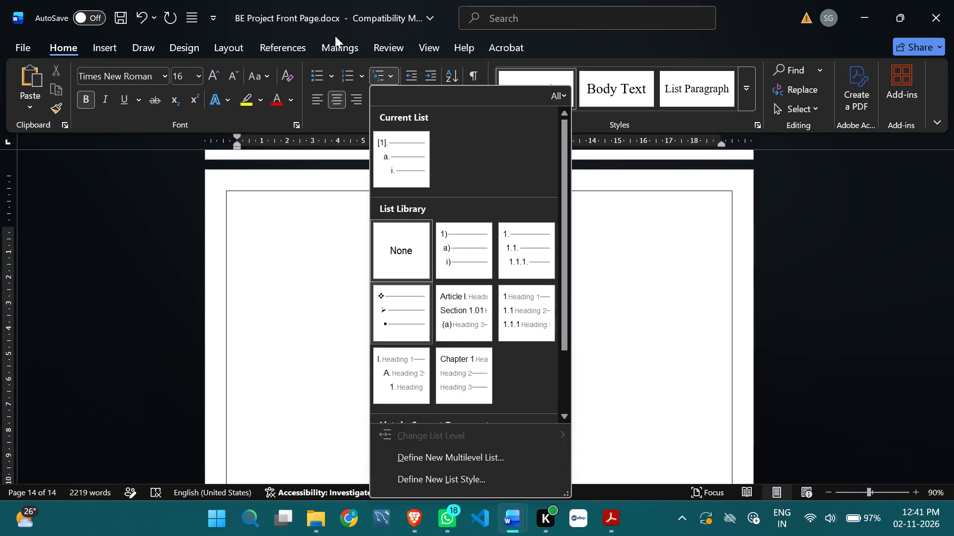
{"action": "left_click", "coordinate": [366, 71]}
{"action": "left_click", "coordinate": [376, 286]}
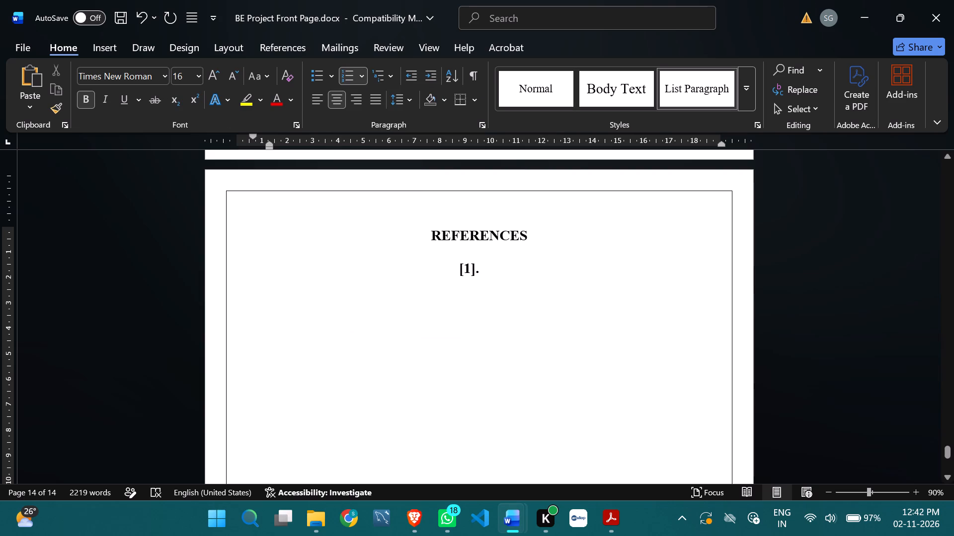
Set the [1]. list number to font size 12 and remove its bold formatting.
{"action": "left_click", "coordinate": [470, 271]}
{"action": "left_click", "coordinate": [199, 77]}
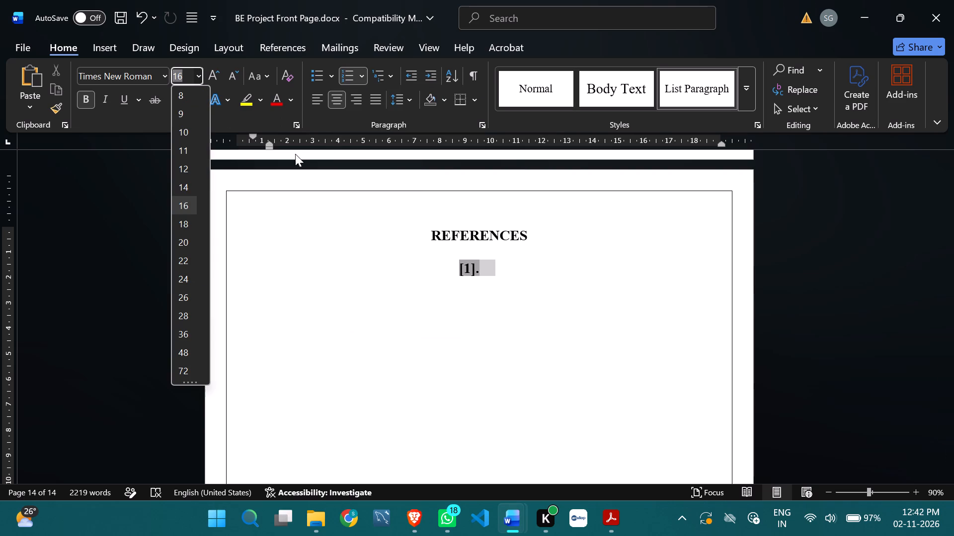
{"action": "left_click", "coordinate": [187, 174]}
{"action": "left_click", "coordinate": [88, 98]}
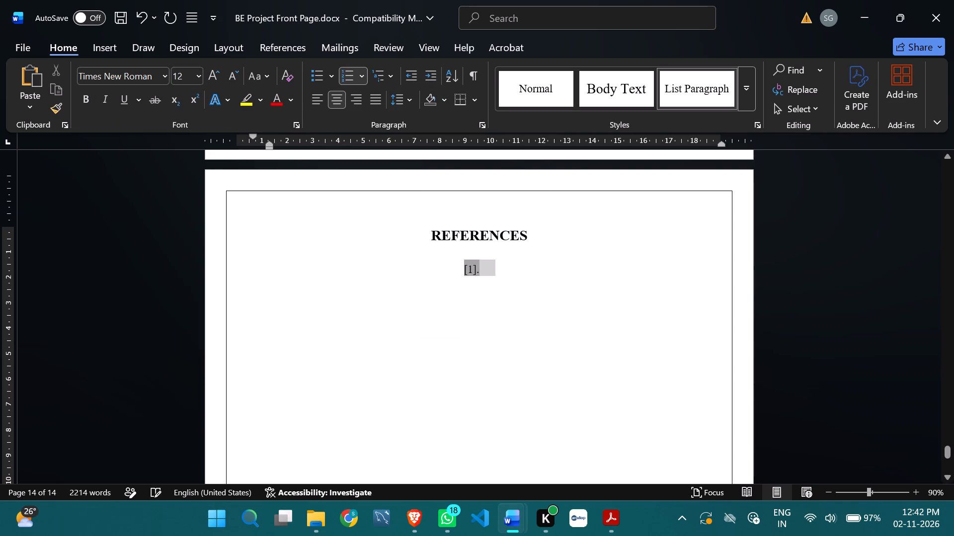
Paste the copied APA citation as the text of reference [1].
{"action": "left_click", "coordinate": [420, 275]}
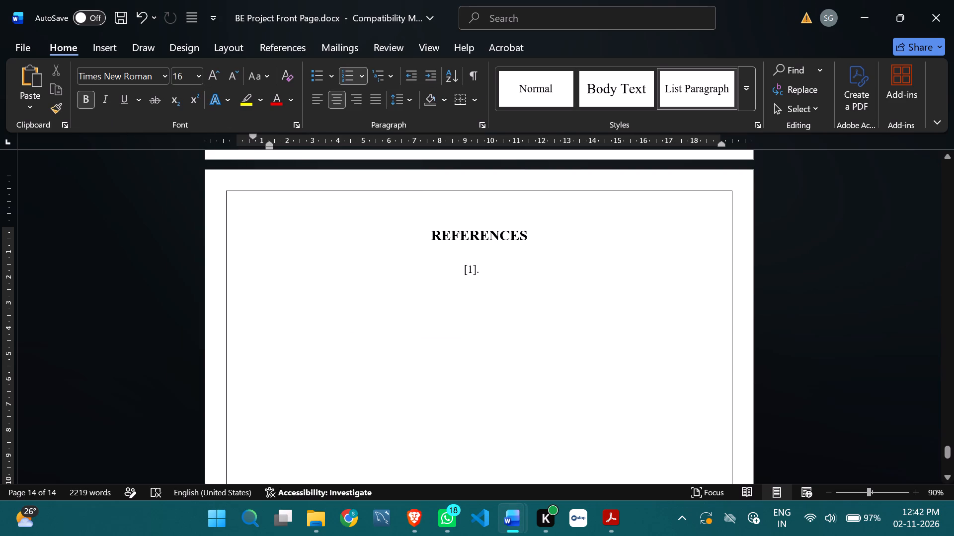
{"action": "key", "text": "ctrl+v"}
Format the pasted citation as non-bold, font size 12, with justified alignment.
{"action": "left_click_drag", "start_coordinate": [297, 268], "coordinate": [582, 326]}
{"action": "left_click", "coordinate": [86, 96]}
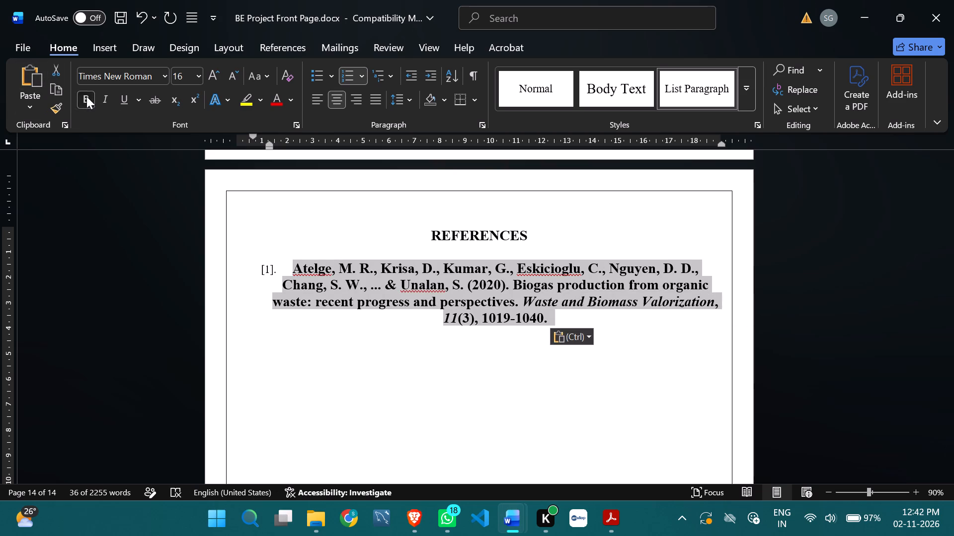
{"action": "left_click", "coordinate": [195, 76]}
{"action": "left_click", "coordinate": [186, 166]}
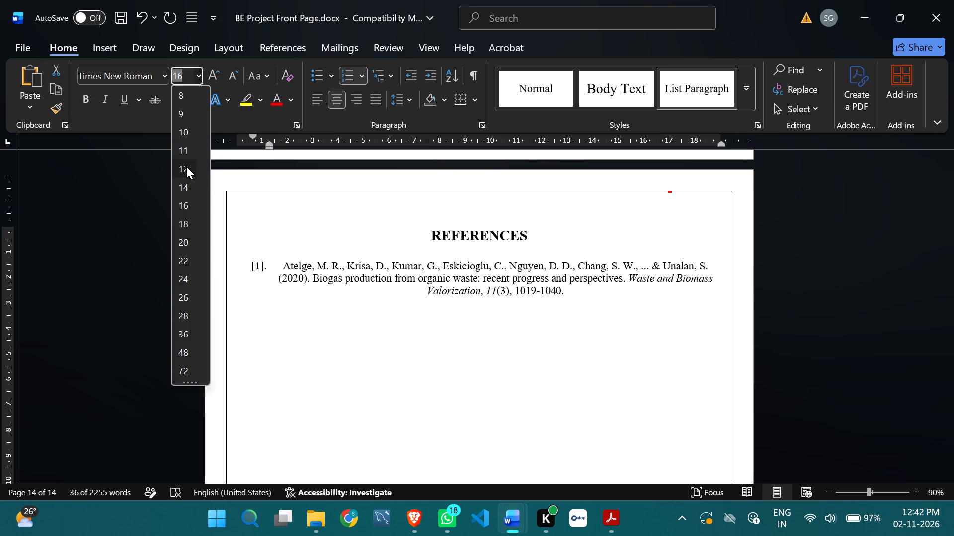
{"action": "left_click", "coordinate": [374, 95]}
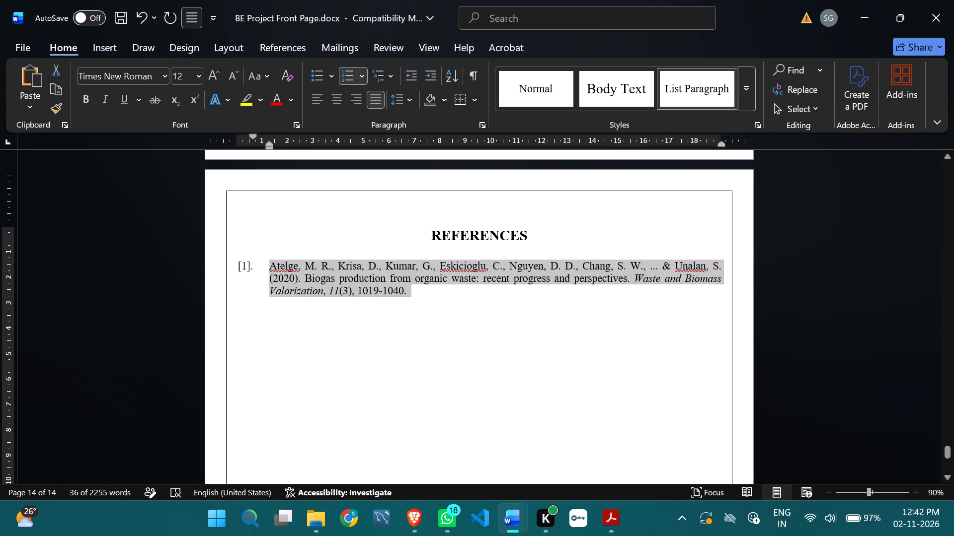
{"action": "left_click", "coordinate": [351, 355]}
Add a new numbered item [2]. after the end of the first reference.
{"action": "left_click", "coordinate": [420, 293]}
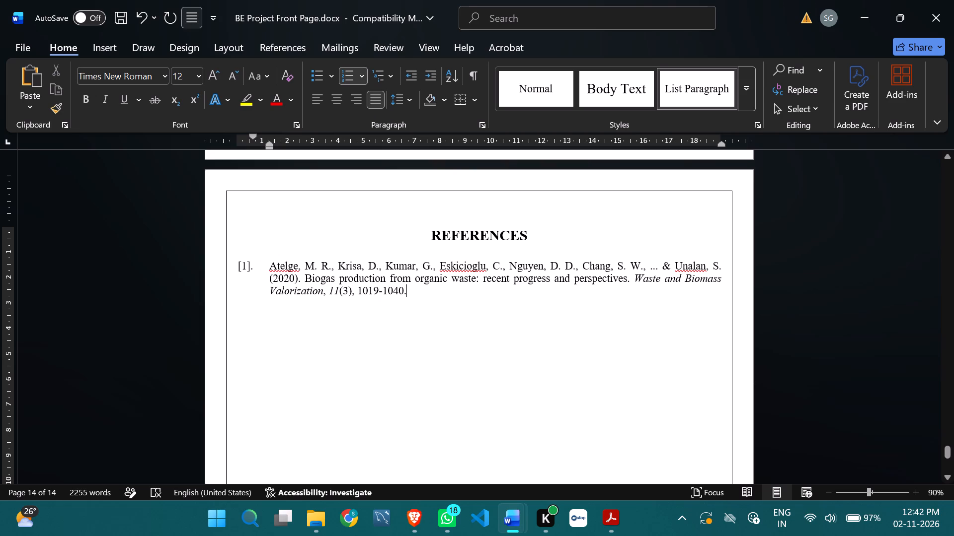
{"action": "key", "text": "Return"}
Copy reference [2], the 2012 Anaerobic treatment paper, from Synopsis121.docx and search Google Scholar for it in the browser.
{"action": "left_click", "coordinate": [573, 457]}
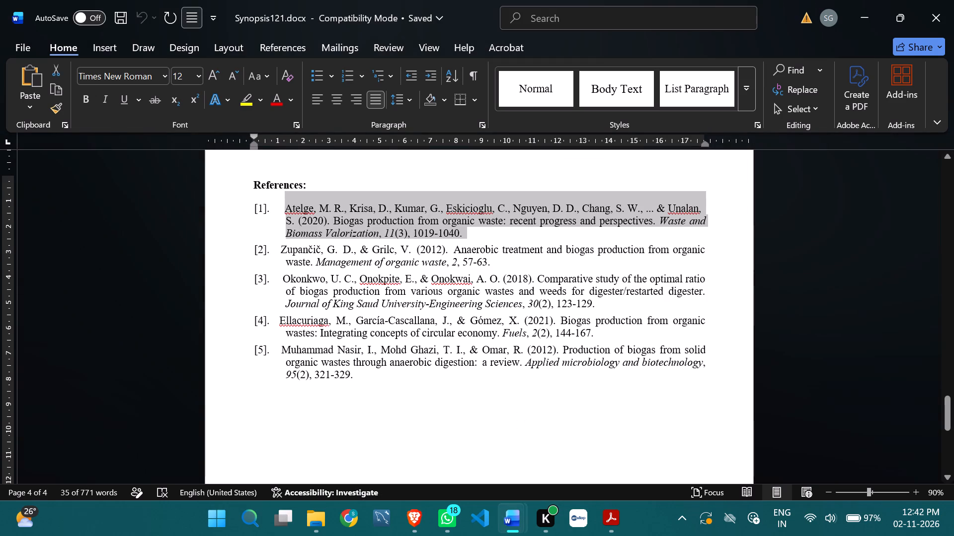
{"action": "left_click", "coordinate": [283, 253]}
{"action": "left_click_drag", "start_coordinate": [279, 247], "coordinate": [533, 274]}
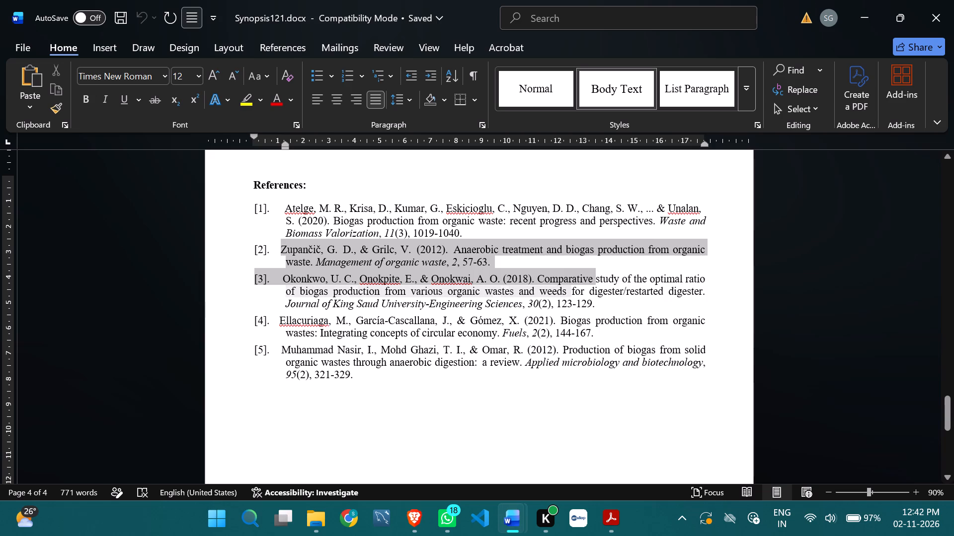
{"action": "left_click_drag", "start_coordinate": [533, 274], "coordinate": [498, 263]}
{"action": "key", "text": "ctrl+c"}
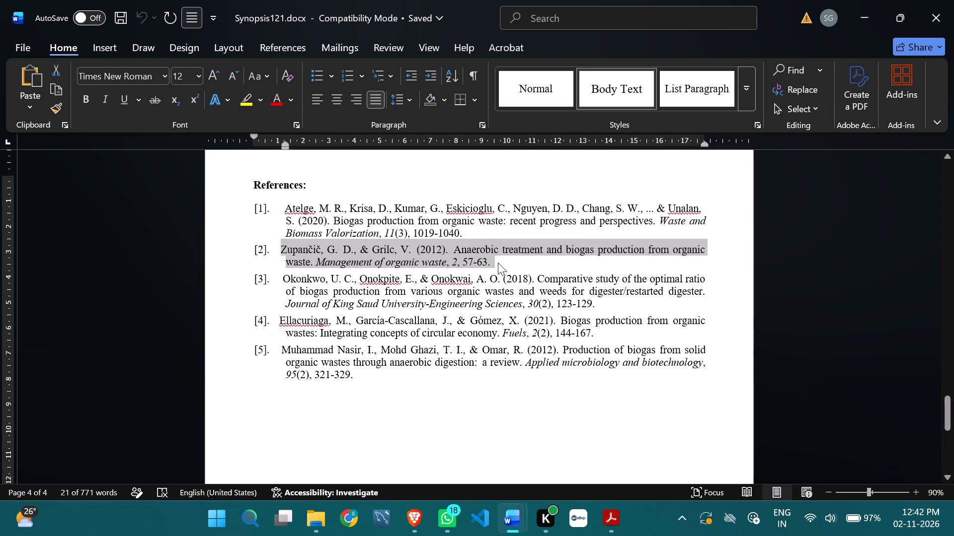
{"action": "left_click", "coordinate": [421, 516]}
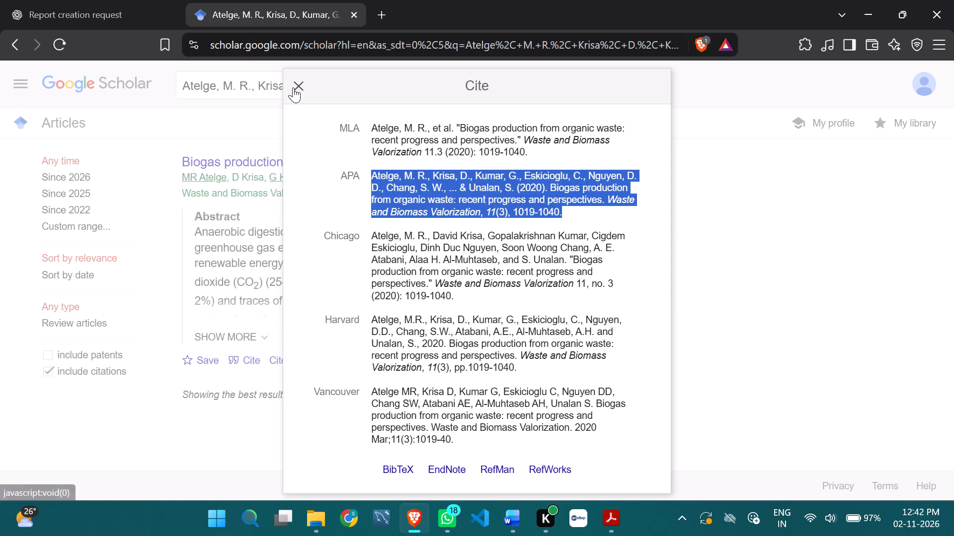
{"action": "left_click", "coordinate": [294, 87]}
{"action": "left_click_drag", "start_coordinate": [183, 86], "coordinate": [618, 86]}
{"action": "key", "text": "ctrl+v"}
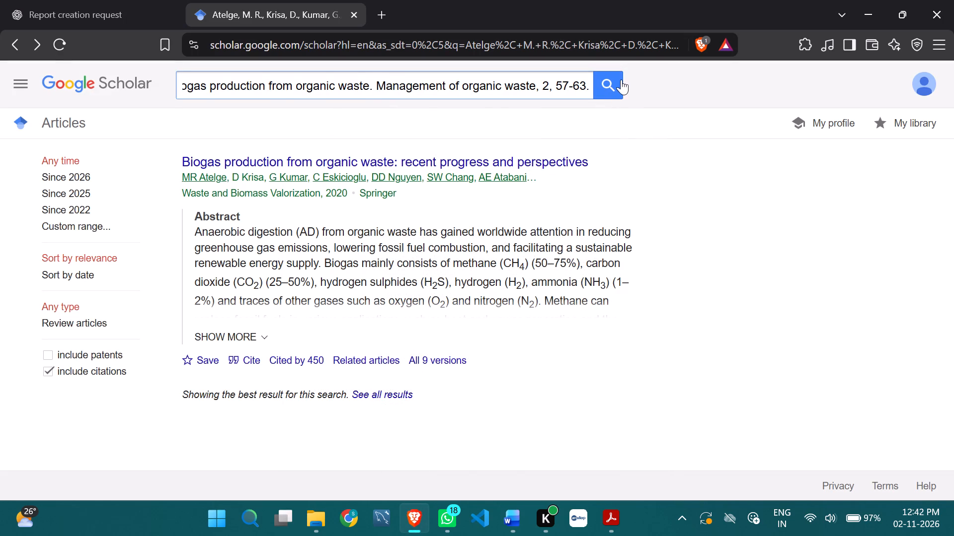
{"action": "left_click", "coordinate": [621, 79]}
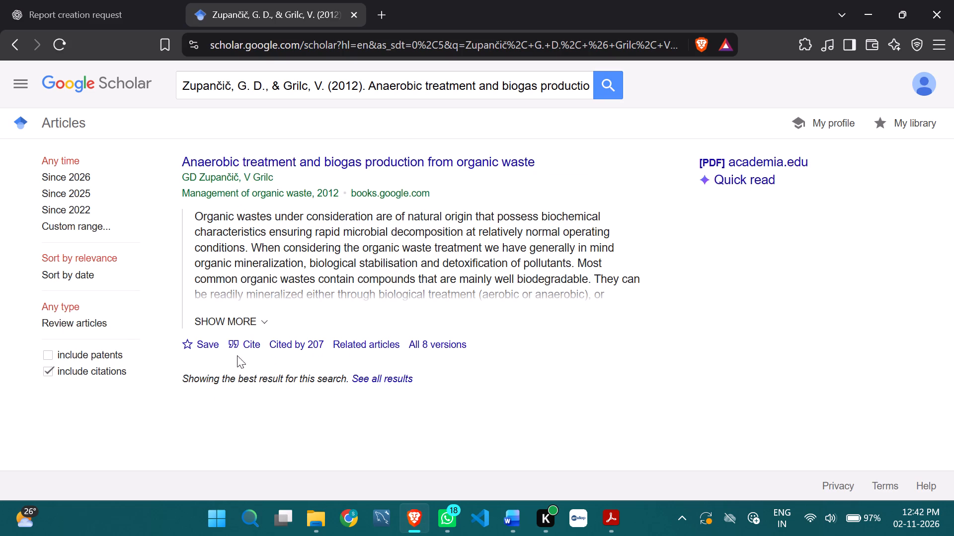
Copy the paper's APA citation into item [2] of the REFERENCES list in BE Project Front Page.docx and start item [3].
{"action": "left_click", "coordinate": [248, 337]}
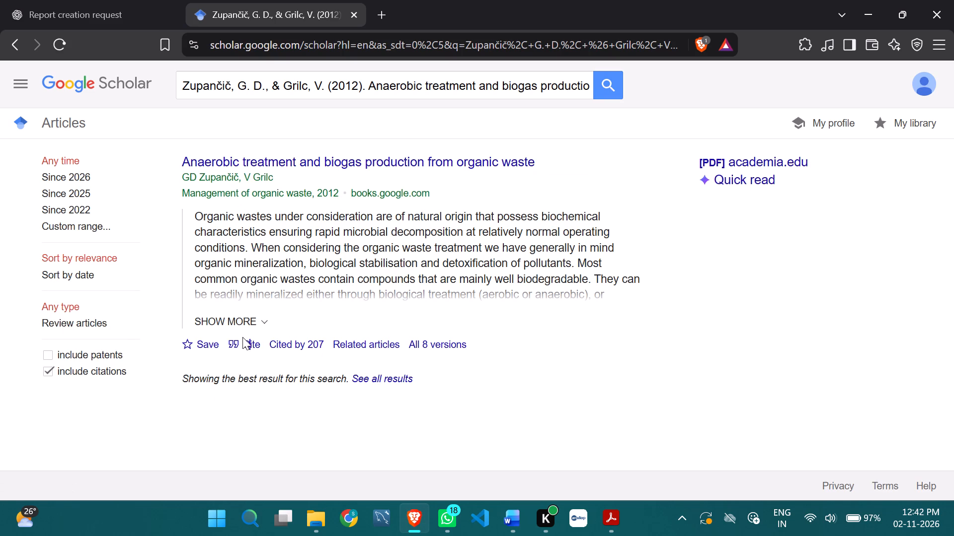
{"action": "left_click", "coordinate": [250, 341]}
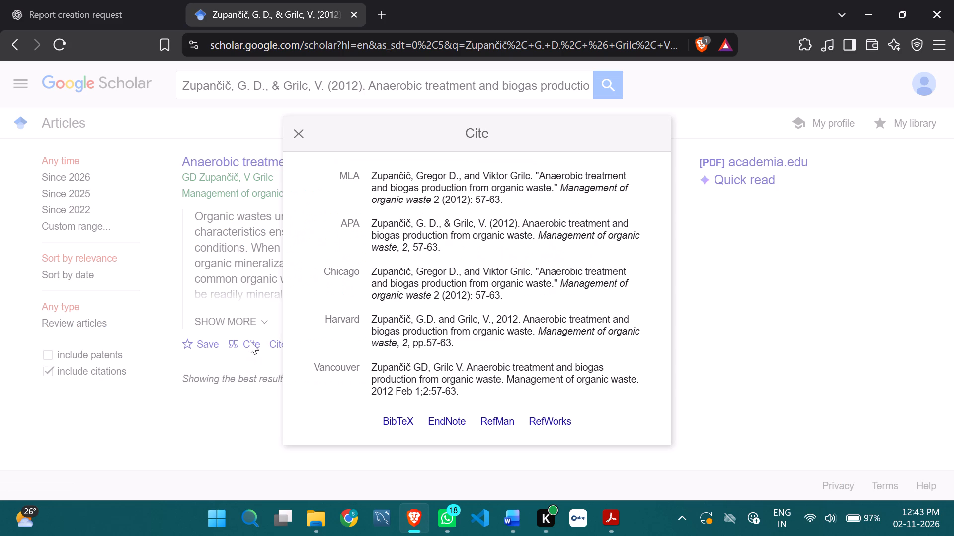
{"action": "left_click", "coordinate": [422, 222]}
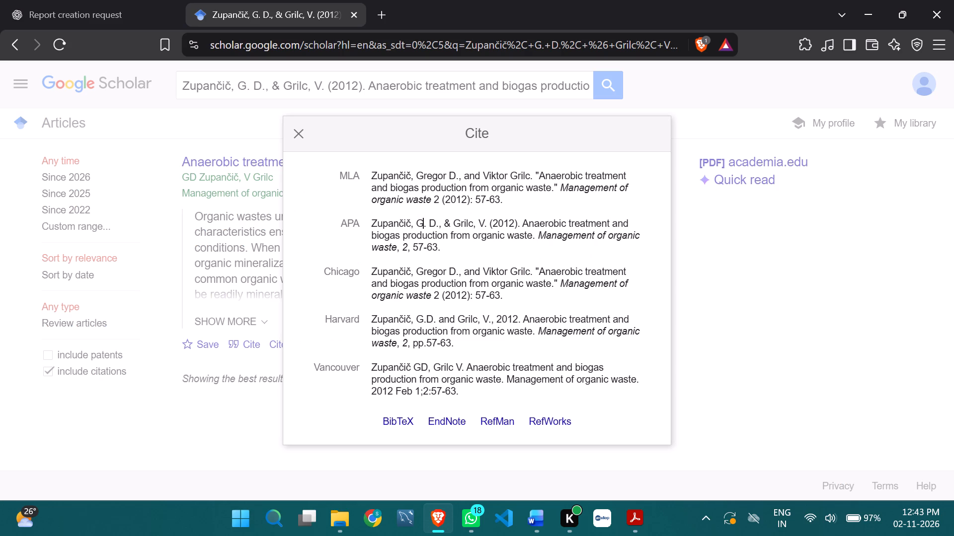
{"action": "key", "text": "ctrl+c"}
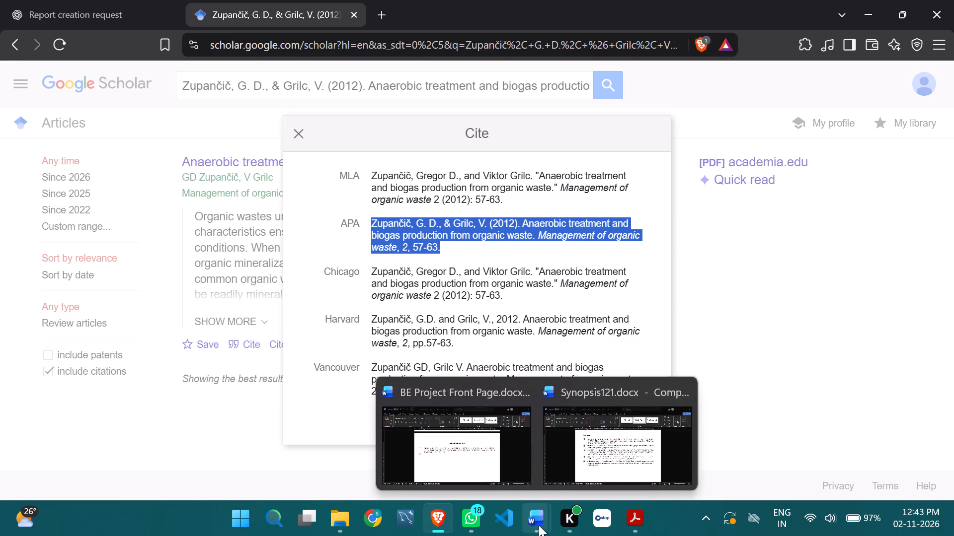
{"action": "left_click", "coordinate": [482, 468]}
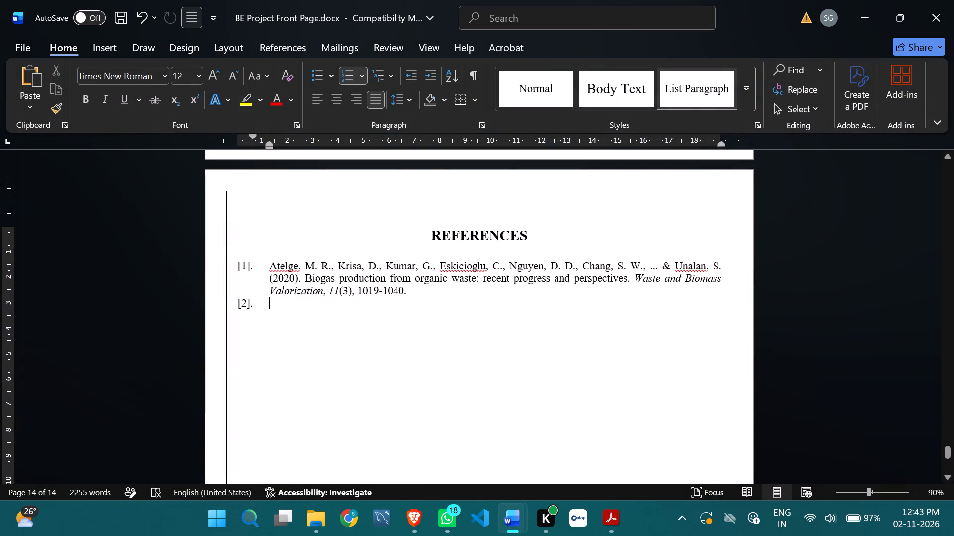
{"action": "key", "text": "ctrl+v"}
{"action": "key", "text": "Return"}
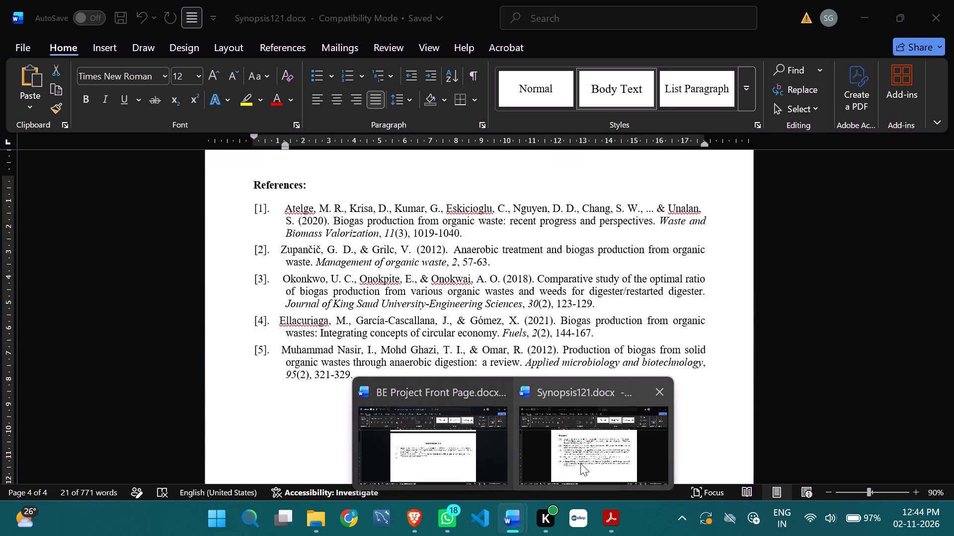
Copy reference [3], the 2018 Comparative study paper, from Synopsis121.docx and search Google Scholar for it in the browser.
{"action": "left_click", "coordinate": [580, 463]}
{"action": "left_click_drag", "start_coordinate": [283, 278], "coordinate": [486, 266]}
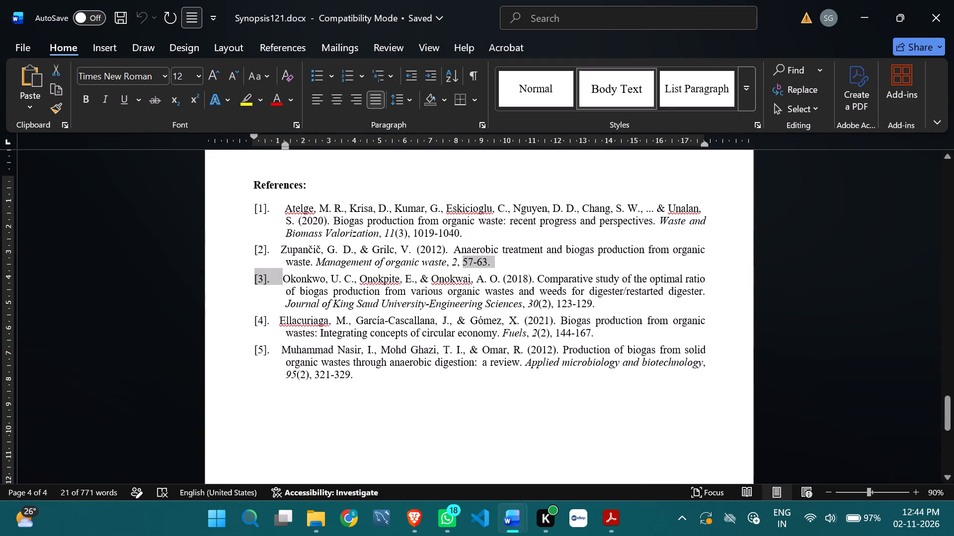
{"action": "left_click_drag", "start_coordinate": [486, 266], "coordinate": [607, 309]}
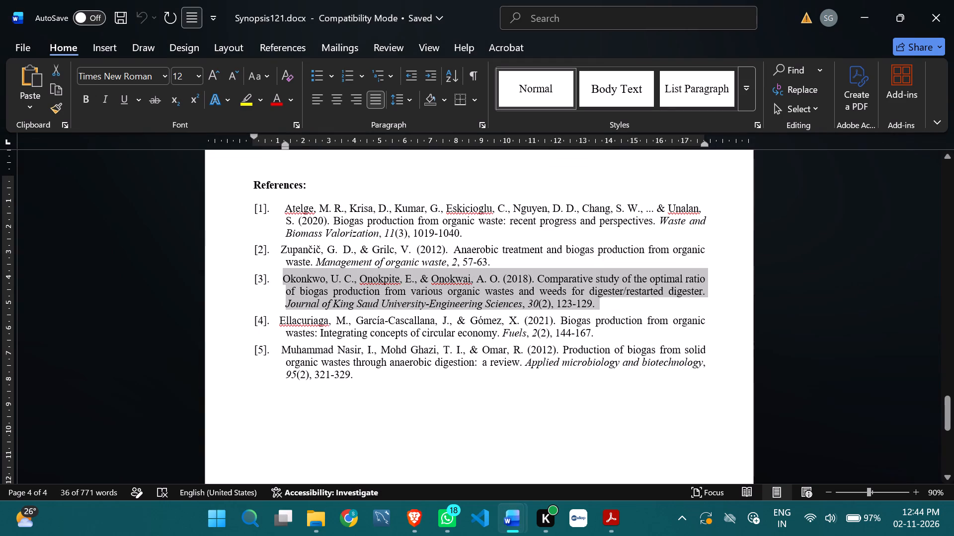
{"action": "key", "text": "ctrl+c"}
{"action": "left_click", "coordinate": [421, 524]}
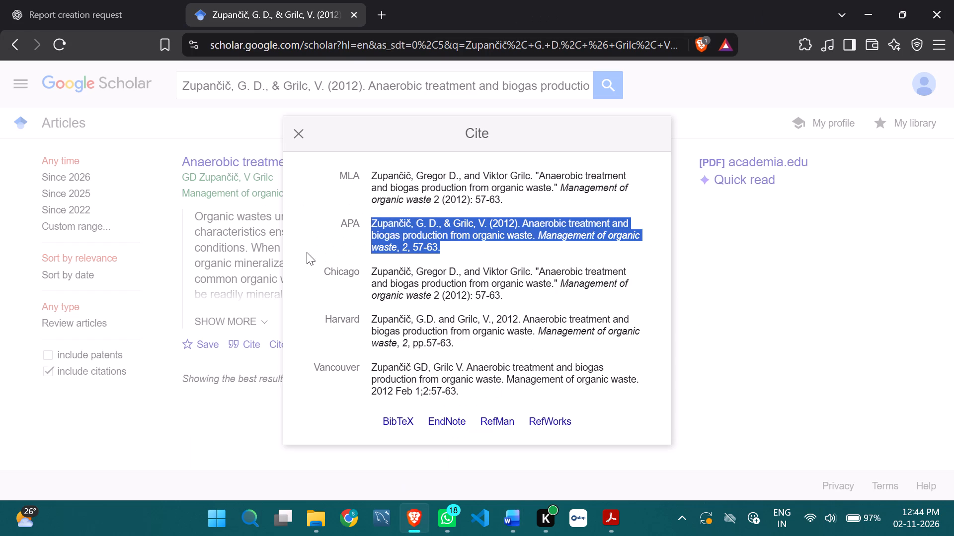
{"action": "left_click", "coordinate": [293, 128]}
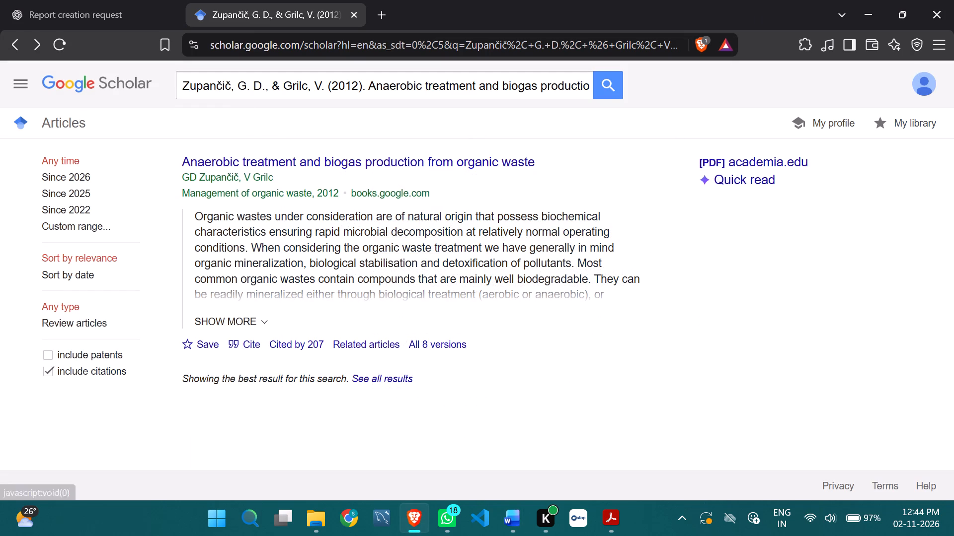
{"action": "left_click_drag", "start_coordinate": [179, 82], "coordinate": [597, 93]}
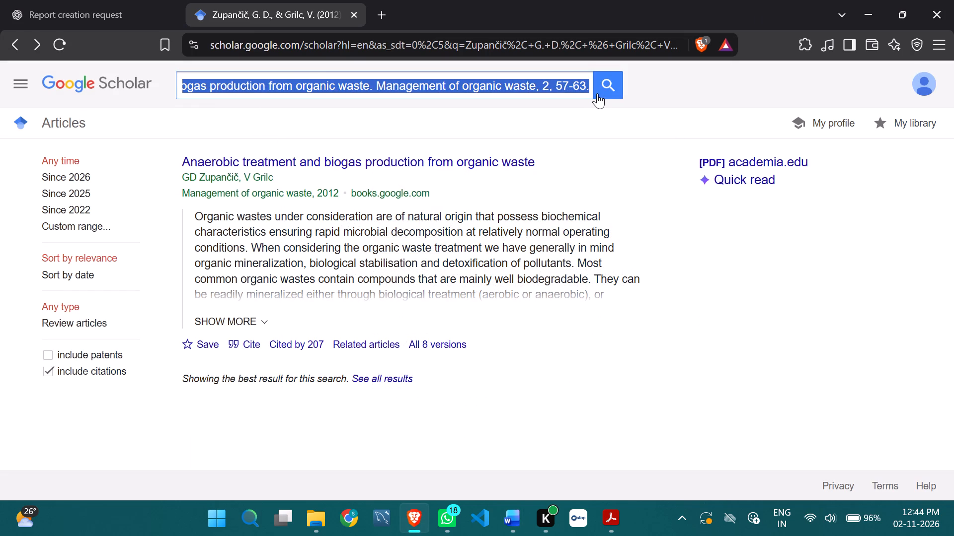
{"action": "key", "text": "ctrl+v"}
{"action": "left_click", "coordinate": [617, 78]}
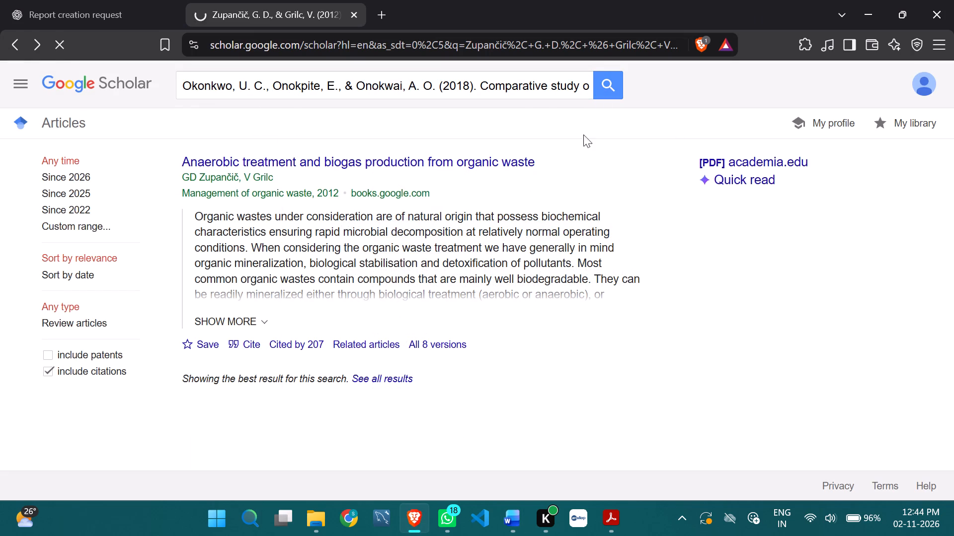
Copy the paper's APA citation into item [3] of the REFERENCES list in BE Project Front Page.docx and start item [4].
{"action": "left_click", "coordinate": [244, 378]}
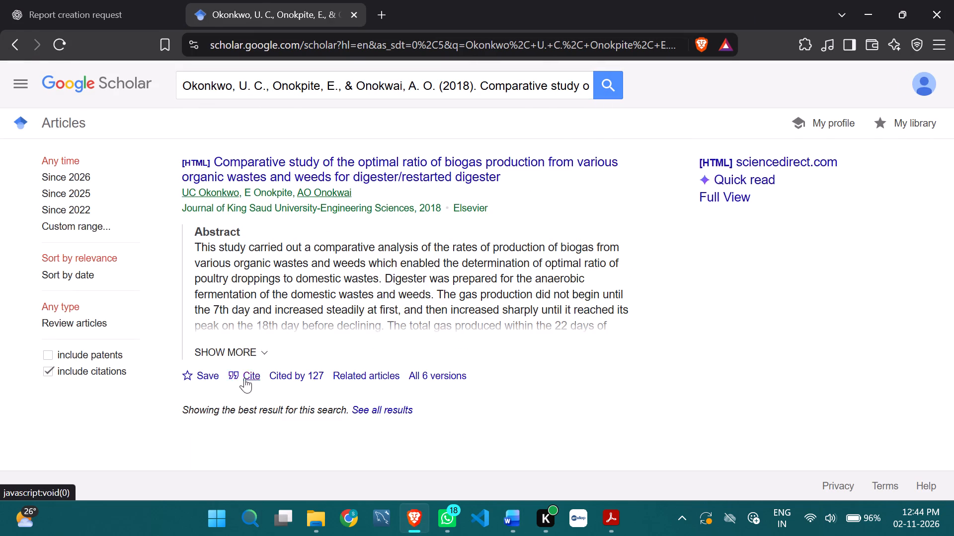
{"action": "left_click", "coordinate": [408, 199]}
{"action": "key", "text": "ctrl+c"}
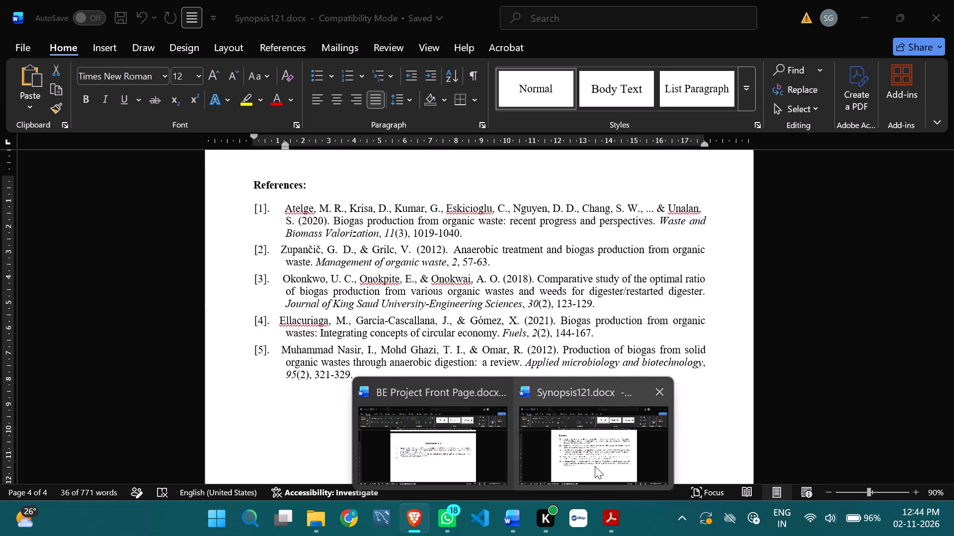
{"action": "left_click", "coordinate": [467, 451]}
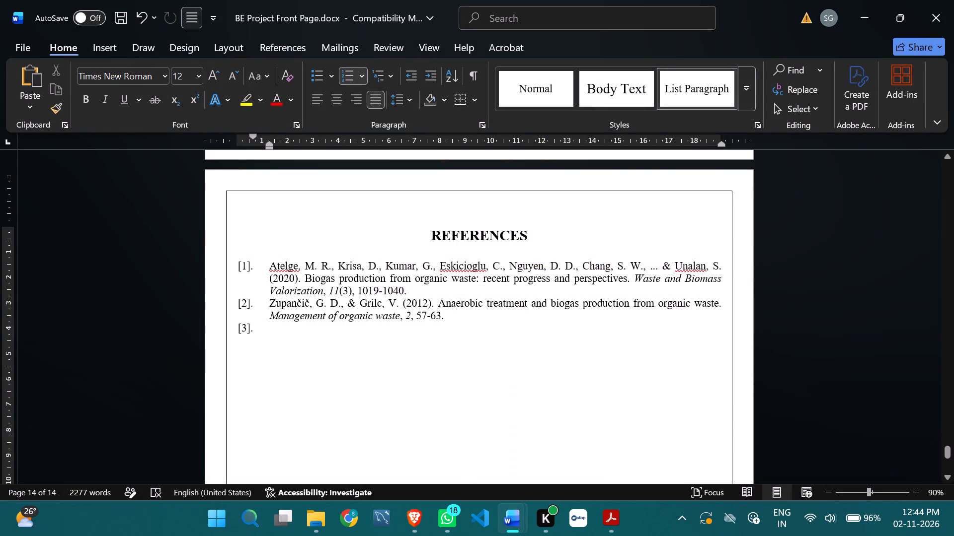
{"action": "key", "text": "ctrl+v"}
{"action": "key", "text": "Return"}
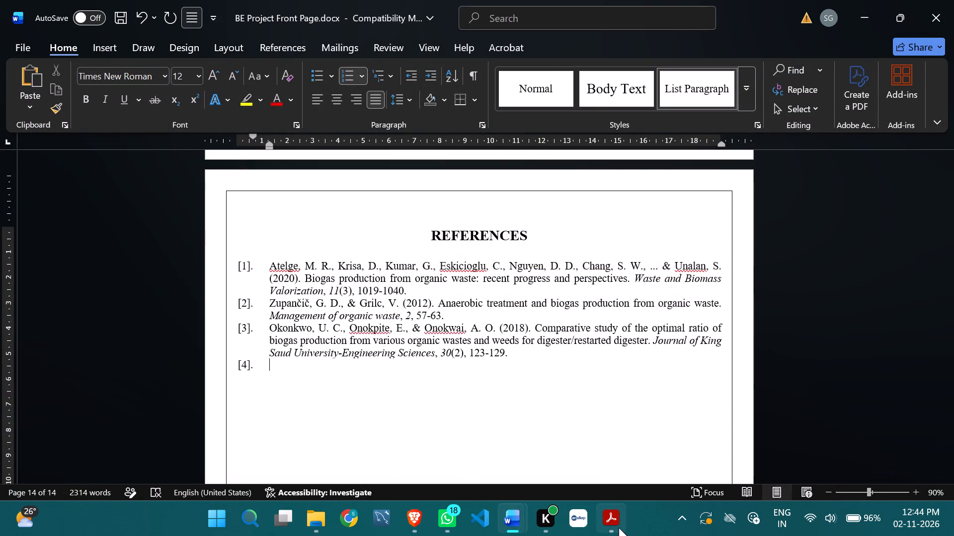
Copy reference [4], the 2021 circular economy paper, from Synopsis121.docx and search Google Scholar for it in the browser.
{"action": "left_click", "coordinate": [562, 477]}
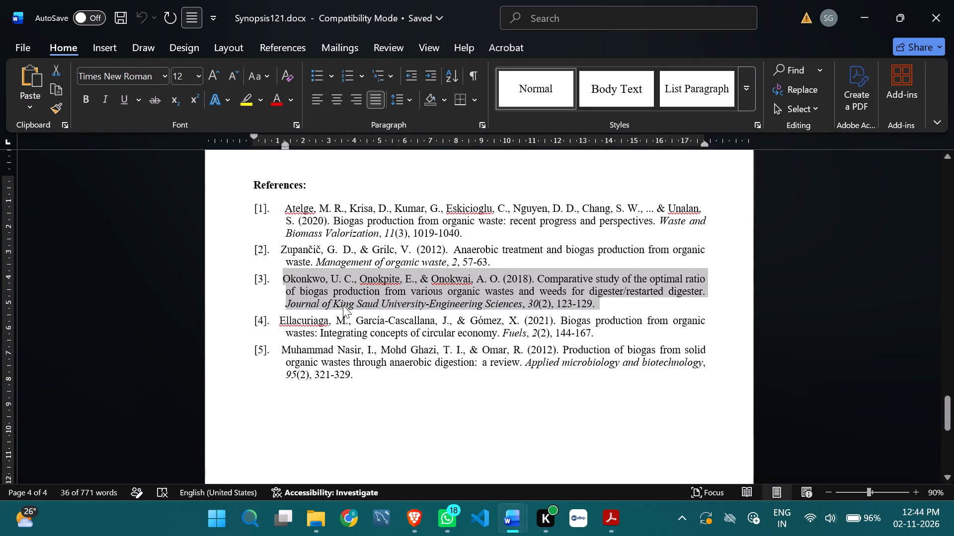
{"action": "left_click_drag", "start_coordinate": [279, 320], "coordinate": [602, 331]}
{"action": "key", "text": "ctrl+c"}
{"action": "left_click", "coordinate": [411, 518]}
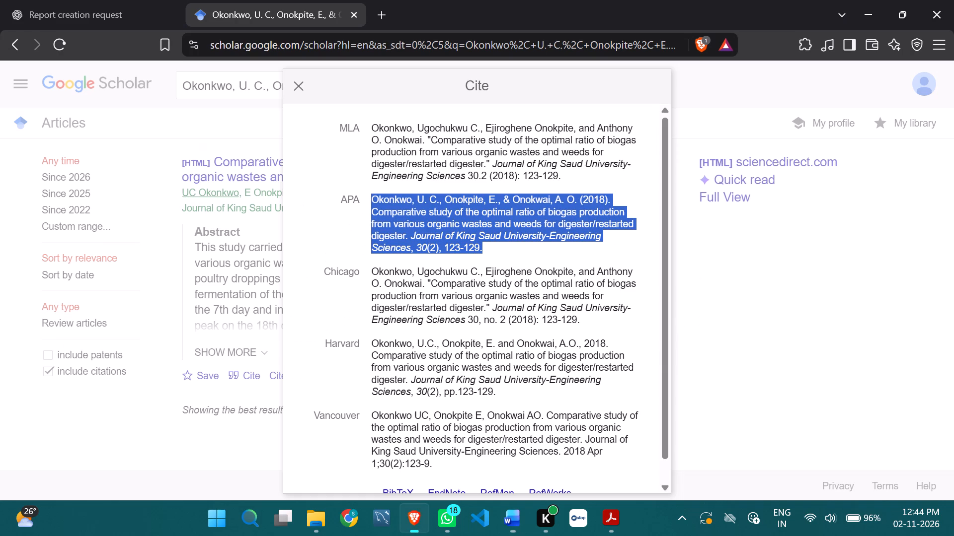
{"action": "left_click", "coordinate": [300, 84]}
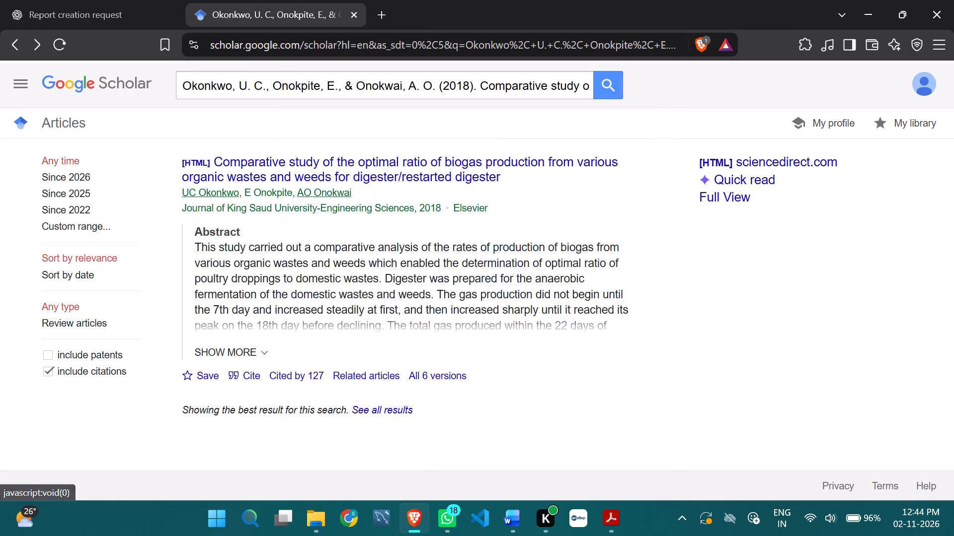
{"action": "left_click_drag", "start_coordinate": [181, 86], "coordinate": [603, 105]}
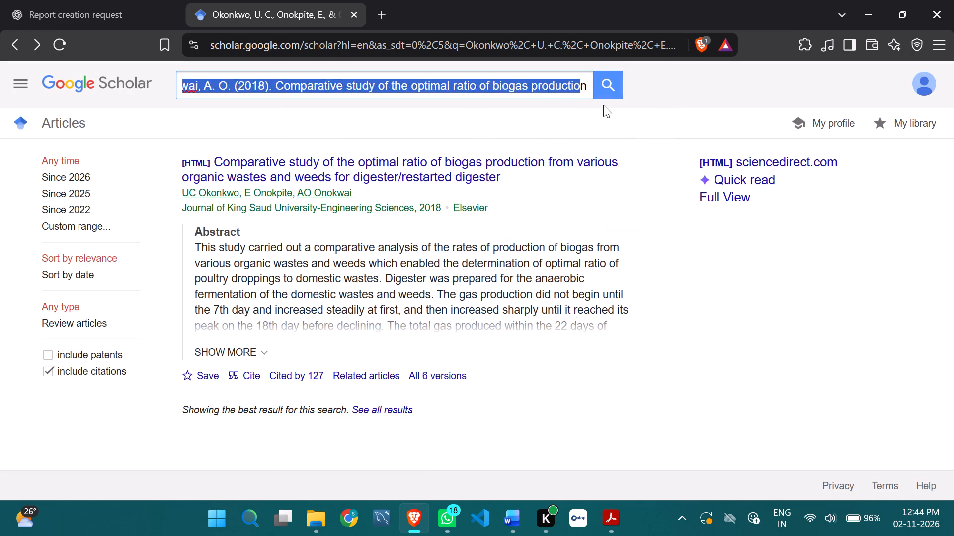
{"action": "left_click_drag", "start_coordinate": [603, 105], "coordinate": [604, 105]}
{"action": "key", "text": "ctrl+v"}
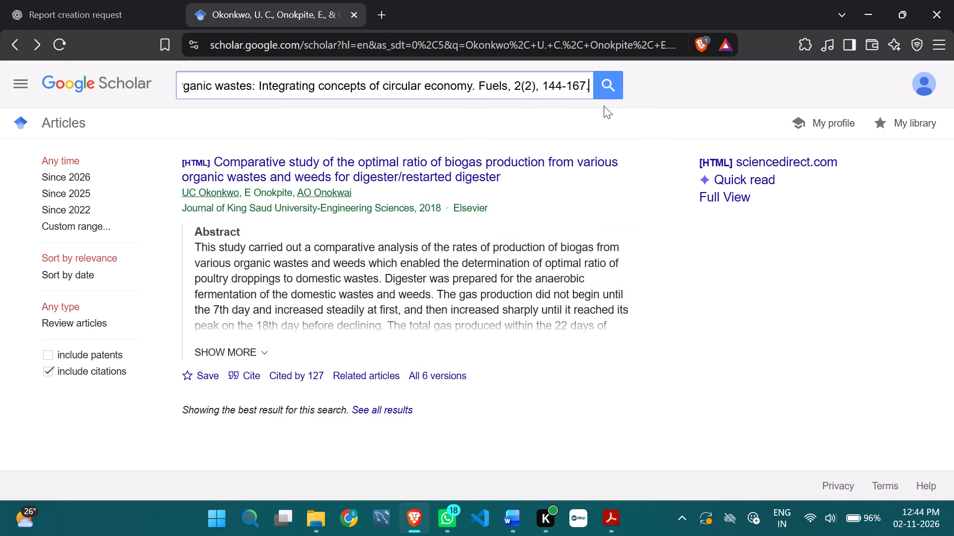
{"action": "left_click", "coordinate": [607, 84]}
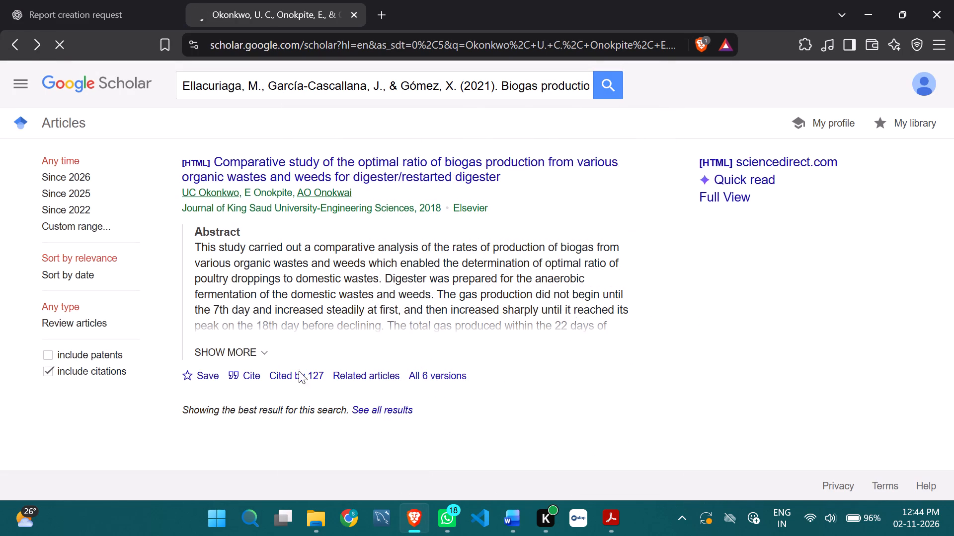
Copy the paper's APA citation into item [4] of the REFERENCES list in BE Project Front Page.docx and start item [5].
{"action": "left_click", "coordinate": [251, 358]}
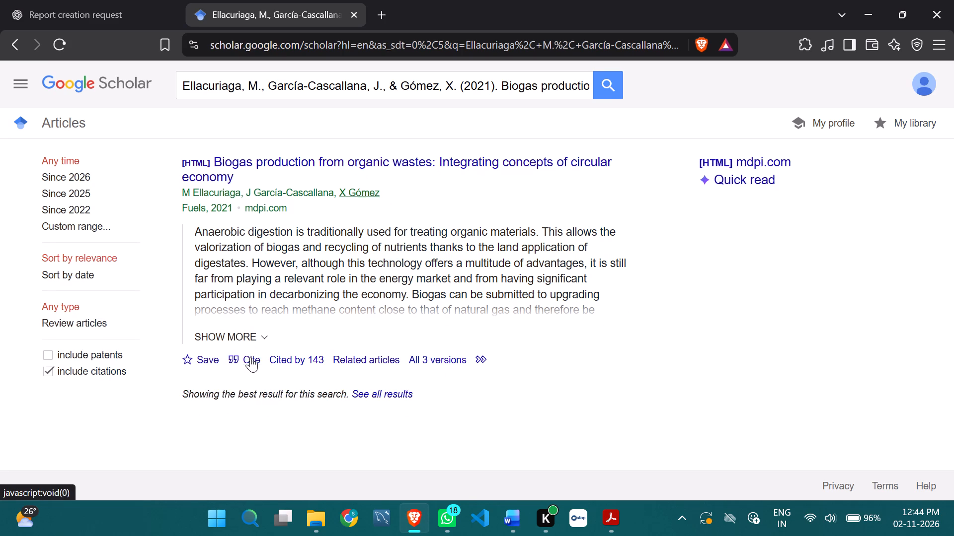
{"action": "left_click", "coordinate": [424, 230]}
{"action": "key", "text": "ctrl+c"}
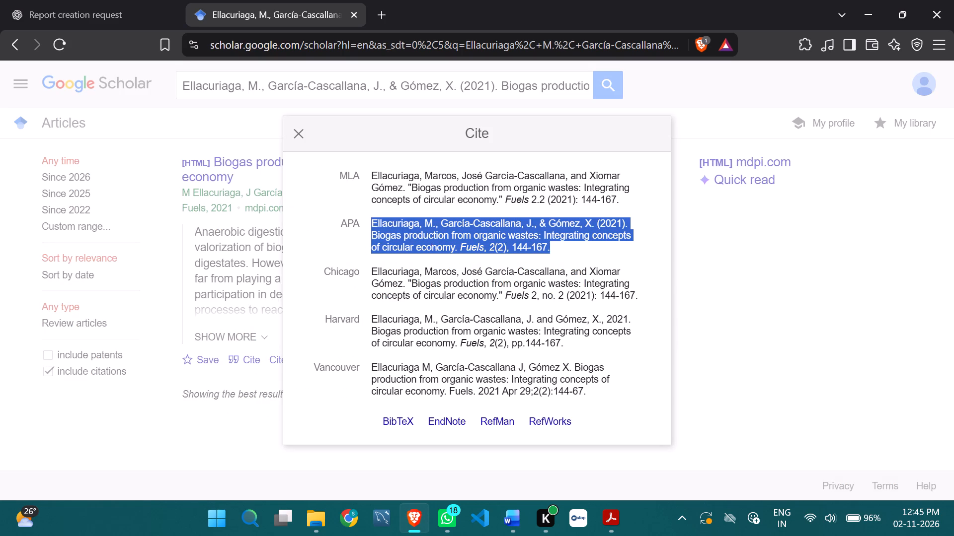
{"action": "left_click", "coordinate": [505, 529]}
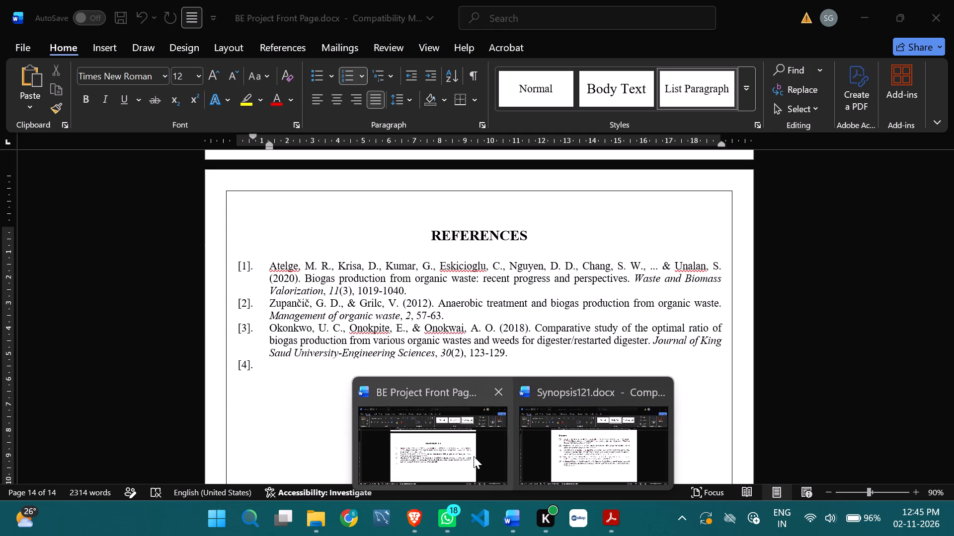
{"action": "left_click", "coordinate": [474, 456]}
{"action": "key", "text": "ctrl+v"}
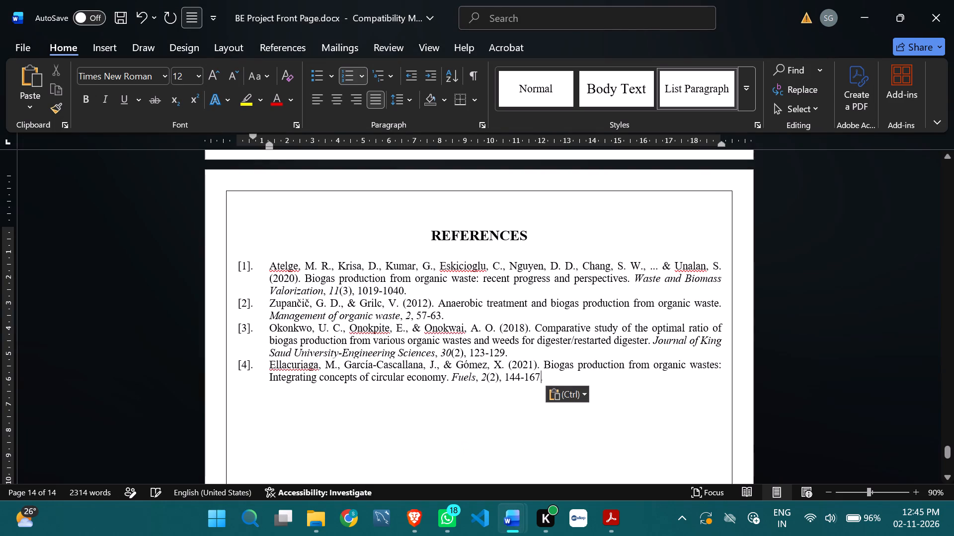
{"action": "key", "text": "Return"}
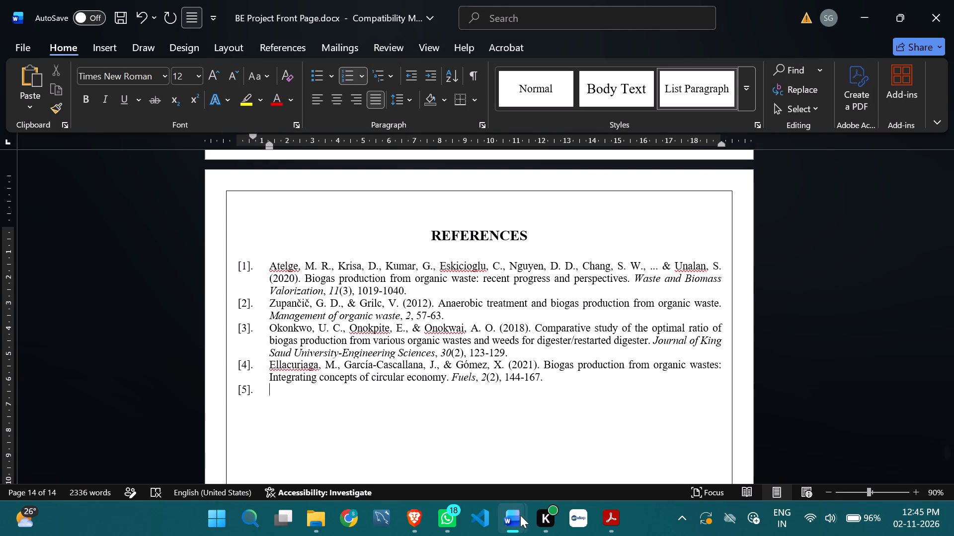
Copy reference [5], the 2012 solid organic wastes review, from Synopsis121.docx and search Google Scholar for it in the browser.
{"action": "left_click", "coordinate": [610, 444]}
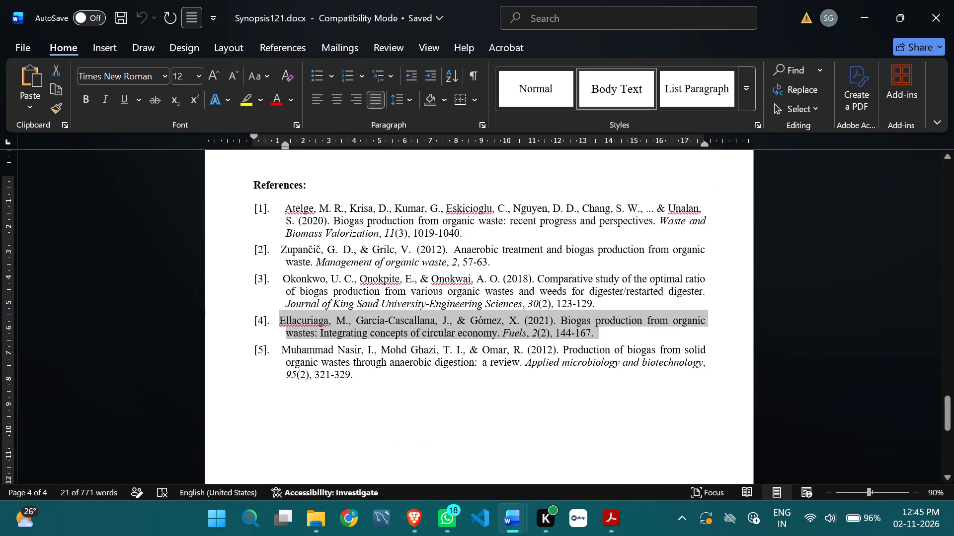
{"action": "left_click_drag", "start_coordinate": [283, 349], "coordinate": [284, 348]}
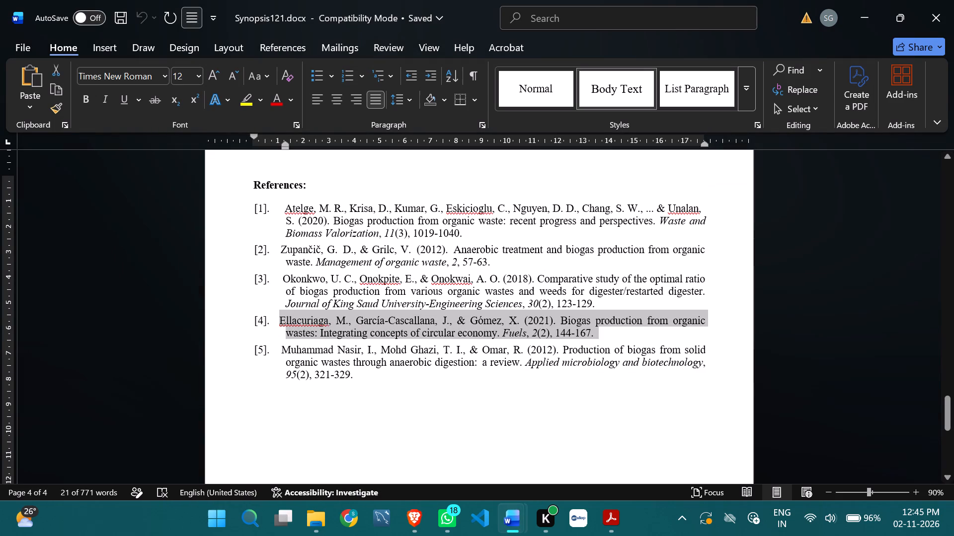
{"action": "left_click_drag", "start_coordinate": [284, 348], "coordinate": [358, 372]}
{"action": "key", "text": "ctrl+c"}
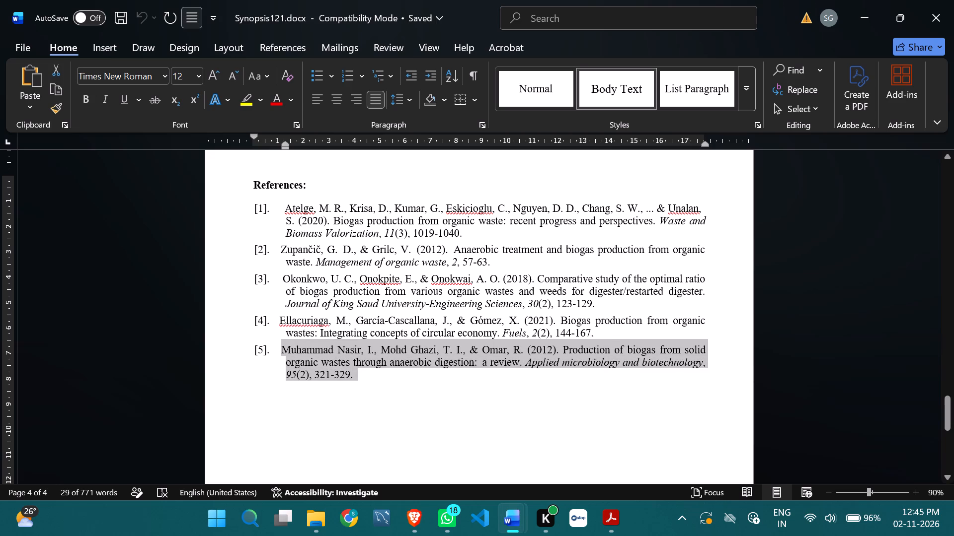
{"action": "left_click", "coordinate": [410, 514]}
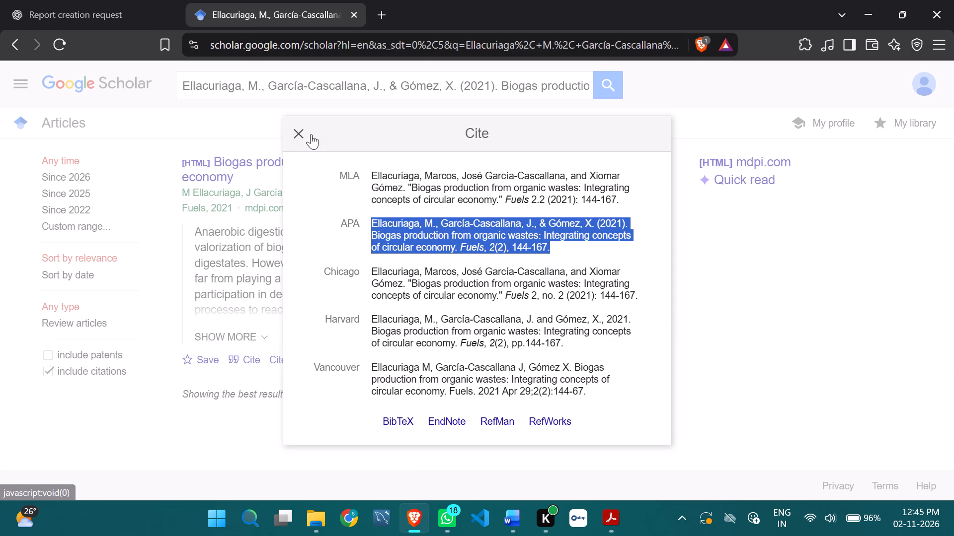
{"action": "left_click_drag", "start_coordinate": [311, 134], "coordinate": [303, 130]}
{"action": "left_click", "coordinate": [298, 128]}
{"action": "left_click_drag", "start_coordinate": [180, 82], "coordinate": [580, 92]}
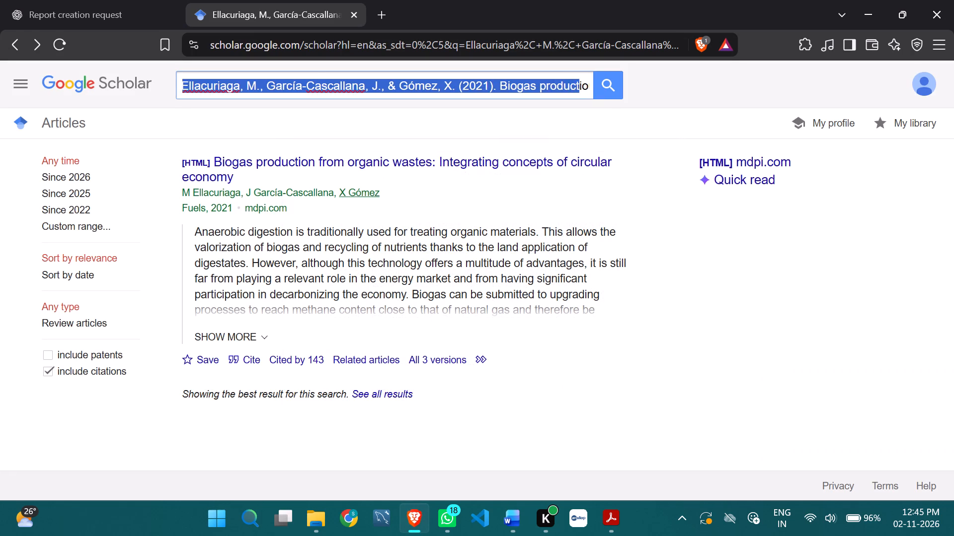
{"action": "left_click_drag", "start_coordinate": [580, 92], "coordinate": [606, 93]}
{"action": "key", "text": "ctrl+c"}
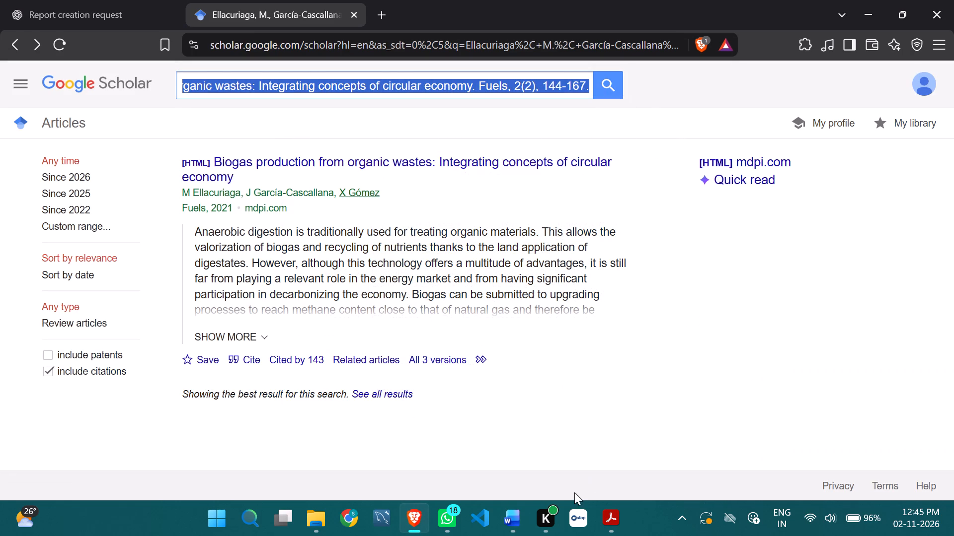
{"action": "left_click", "coordinate": [521, 521]}
{"action": "left_click", "coordinate": [584, 456]}
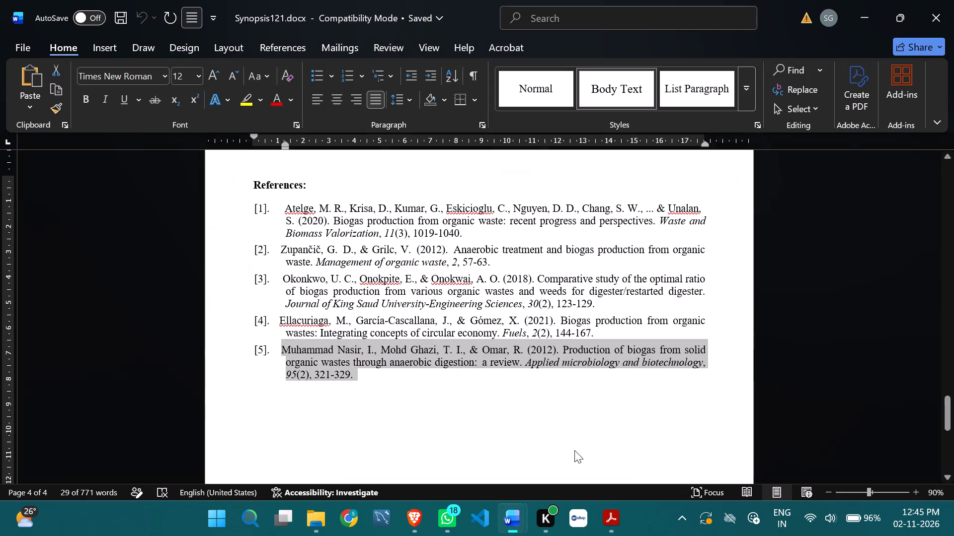
{"action": "key", "text": "ctrl+c"}
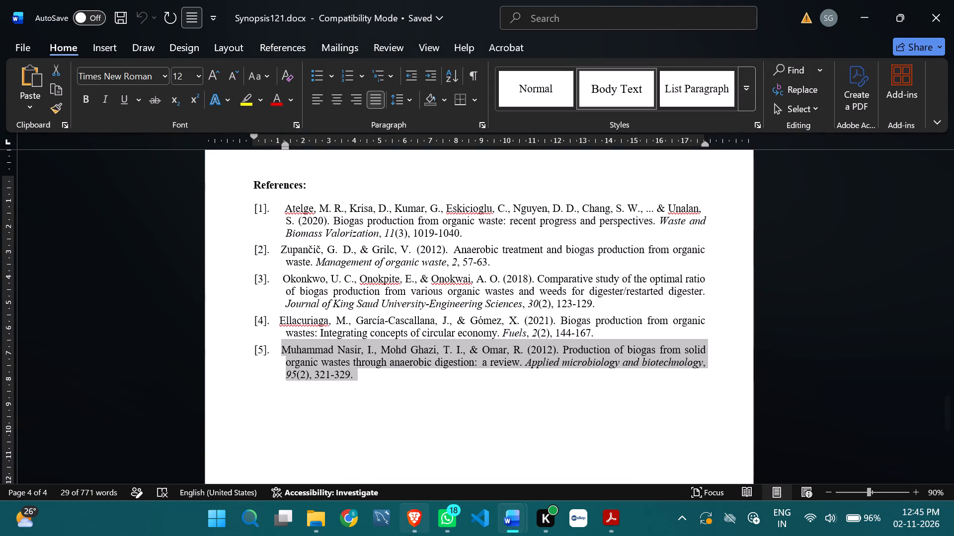
{"action": "left_click", "coordinate": [408, 534]}
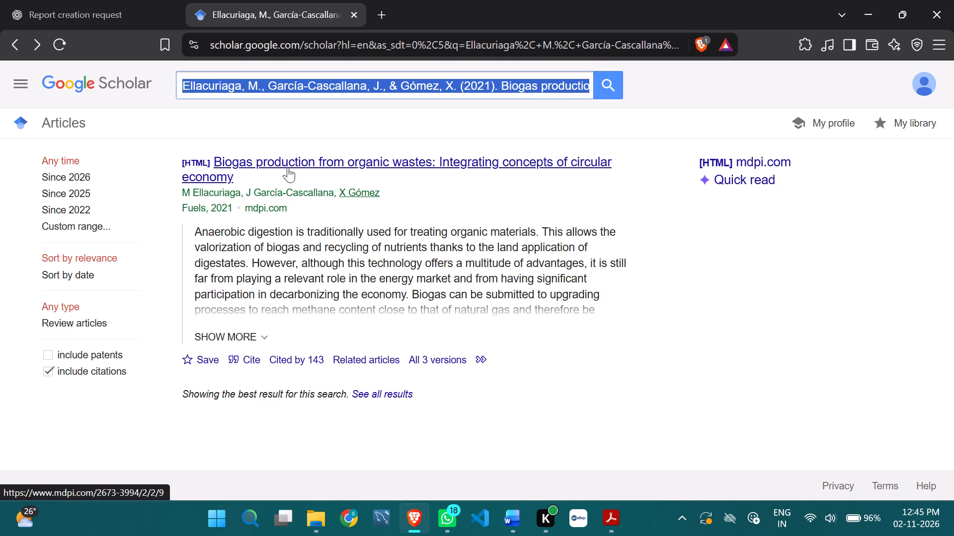
{"action": "key", "text": "ctrl+v"}
{"action": "left_click", "coordinate": [600, 83]}
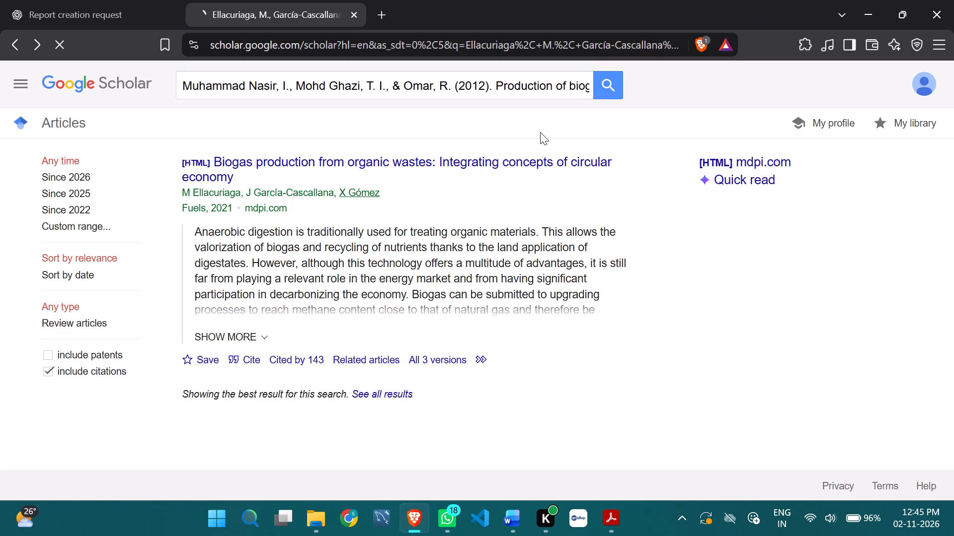
Copy the paper's APA citation into item [5] of the REFERENCES list in BE Project Front Page.docx and start item [6].
{"action": "left_click", "coordinate": [243, 372]}
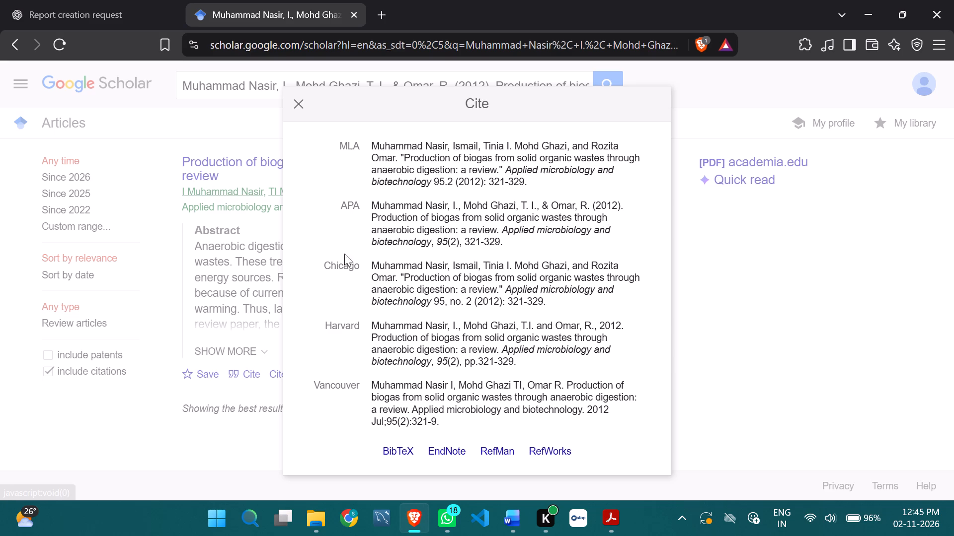
{"action": "left_click", "coordinate": [421, 196]}
{"action": "left_click", "coordinate": [368, 209]}
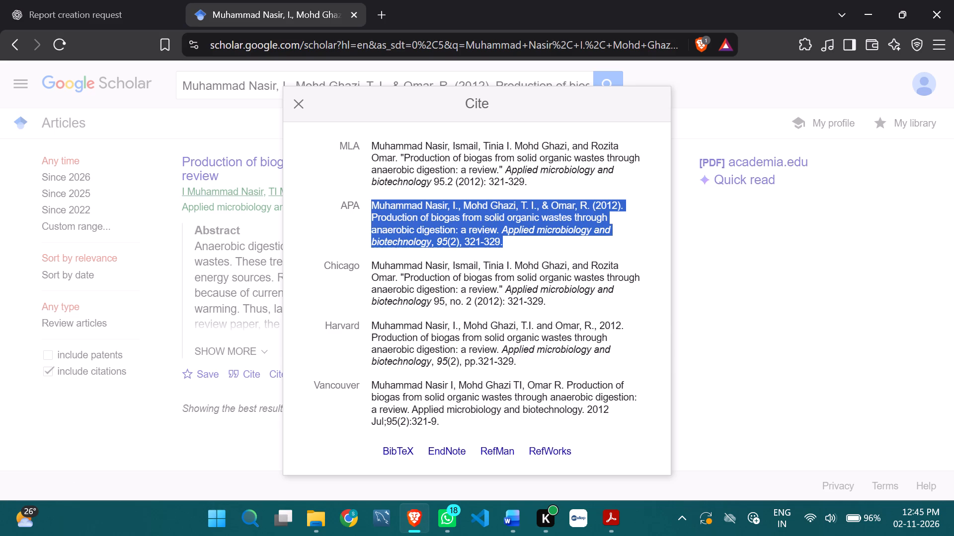
{"action": "key", "text": "ctrl+c"}
{"action": "left_click", "coordinate": [516, 523]}
{"action": "left_click", "coordinate": [481, 451]}
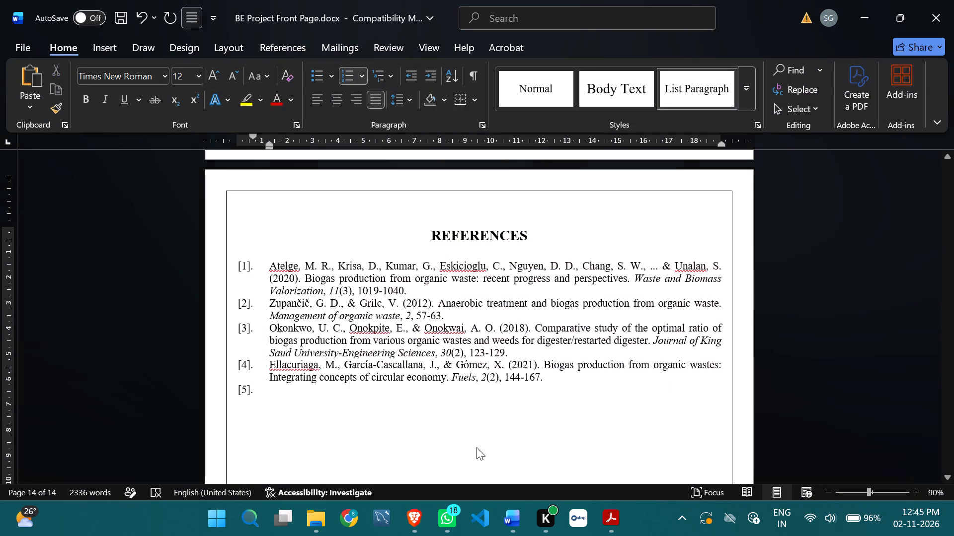
{"action": "key", "text": "ctrl+v"}
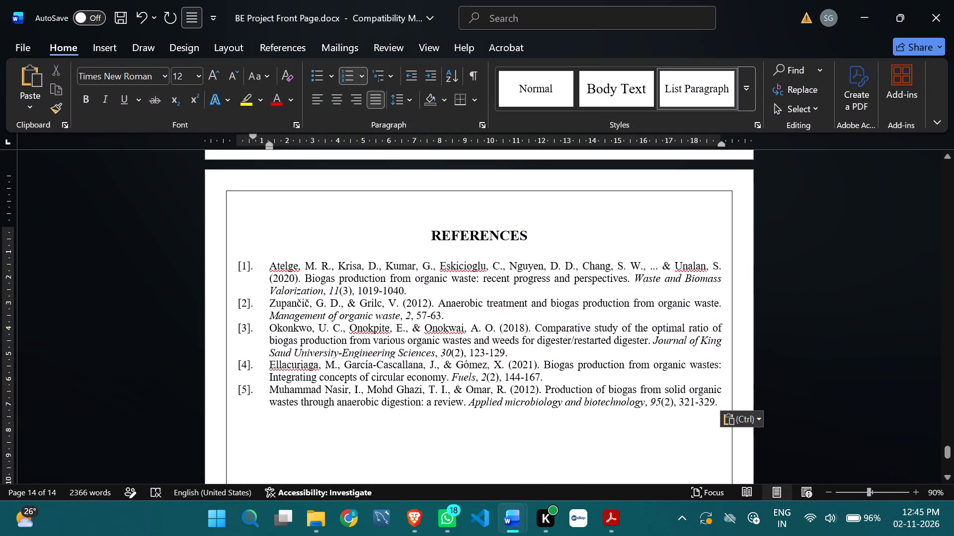
{"action": "key", "text": "Return"}
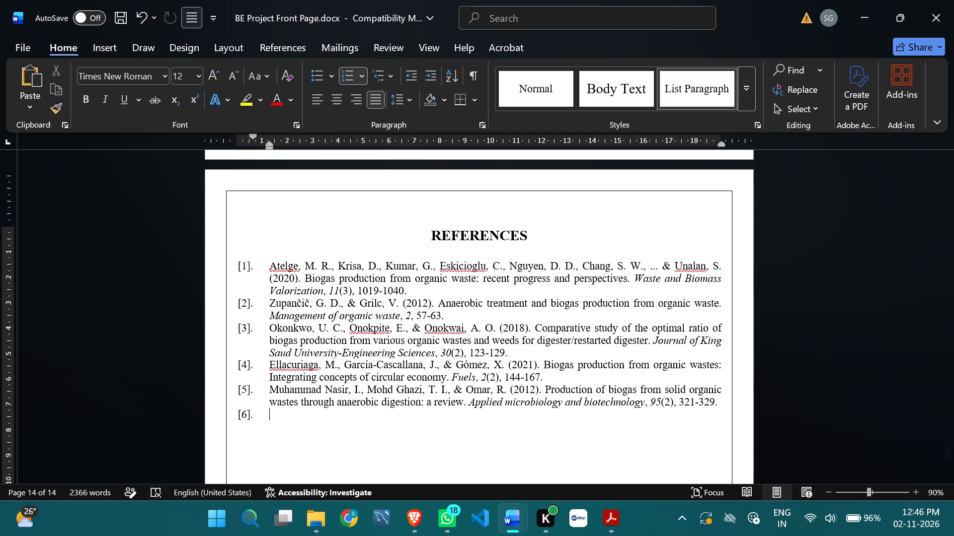
Copy the project title from the cover page of BE Project Front Page.docx and search Google Scholar for it in the browser.
{"action": "scroll", "coordinate": [411, 251], "scroll_direction": "up", "scroll_amount": 9}
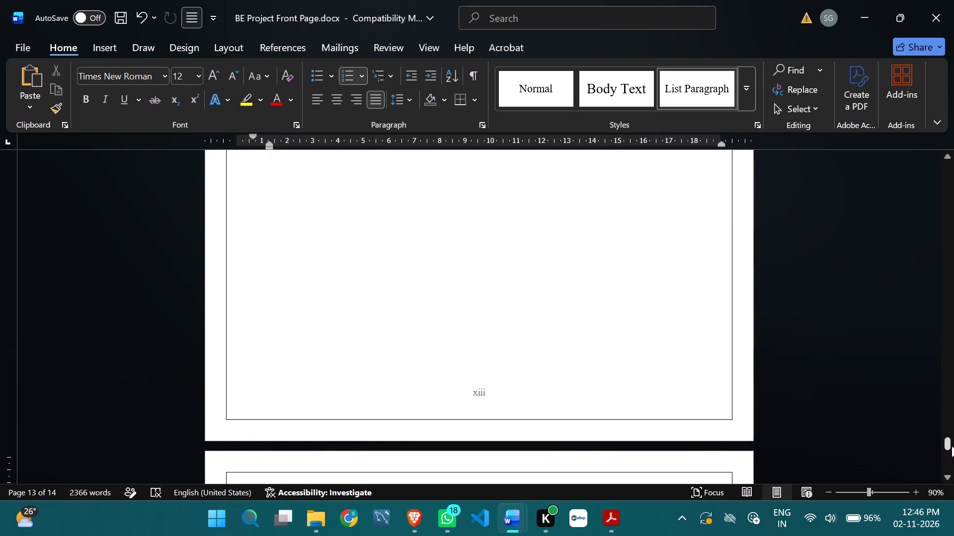
{"action": "left_click_drag", "start_coordinate": [951, 445], "coordinate": [953, 149]}
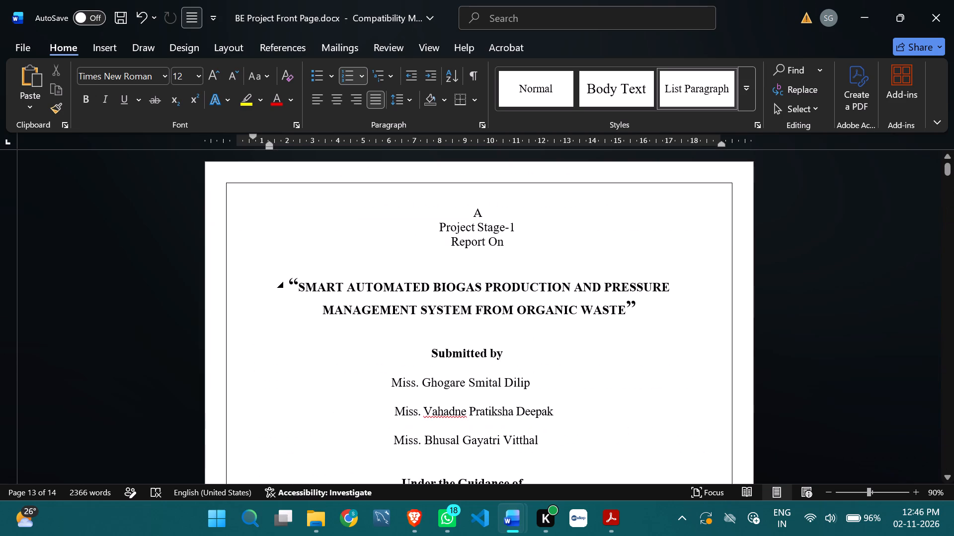
{"action": "left_click_drag", "start_coordinate": [299, 287], "coordinate": [629, 316]}
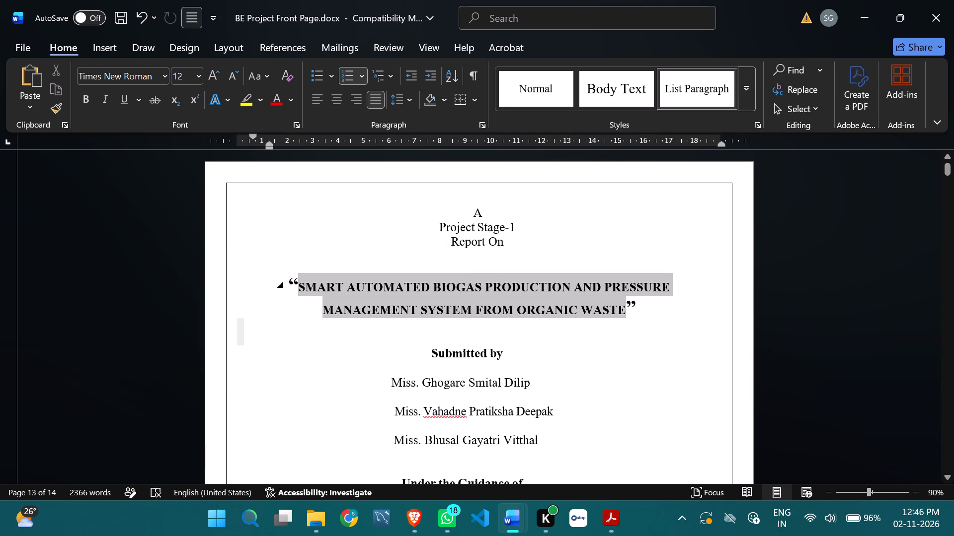
{"action": "left_click_drag", "start_coordinate": [629, 316], "coordinate": [627, 312]}
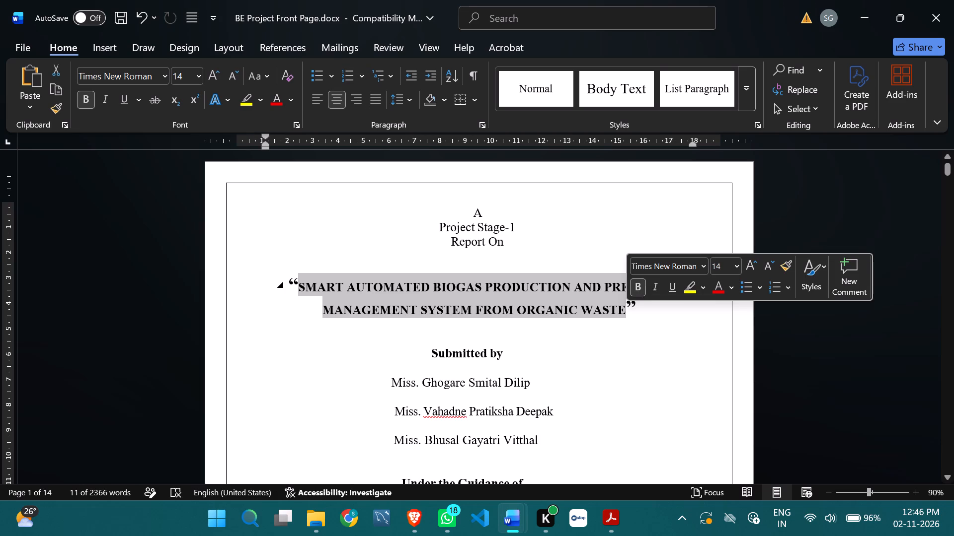
{"action": "key", "text": "ctrl+c"}
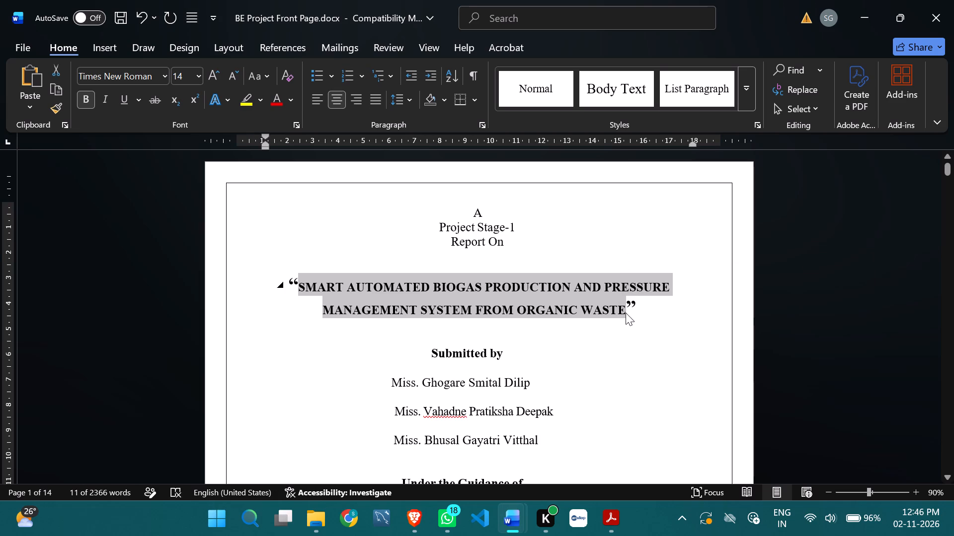
{"action": "left_click", "coordinate": [416, 526]}
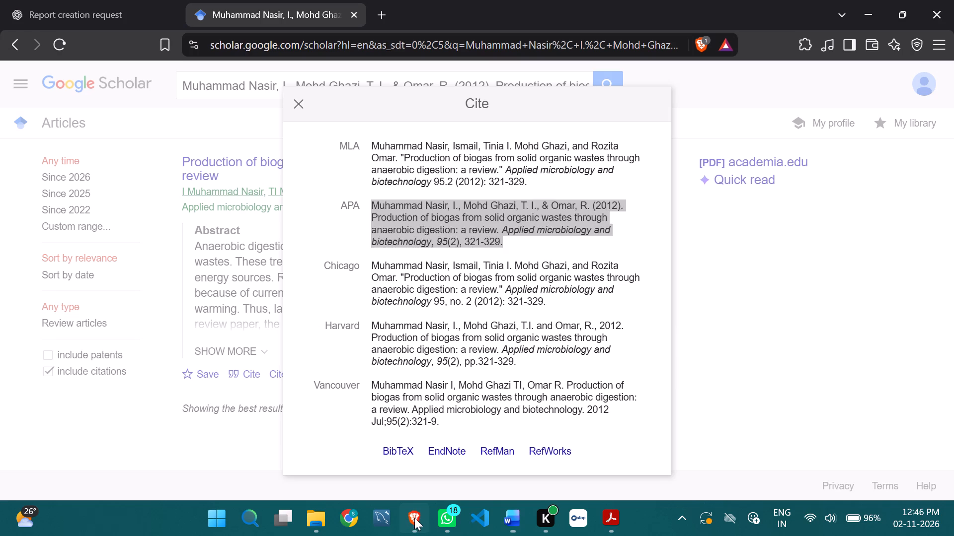
{"action": "left_click", "coordinate": [305, 106]}
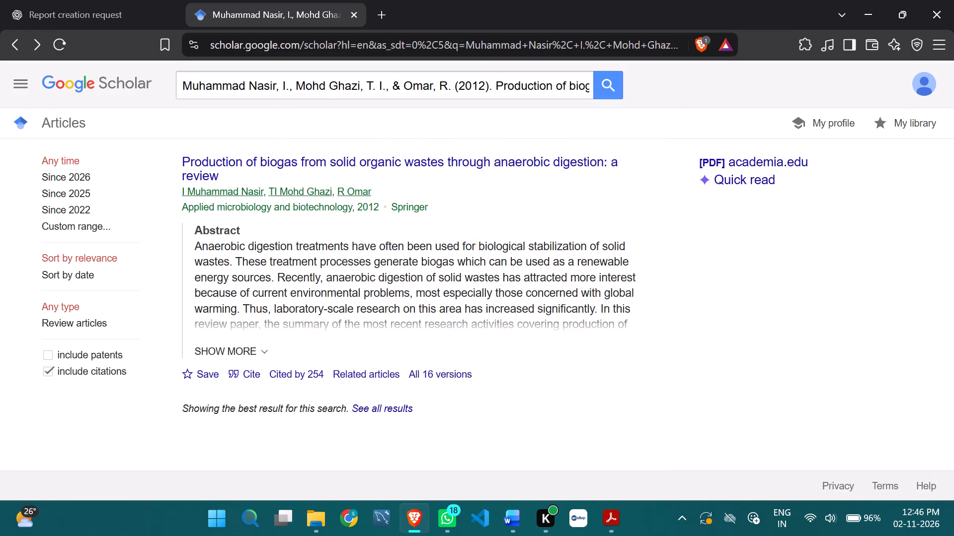
{"action": "left_click_drag", "start_coordinate": [180, 83], "coordinate": [590, 103]}
{"action": "key", "text": "ctrl+v"}
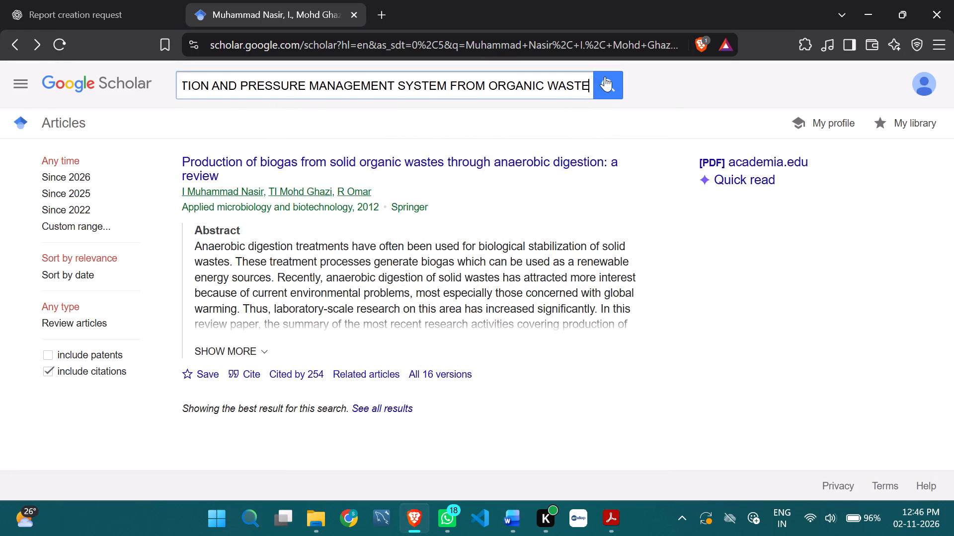
{"action": "left_click", "coordinate": [606, 77]}
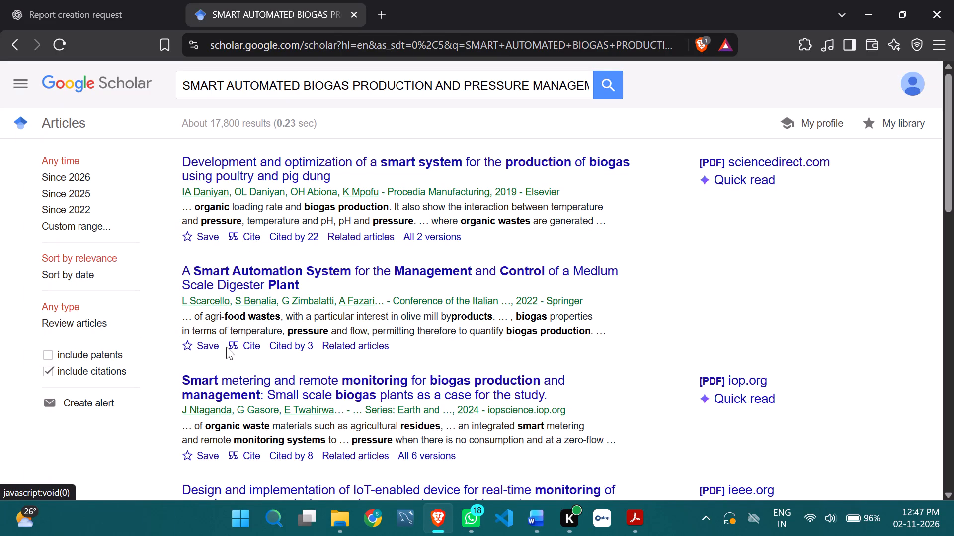
Copy the APA citation of the 2022 Smart Automation System digester paper into item [6] of the report's REFERENCES list and start item [7].
{"action": "left_click", "coordinate": [251, 344]}
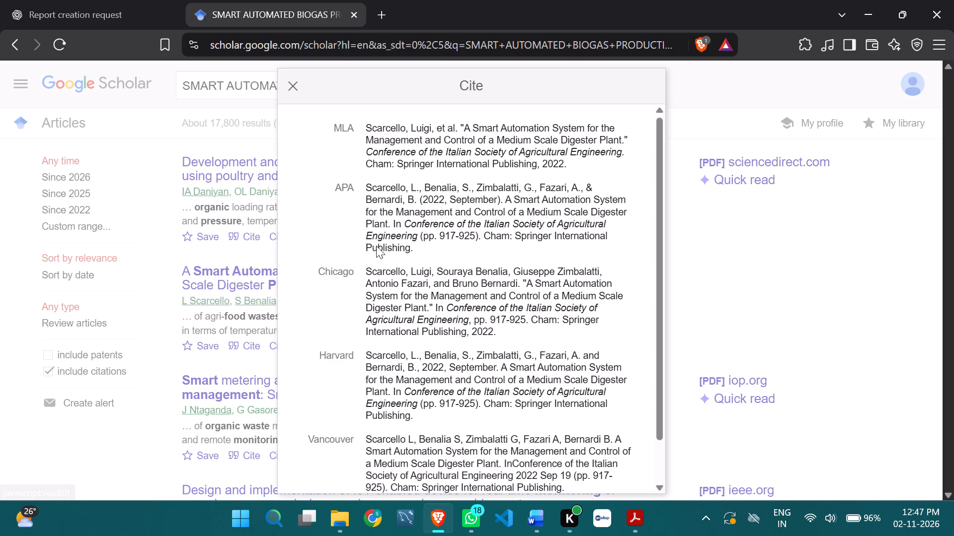
{"action": "left_click", "coordinate": [436, 213]}
{"action": "key", "text": "ctrl+c"}
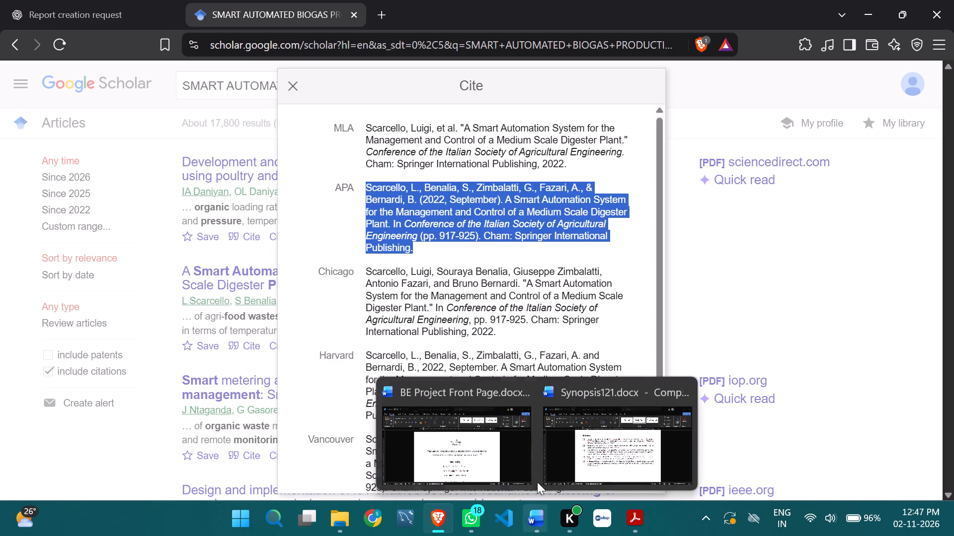
{"action": "left_click", "coordinate": [484, 448]}
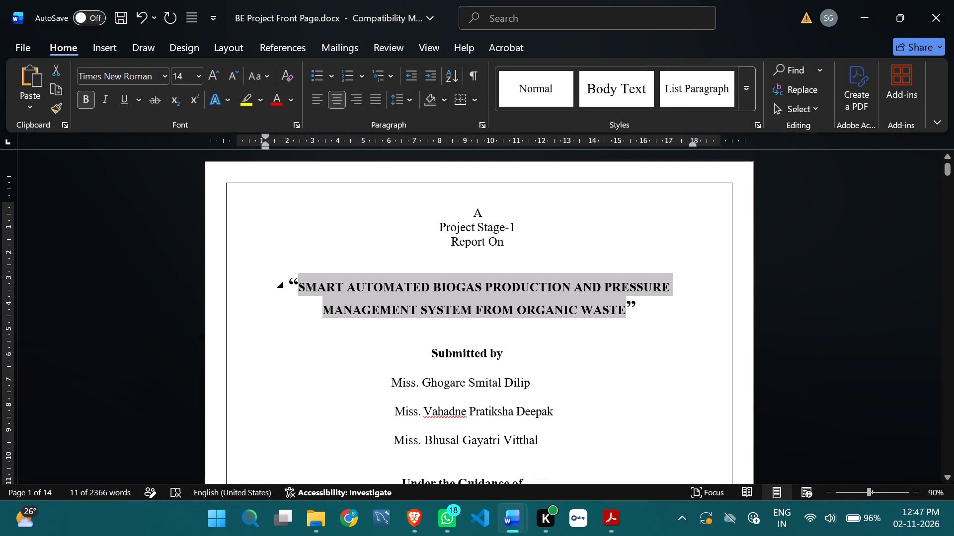
{"action": "left_click_drag", "start_coordinate": [948, 168], "coordinate": [896, 530]}
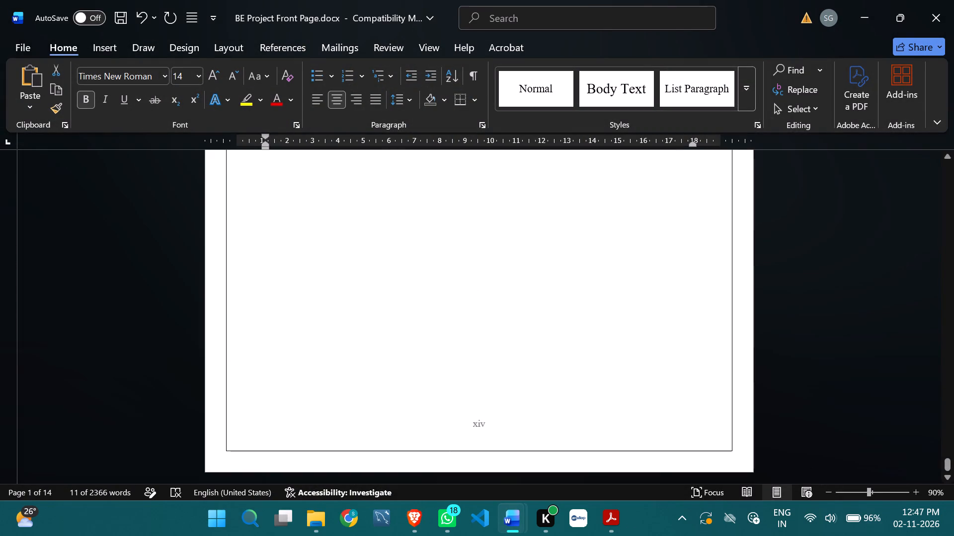
{"action": "scroll", "coordinate": [508, 198], "scroll_direction": "up", "scroll_amount": 12}
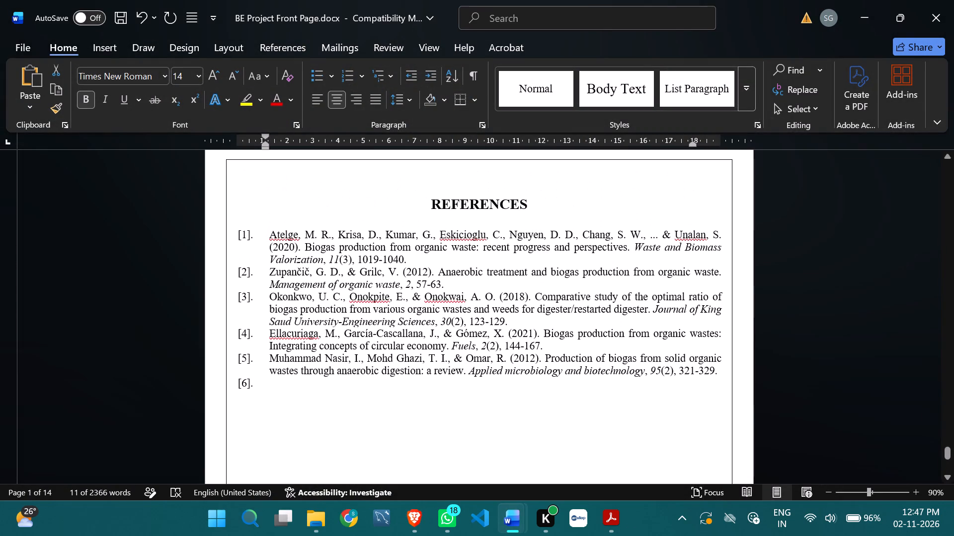
{"action": "left_click", "coordinate": [298, 389]}
{"action": "key", "text": "ctrl+v"}
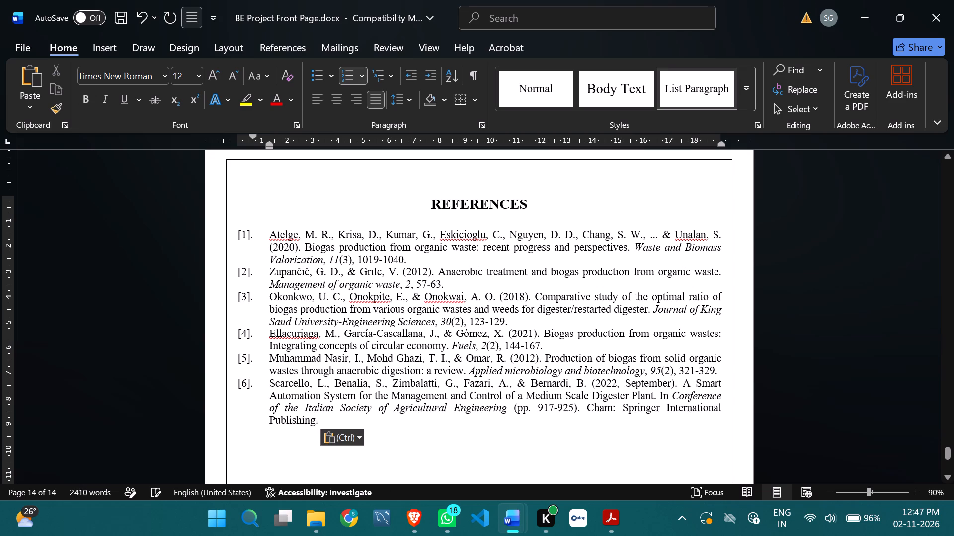
{"action": "key", "text": "Return"}
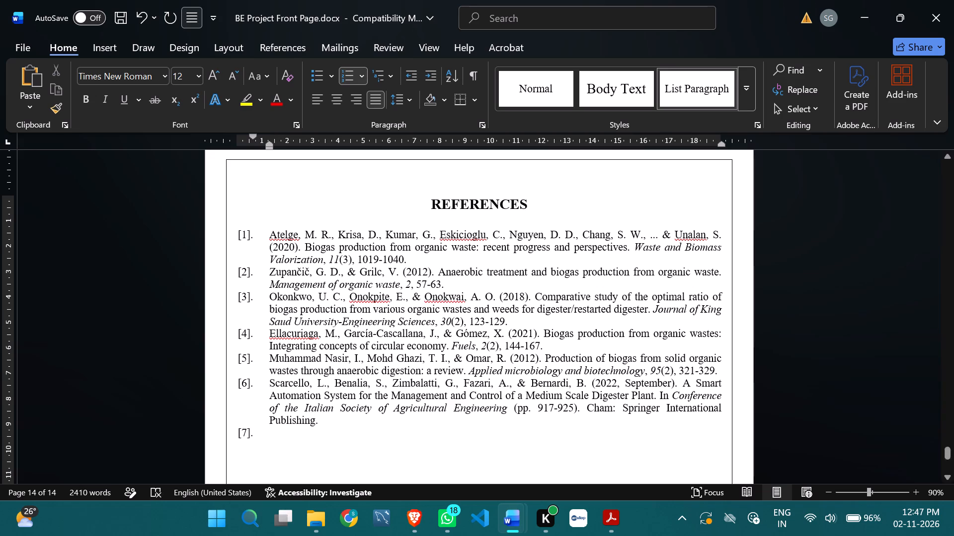
Copy the APA citation of the 2024 smart metering and remote monitoring paper from Google Scholar into item [7] of REFERENCES and start item [8].
{"action": "left_click", "coordinate": [415, 461]}
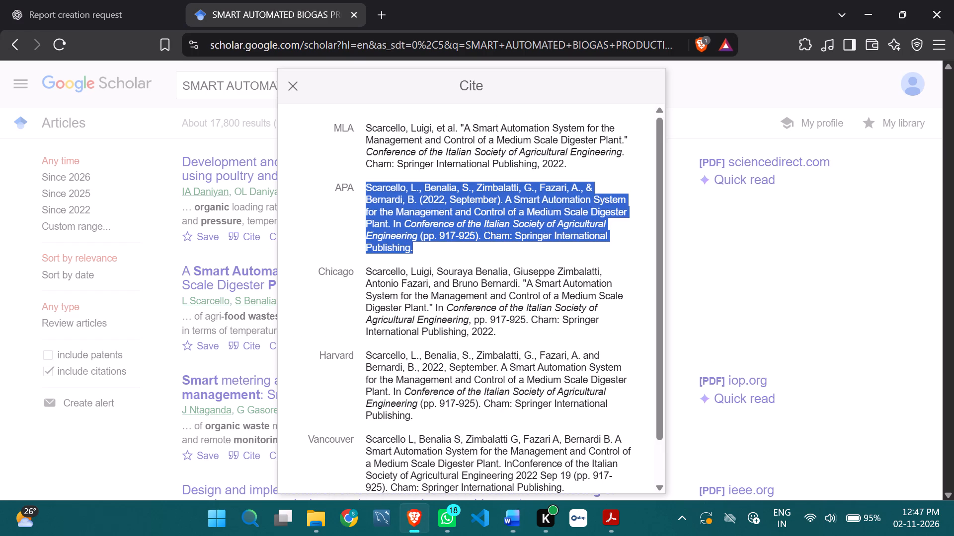
{"action": "left_click", "coordinate": [293, 79]}
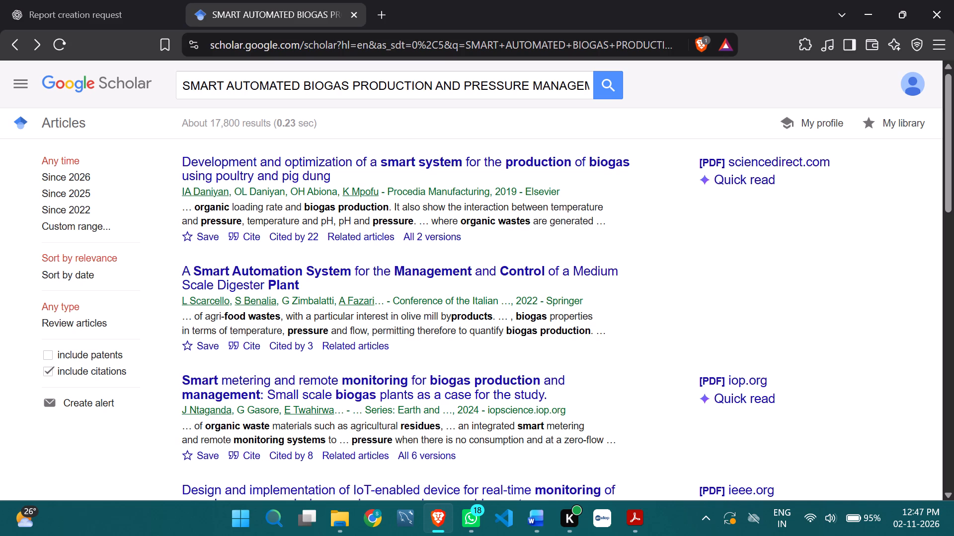
{"action": "scroll", "coordinate": [273, 325], "scroll_direction": "down", "scroll_amount": 1}
{"action": "left_click", "coordinate": [250, 379]}
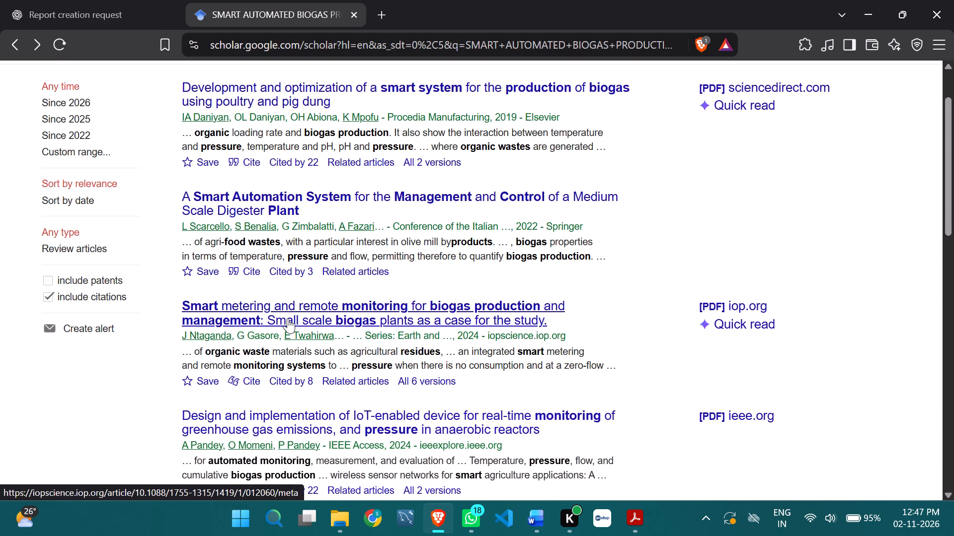
{"action": "left_click", "coordinate": [378, 236]}
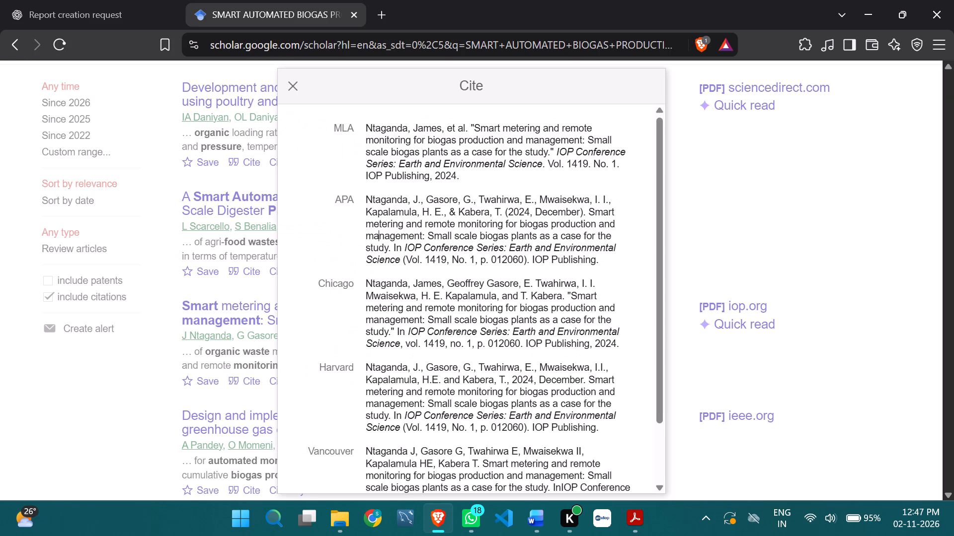
{"action": "key", "text": "ctrl+c"}
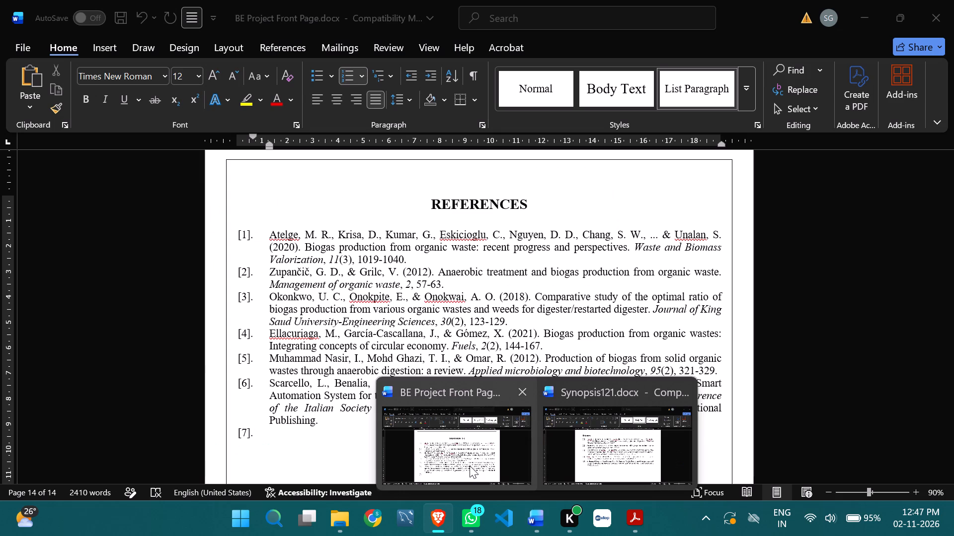
{"action": "left_click", "coordinate": [469, 465]}
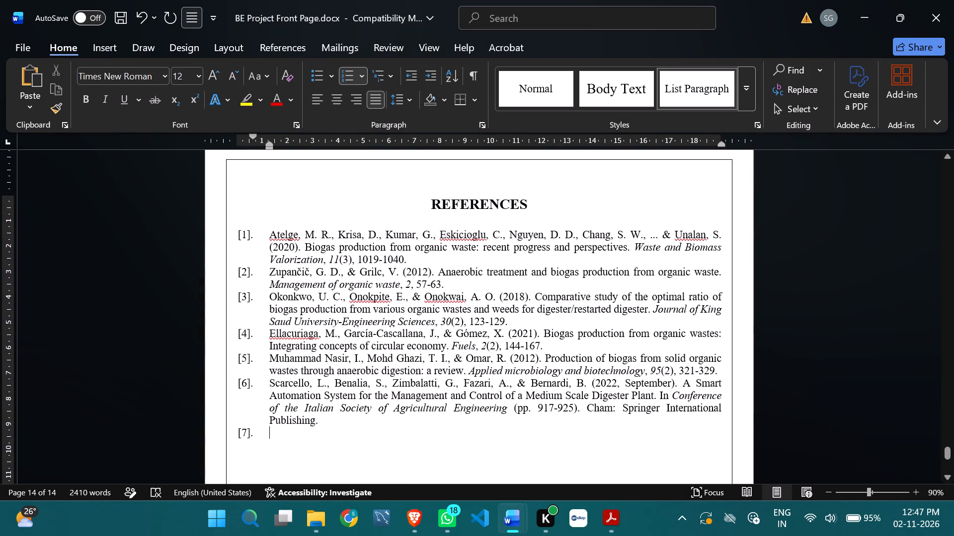
{"action": "key", "text": "ctrl+v"}
{"action": "key", "text": "Return"}
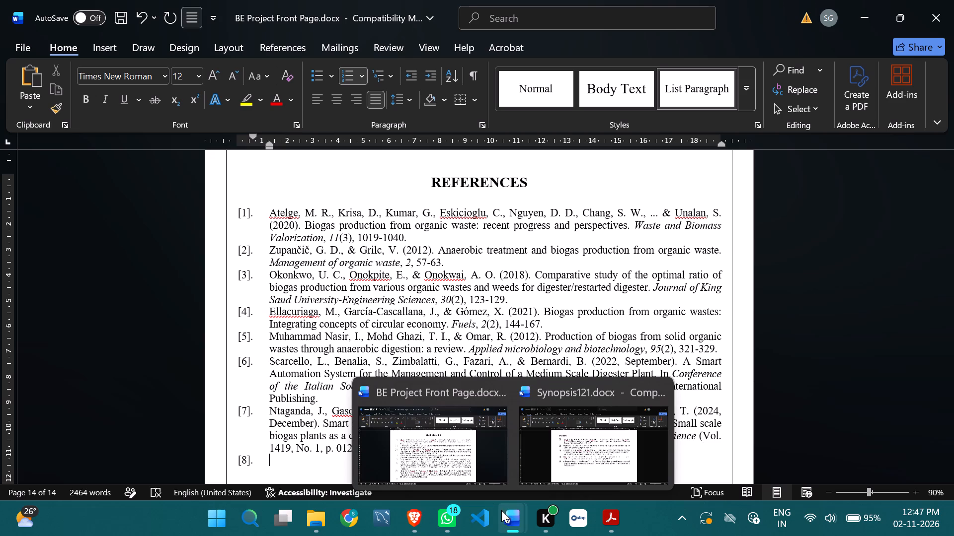
Find the 2018 "Development of a Smart Digester for the Production of Biogas" paper on Google Scholar and copy its APA citation into item [8] of REFERENCES.
{"action": "left_click", "coordinate": [415, 515]}
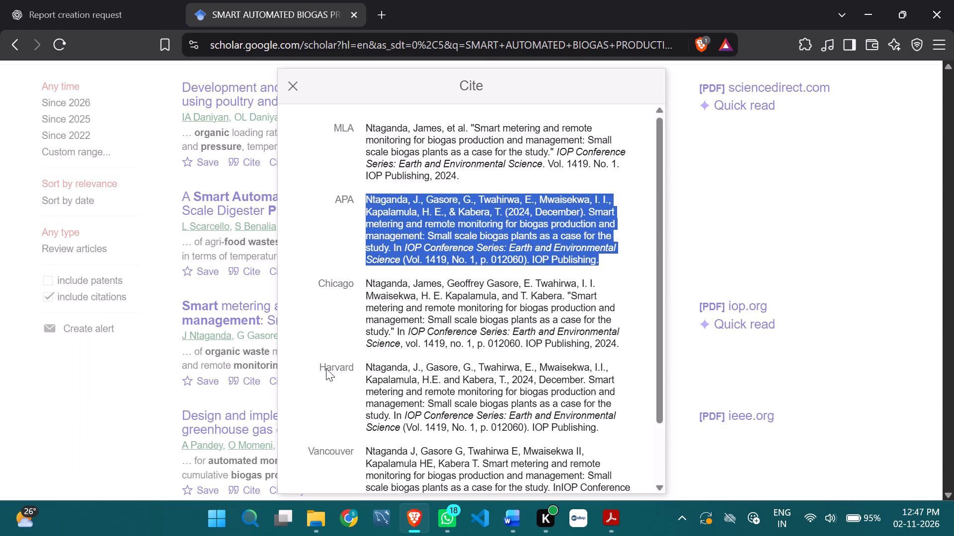
{"action": "left_click", "coordinate": [214, 315]}
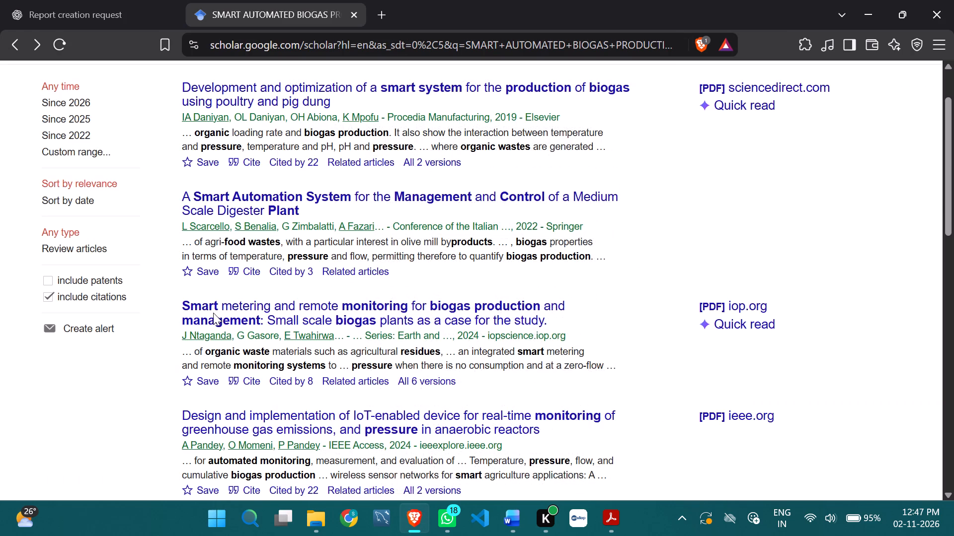
{"action": "scroll", "coordinate": [212, 312], "scroll_direction": "down", "scroll_amount": 2}
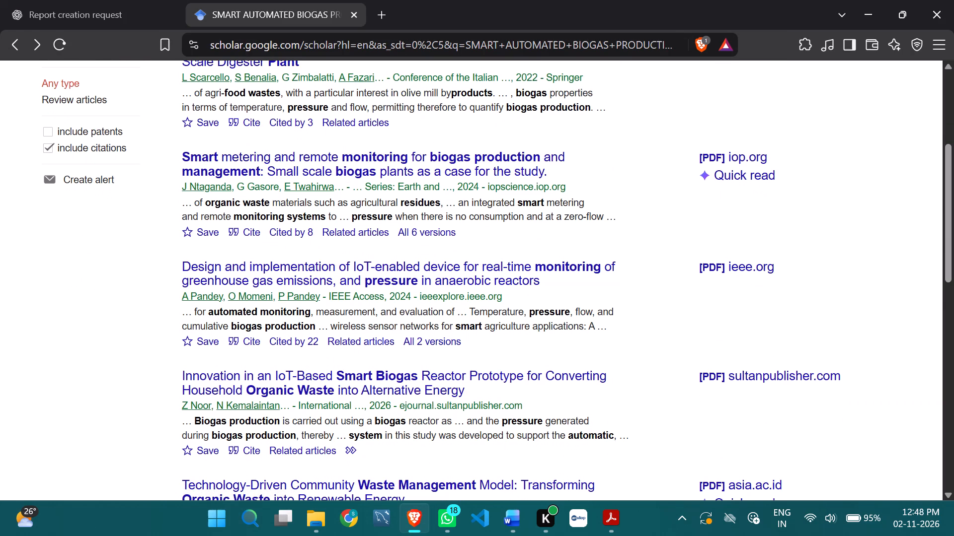
{"action": "scroll", "coordinate": [212, 312], "scroll_direction": "down", "scroll_amount": 1}
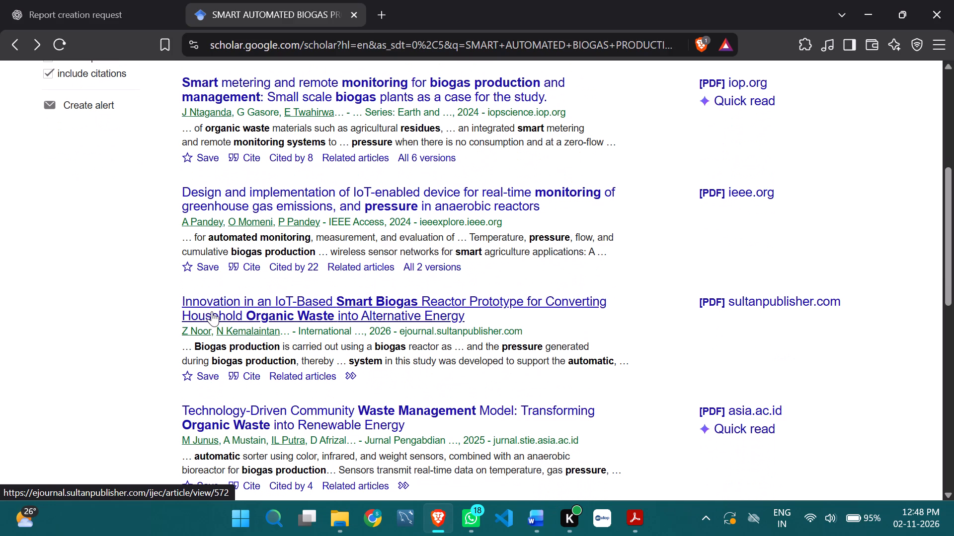
{"action": "scroll", "coordinate": [212, 311], "scroll_direction": "down", "scroll_amount": 1}
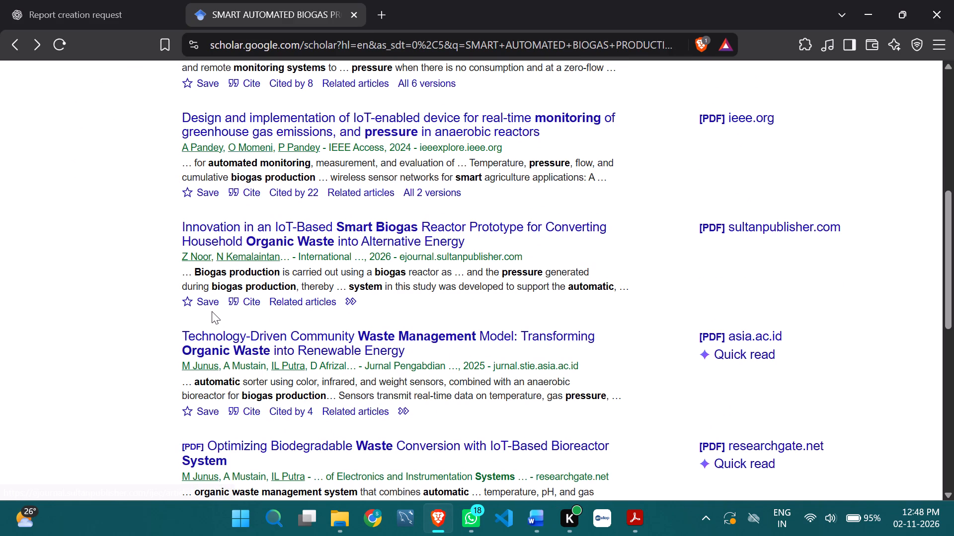
{"action": "scroll", "coordinate": [212, 311], "scroll_direction": "down", "scroll_amount": 2}
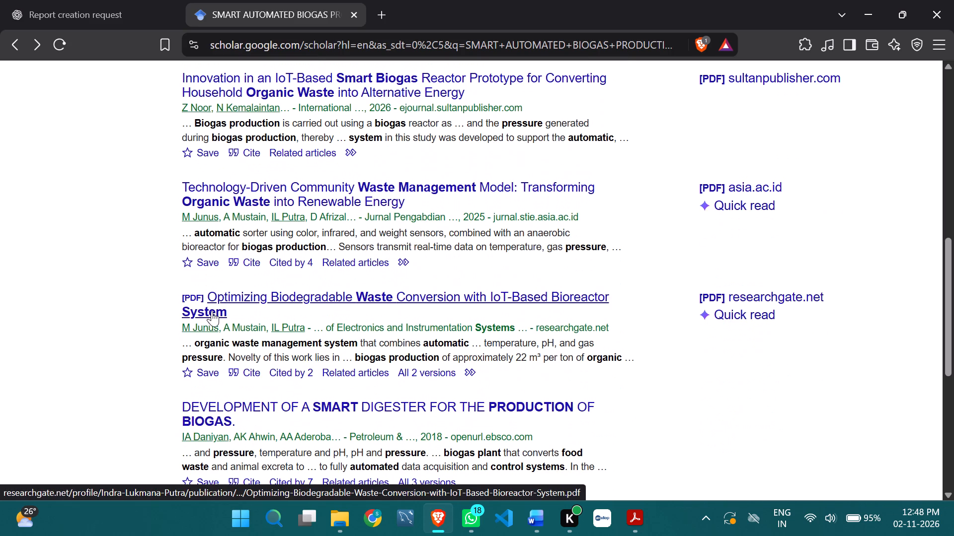
{"action": "scroll", "coordinate": [212, 311], "scroll_direction": "down", "scroll_amount": 1}
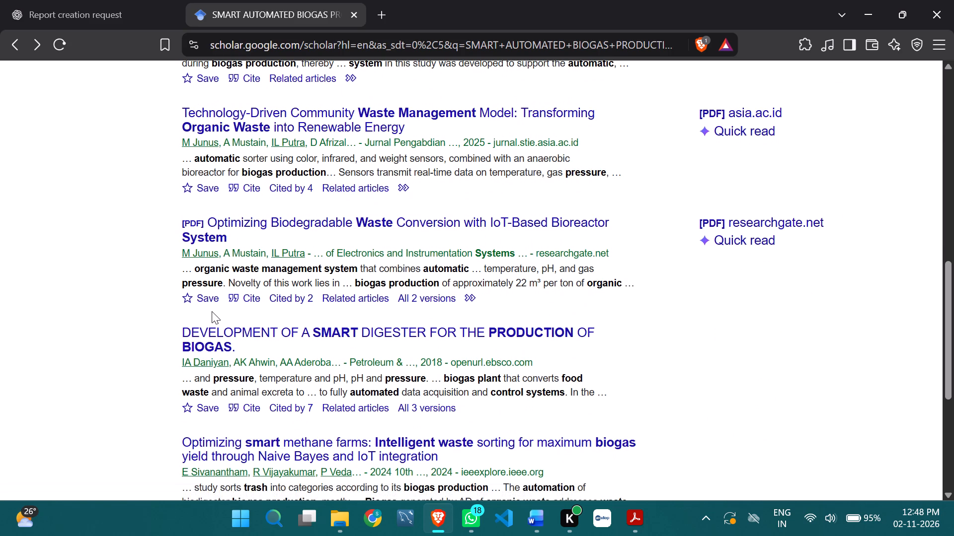
{"action": "scroll", "coordinate": [212, 311], "scroll_direction": "down", "scroll_amount": 1}
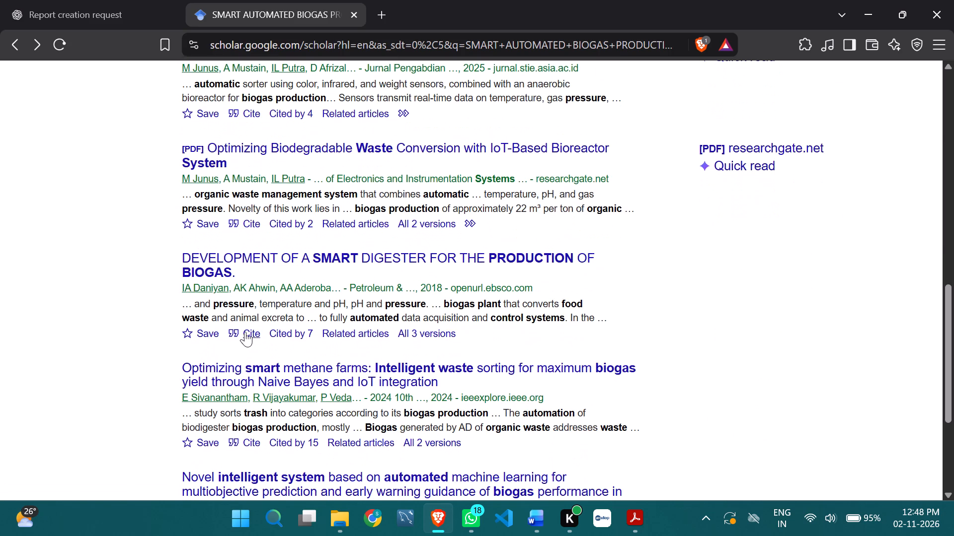
{"action": "left_click", "coordinate": [245, 331]}
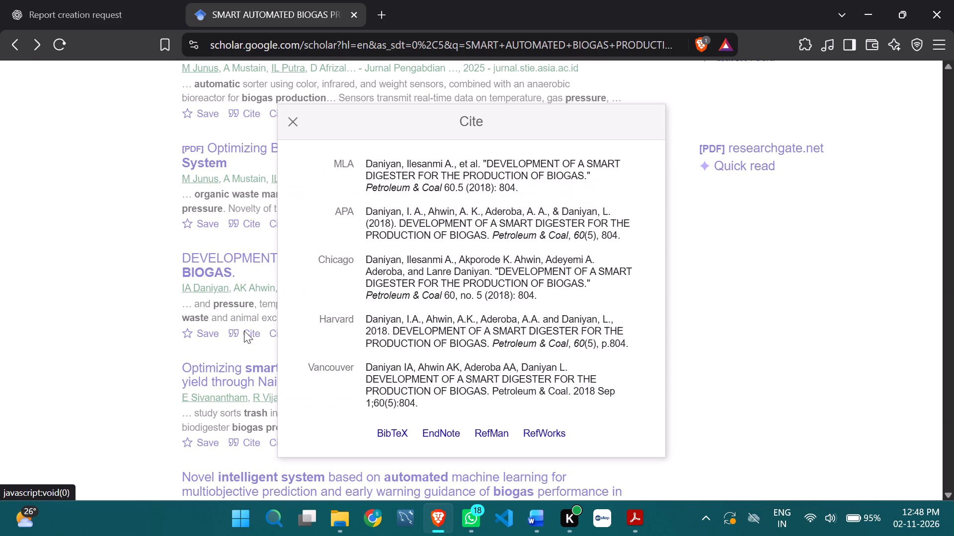
{"action": "left_click", "coordinate": [394, 232]}
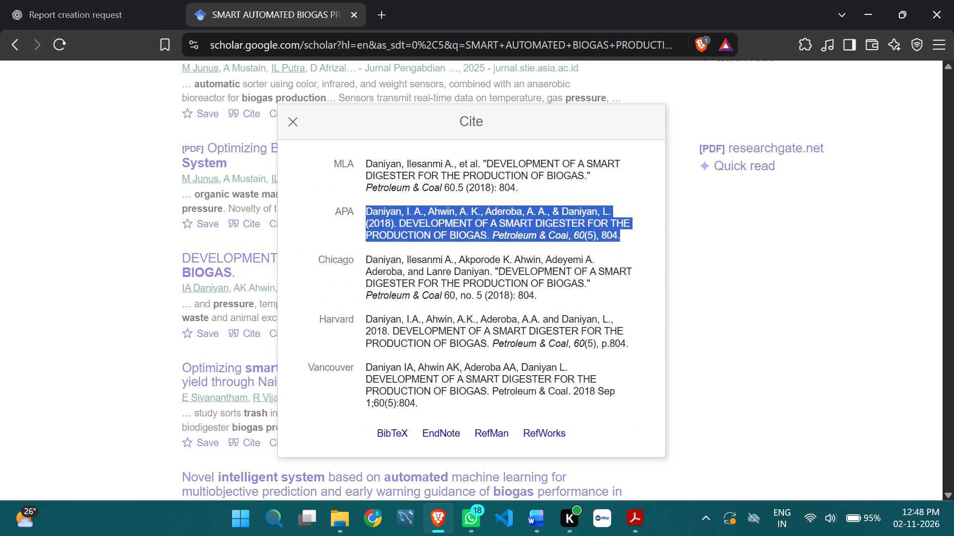
{"action": "key", "text": "ctrl+c"}
{"action": "left_click", "coordinate": [471, 451]}
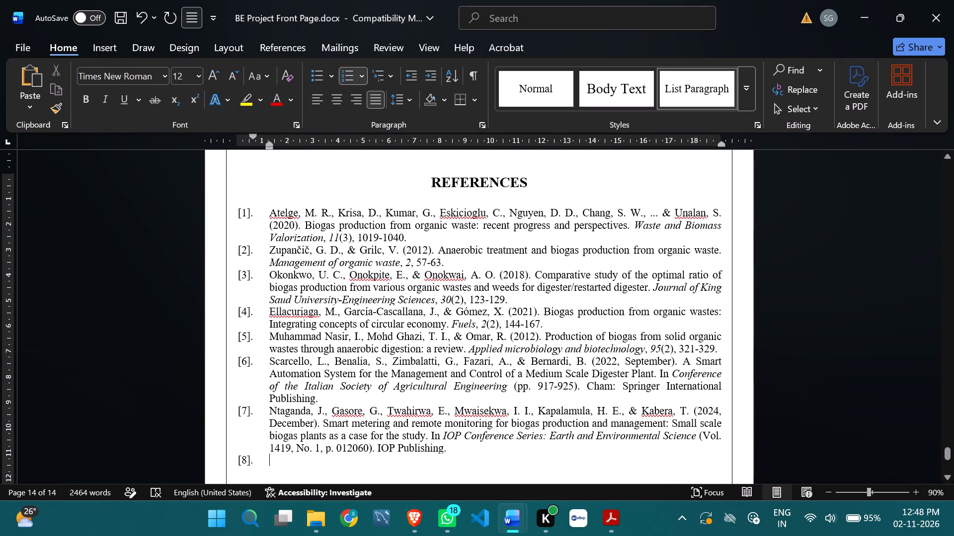
{"action": "key", "text": "ctrl+v"}
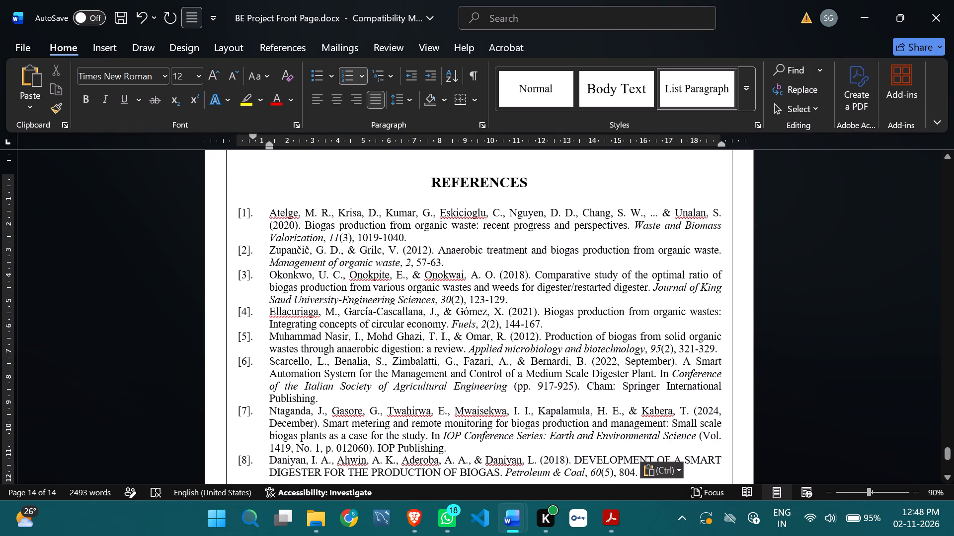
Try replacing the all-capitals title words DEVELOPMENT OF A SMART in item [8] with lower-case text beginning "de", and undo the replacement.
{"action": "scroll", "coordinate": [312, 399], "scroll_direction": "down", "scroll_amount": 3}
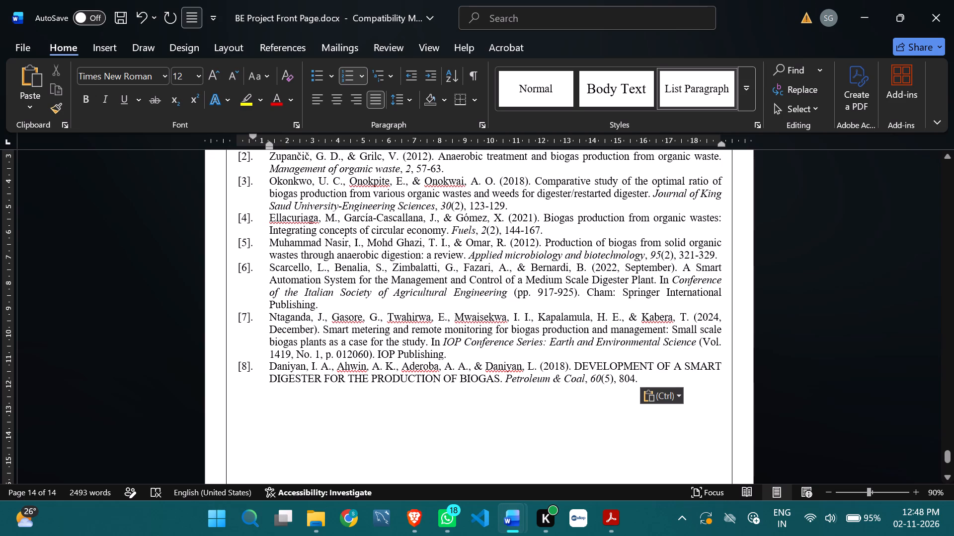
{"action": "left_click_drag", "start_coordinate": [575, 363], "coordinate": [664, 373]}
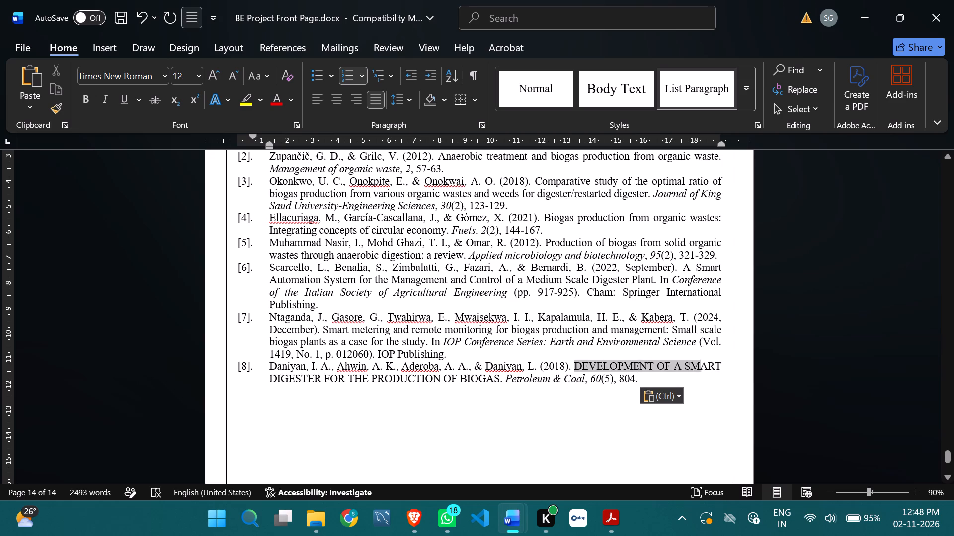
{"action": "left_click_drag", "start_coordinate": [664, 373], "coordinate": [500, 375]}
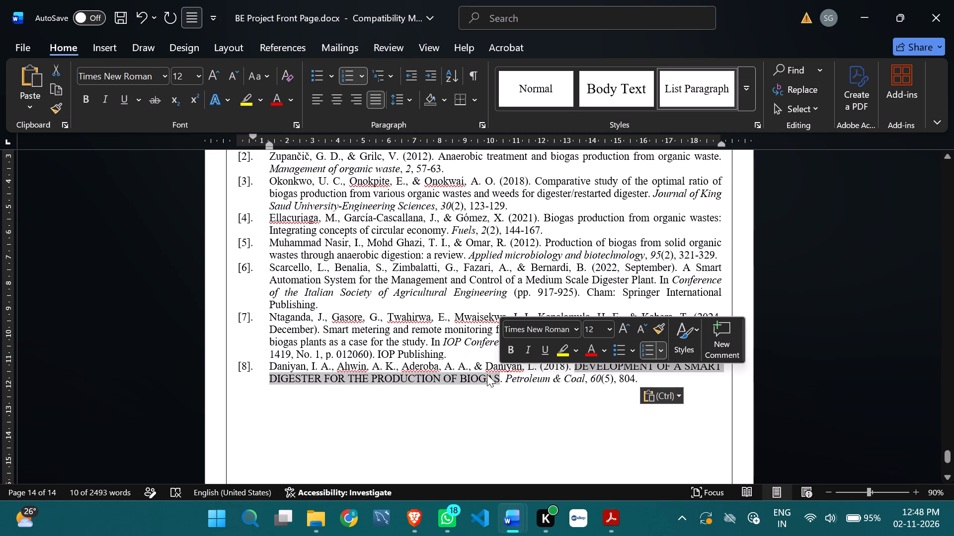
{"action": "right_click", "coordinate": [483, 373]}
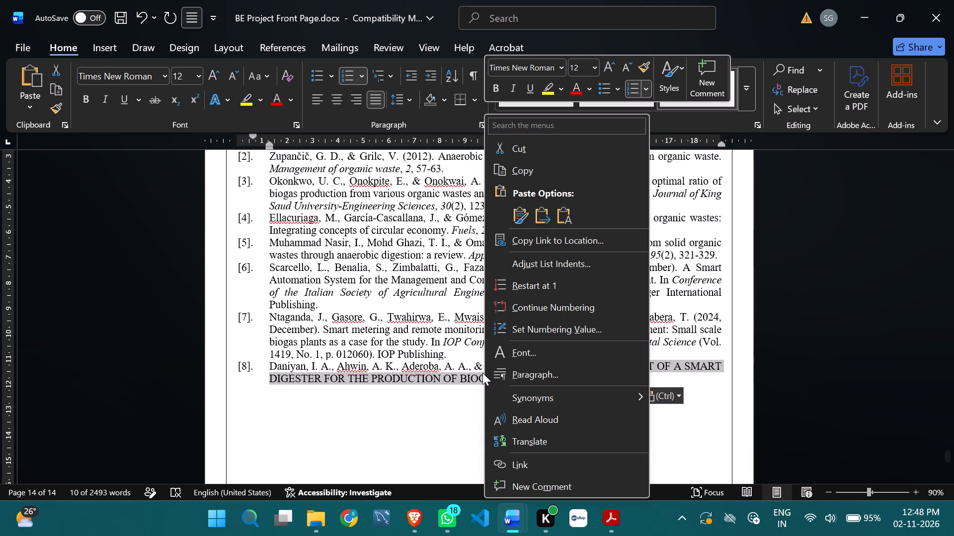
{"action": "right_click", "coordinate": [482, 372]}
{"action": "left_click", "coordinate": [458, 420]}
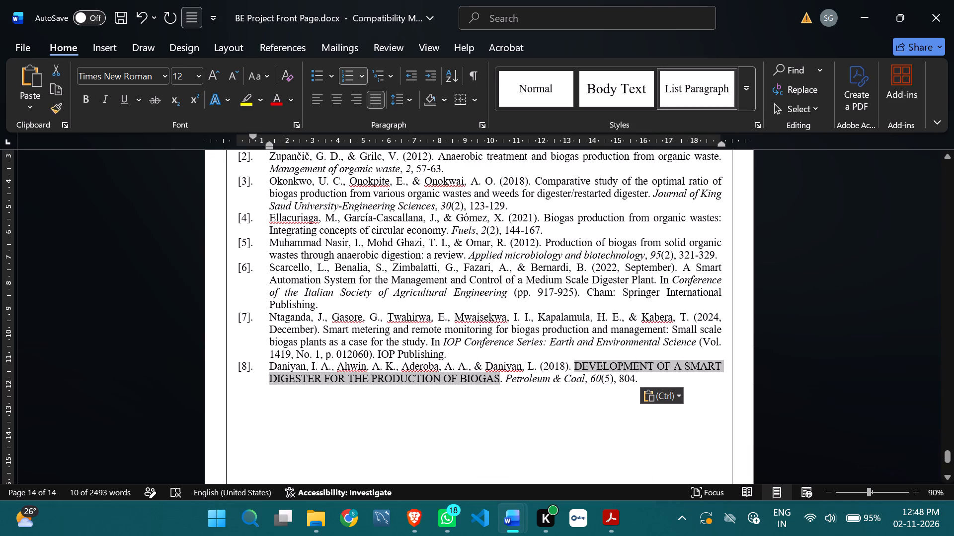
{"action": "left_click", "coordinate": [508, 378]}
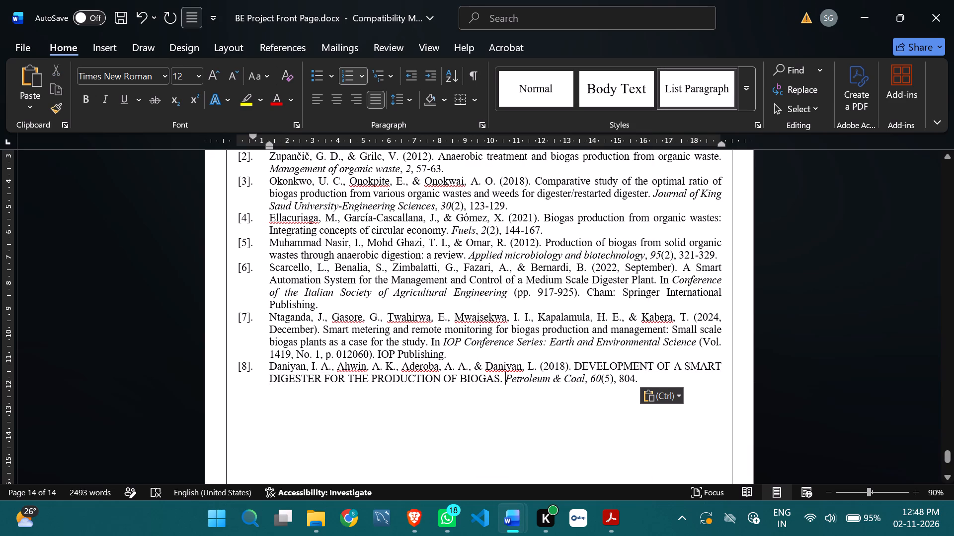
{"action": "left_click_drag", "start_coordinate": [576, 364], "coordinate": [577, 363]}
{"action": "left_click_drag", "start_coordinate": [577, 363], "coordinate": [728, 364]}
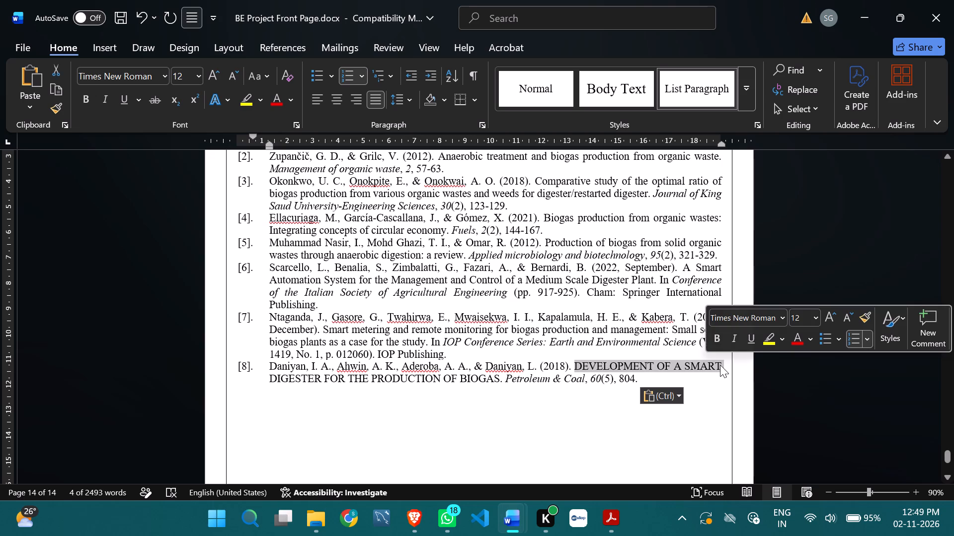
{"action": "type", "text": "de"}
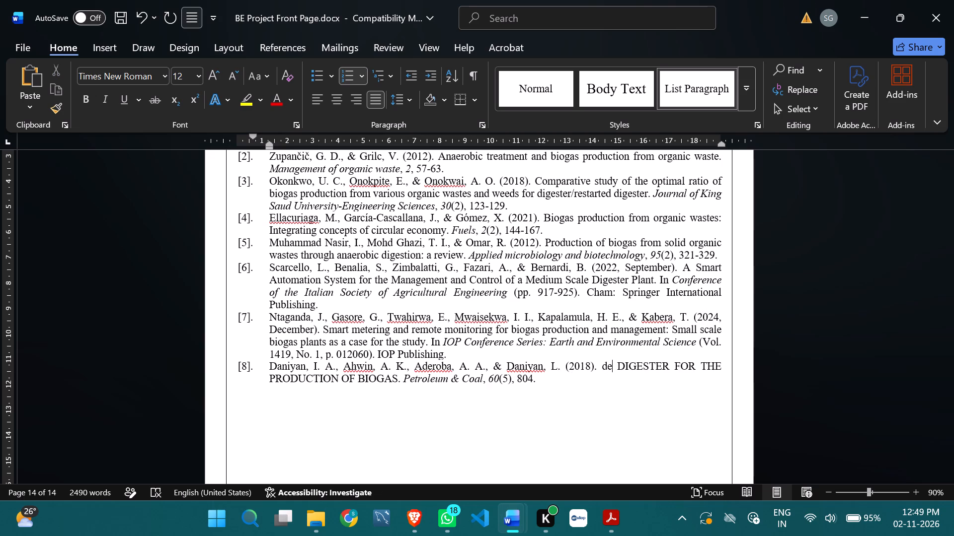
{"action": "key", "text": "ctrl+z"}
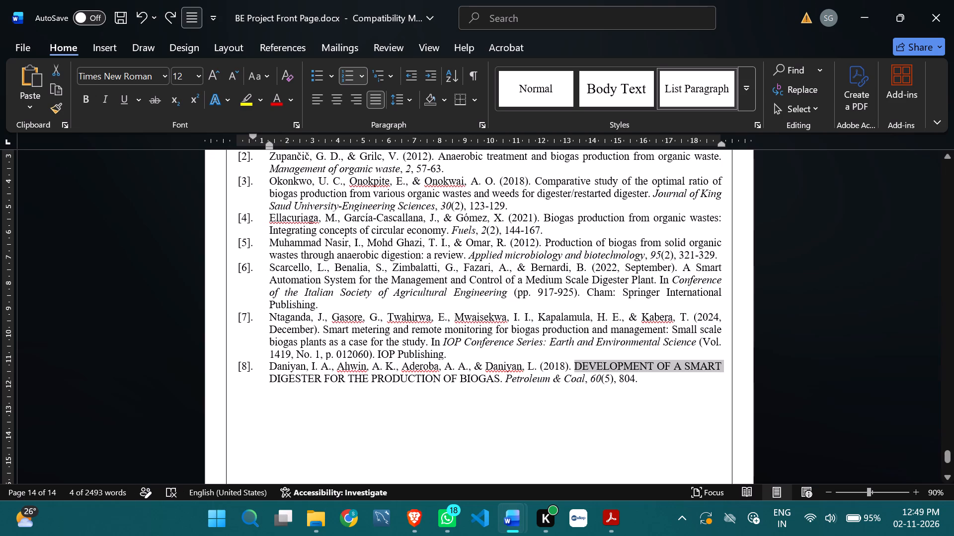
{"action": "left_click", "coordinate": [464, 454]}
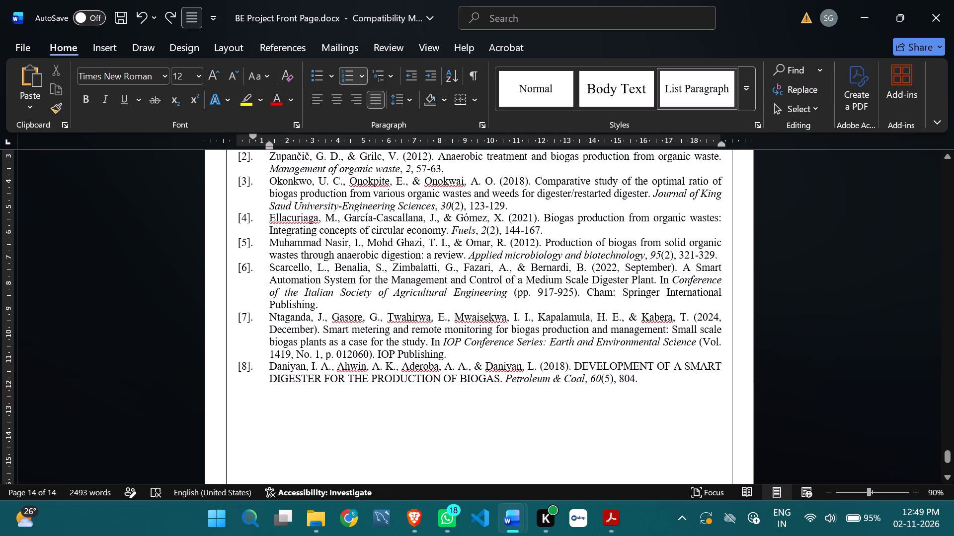
Replace the capitalised word DEVELOPMENT in item [8] of REFERENCES with "Development", correcting its spelling.
{"action": "left_click_drag", "start_coordinate": [578, 364], "coordinate": [577, 364]}
{"action": "left_click_drag", "start_coordinate": [577, 364], "coordinate": [635, 370]}
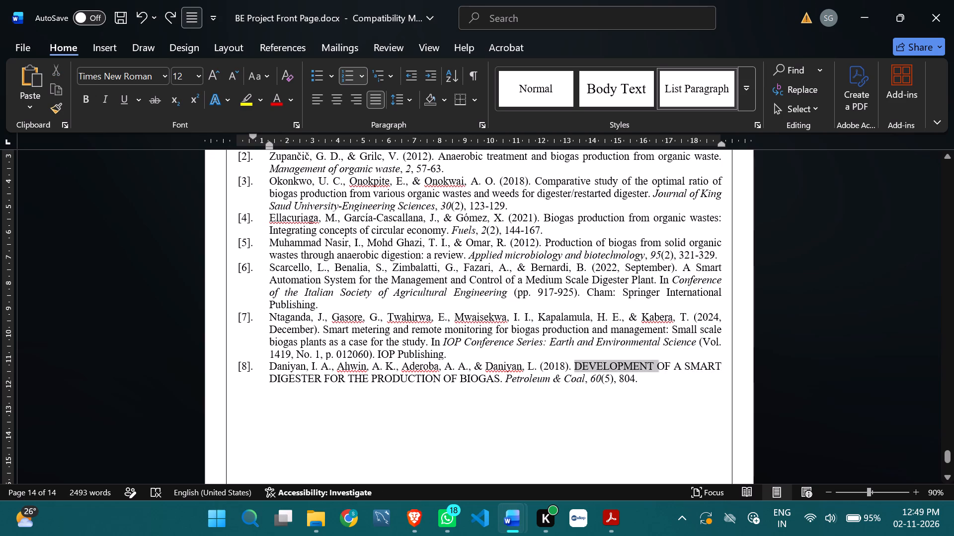
{"action": "left_click_drag", "start_coordinate": [635, 370], "coordinate": [600, 370]}
{"action": "left_click", "coordinate": [595, 370]}
{"action": "left_click_drag", "start_coordinate": [582, 365], "coordinate": [601, 365]}
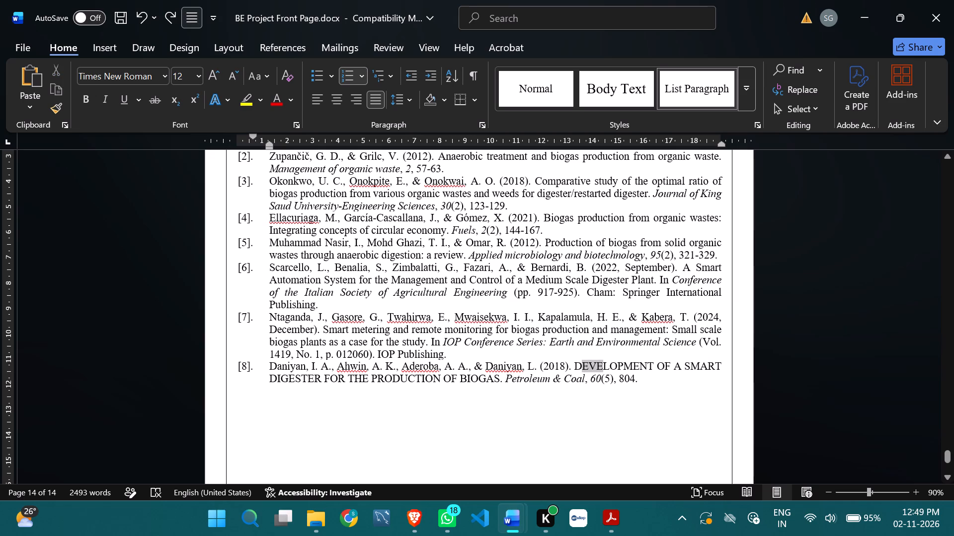
{"action": "left_click_drag", "start_coordinate": [601, 365], "coordinate": [652, 362]}
{"action": "type", "text": "ev"}
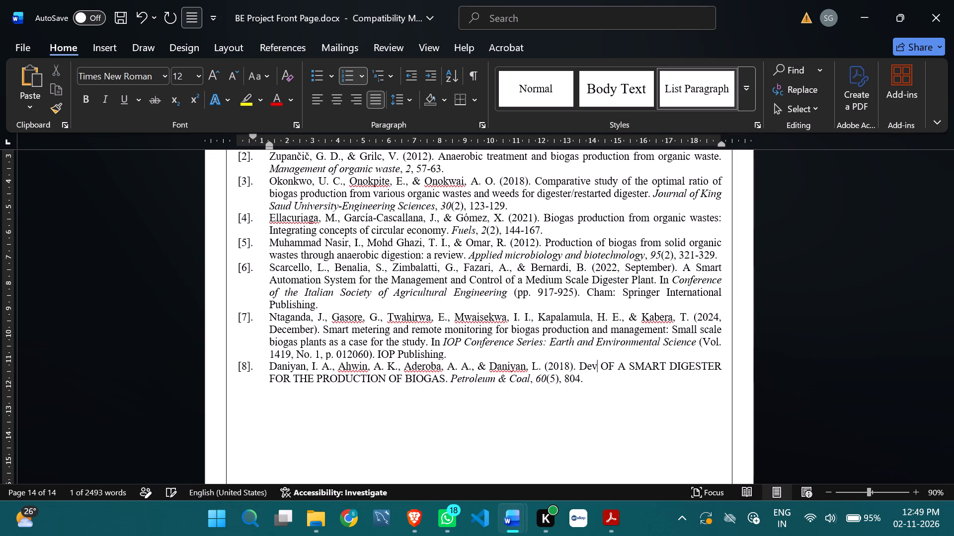
{"action": "type", "text": "lopment"}
{"action": "key", "text": "space"}
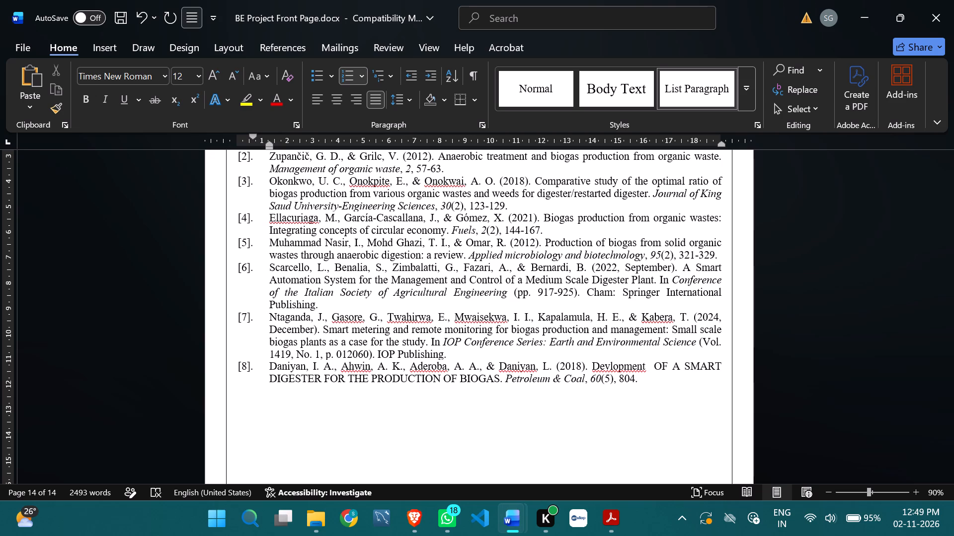
{"action": "key", "text": "BackSpace"}
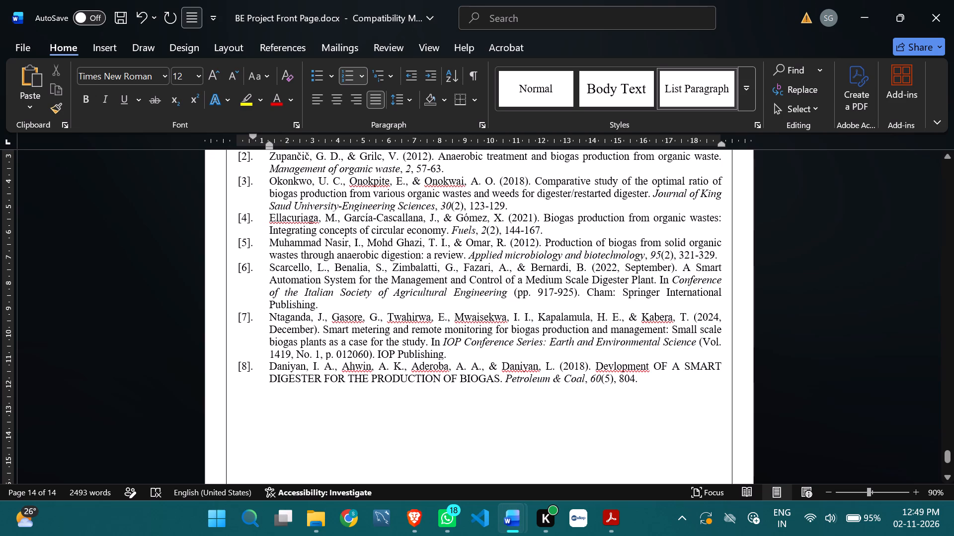
{"action": "right_click", "coordinate": [634, 360]}
{"action": "left_click", "coordinate": [586, 74]}
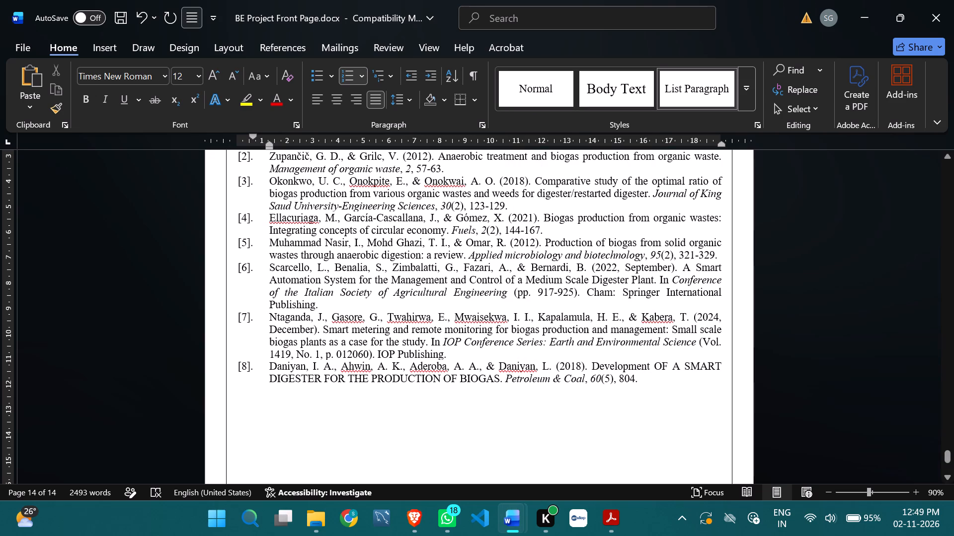
Continue the item [8] title after "Development" with the lower-case text "of a smart digester for the production of biogas.".
{"action": "key", "text": "space"}
{"action": "type", "text": "of a"}
{"action": "key", "text": "space"}
{"action": "type", "text": "smar"}
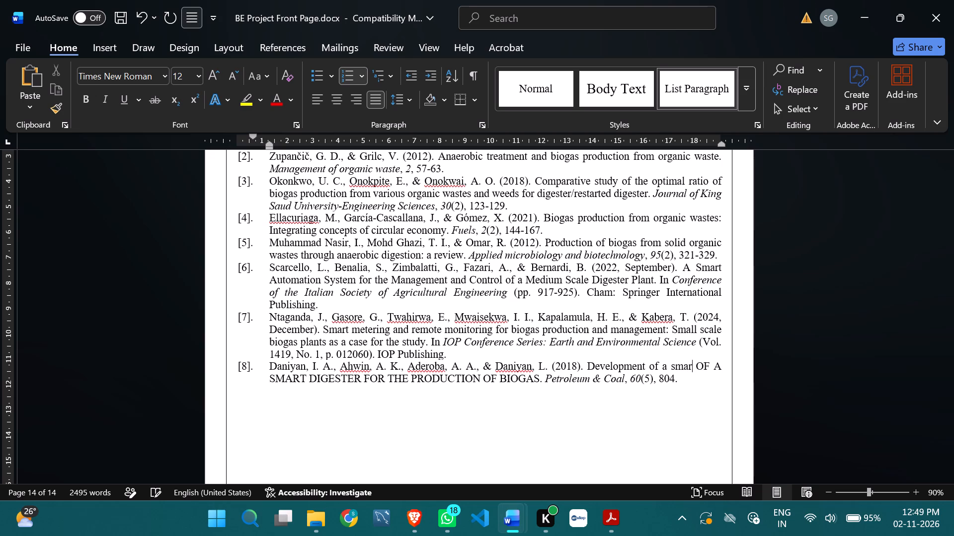
{"action": "type", "text": "t digeste"}
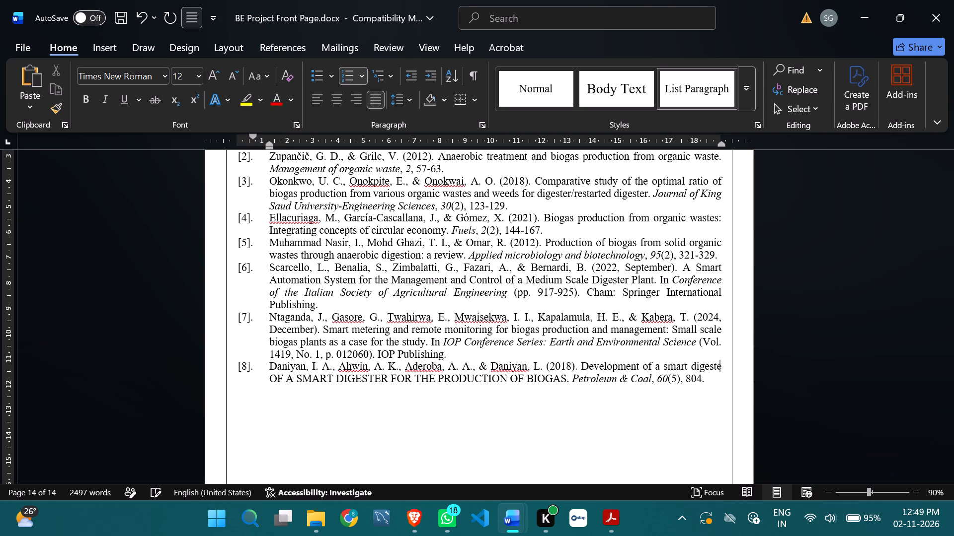
{"action": "type", "text": "r"}
{"action": "key", "text": "space"}
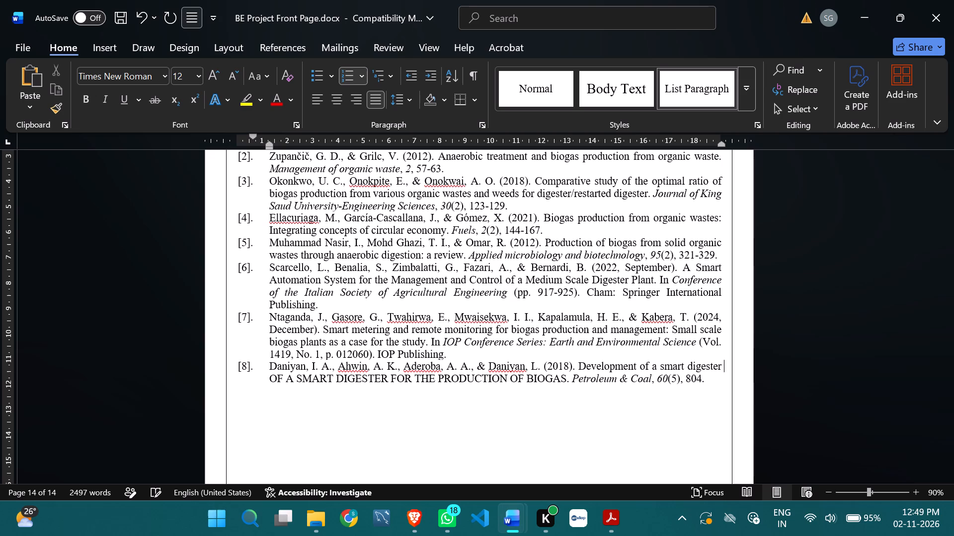
{"action": "type", "text": "for th"}
{"action": "type", "text": "e producti"}
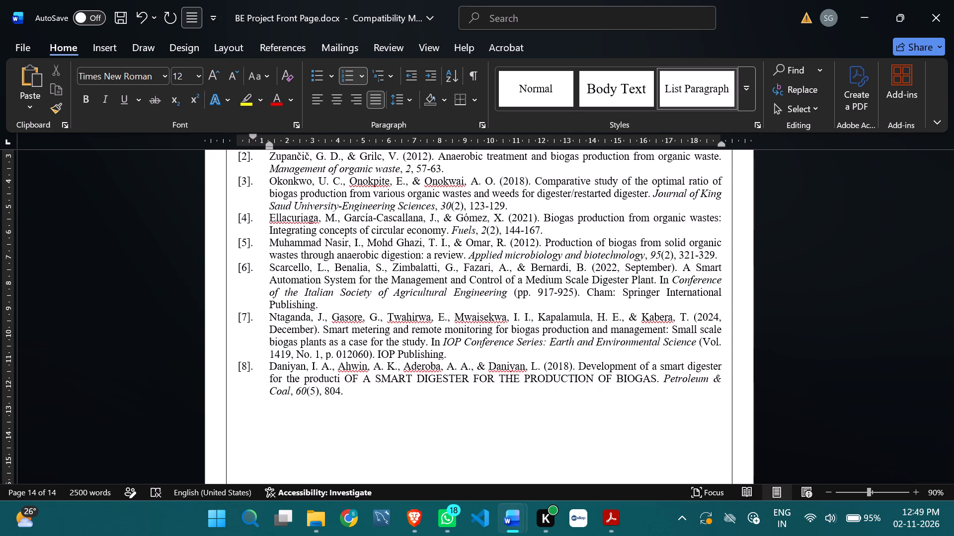
{"action": "type", "text": "on"}
{"action": "key", "text": "space"}
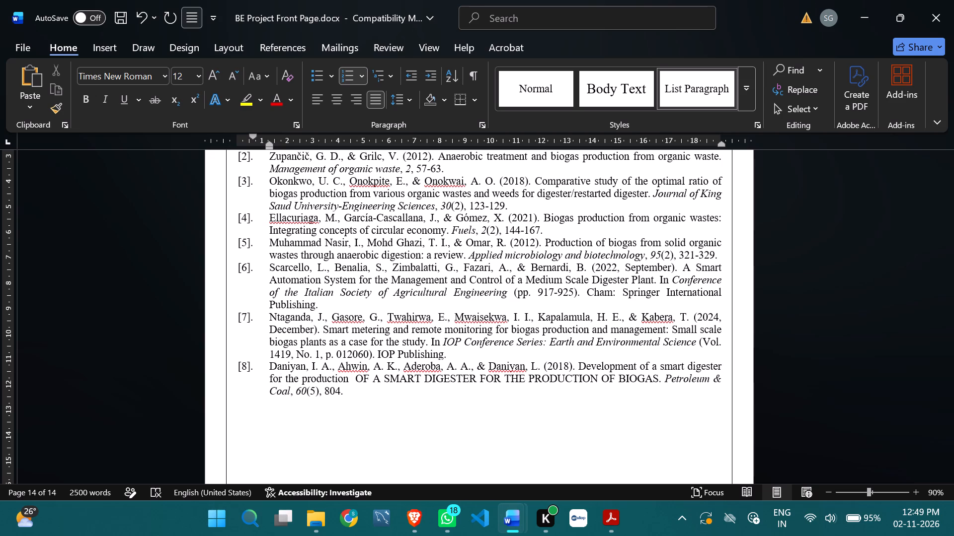
{"action": "type", "text": "of biogas"}
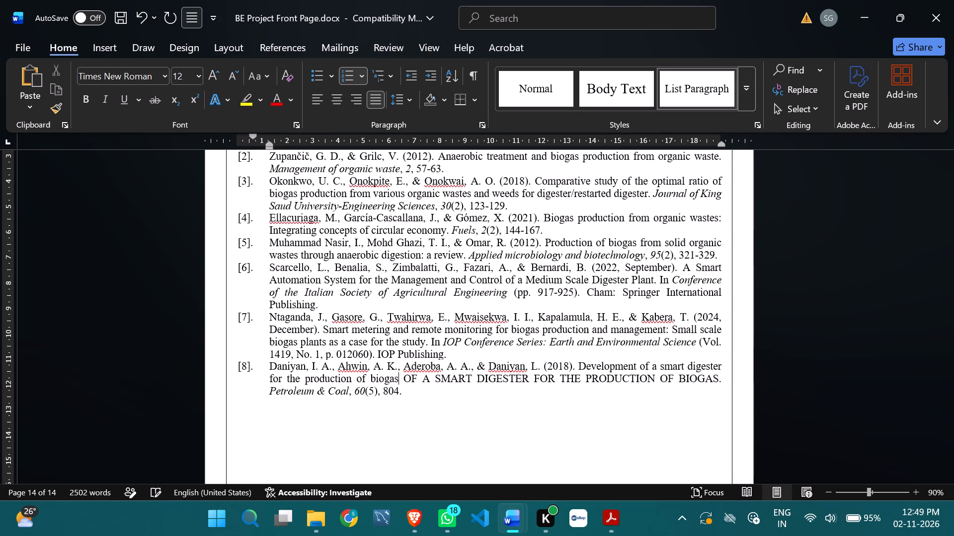
{"action": "key", "text": "period"}
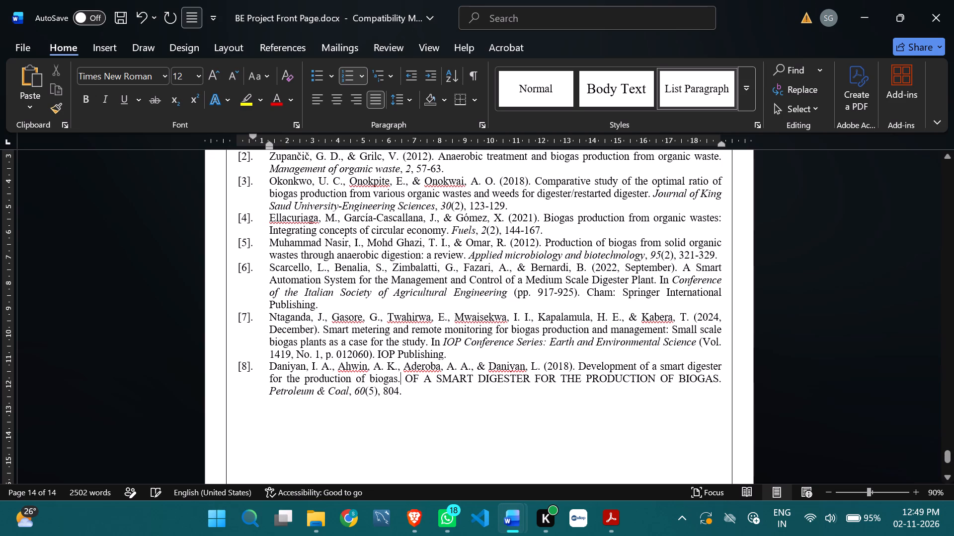
Delete the leftover capitalised title text OF A SMART DIGESTER FOR THE PRODUCTION OF BIOGAS from item [8] and start item [9].
{"action": "left_click_drag", "start_coordinate": [407, 378], "coordinate": [691, 394]}
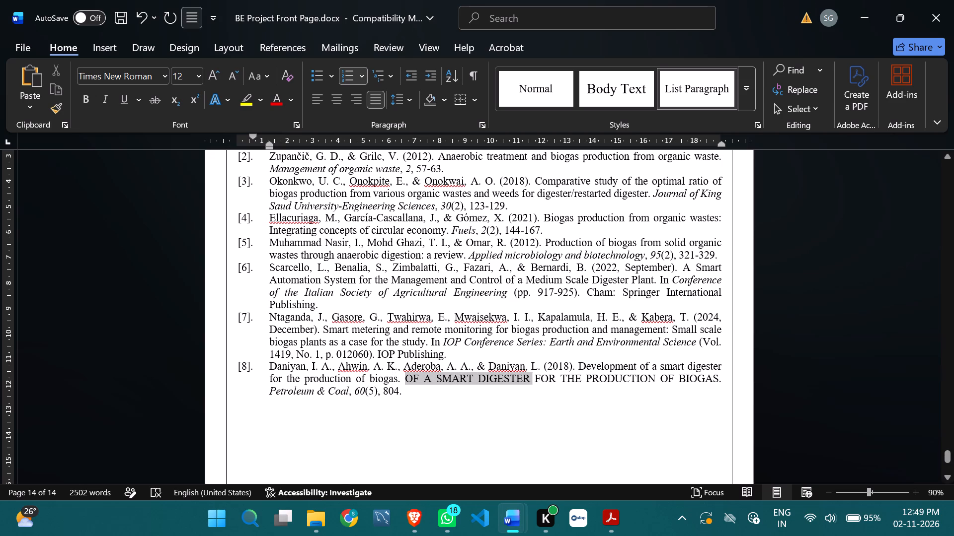
{"action": "left_click_drag", "start_coordinate": [691, 394], "coordinate": [720, 379]}
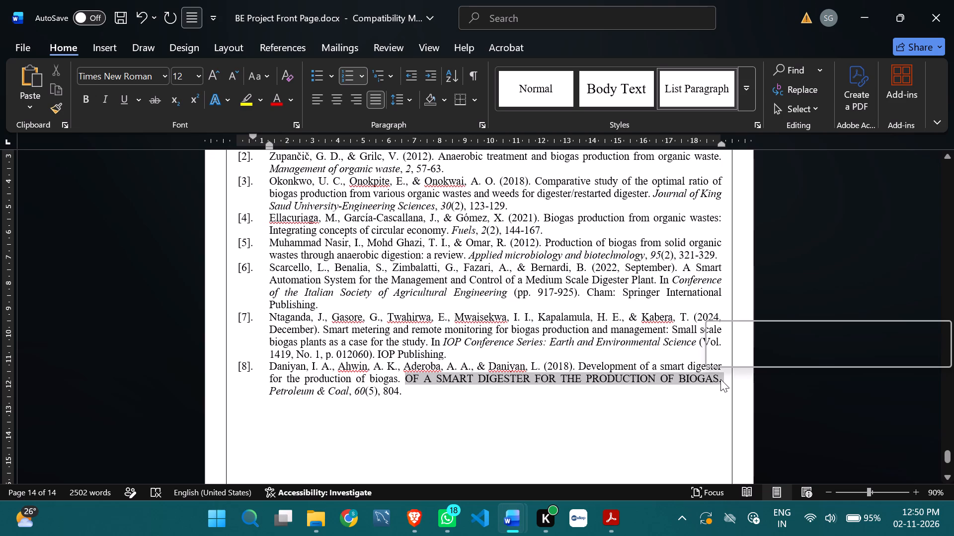
{"action": "key", "text": "BackSpace"}
{"action": "left_click", "coordinate": [458, 413]}
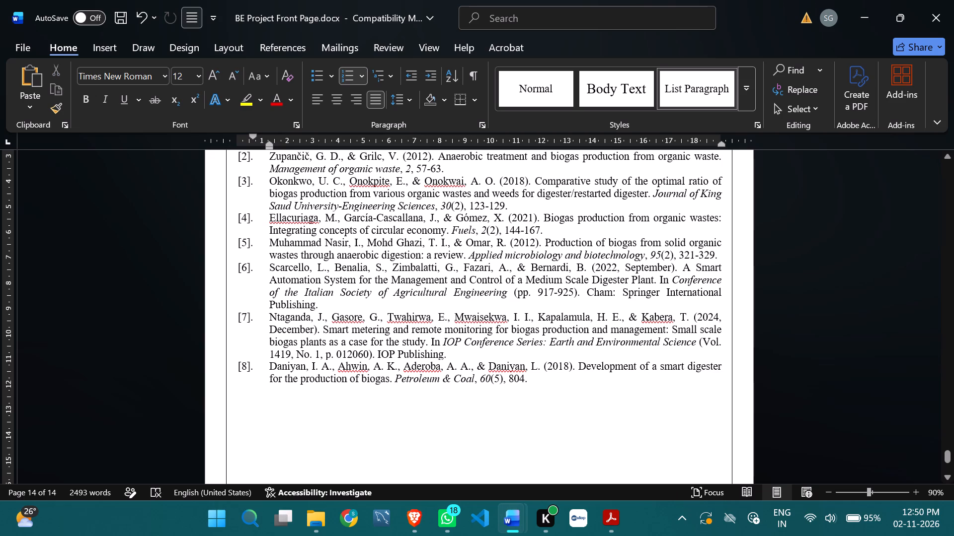
{"action": "left_click", "coordinate": [520, 383]}
{"action": "left_click", "coordinate": [542, 380]}
{"action": "key", "text": "Return"}
Switch to Google Scholar and view the citation formats of the 2024 "Optimizing smart methane farms" paper.
{"action": "left_click", "coordinate": [419, 525]}
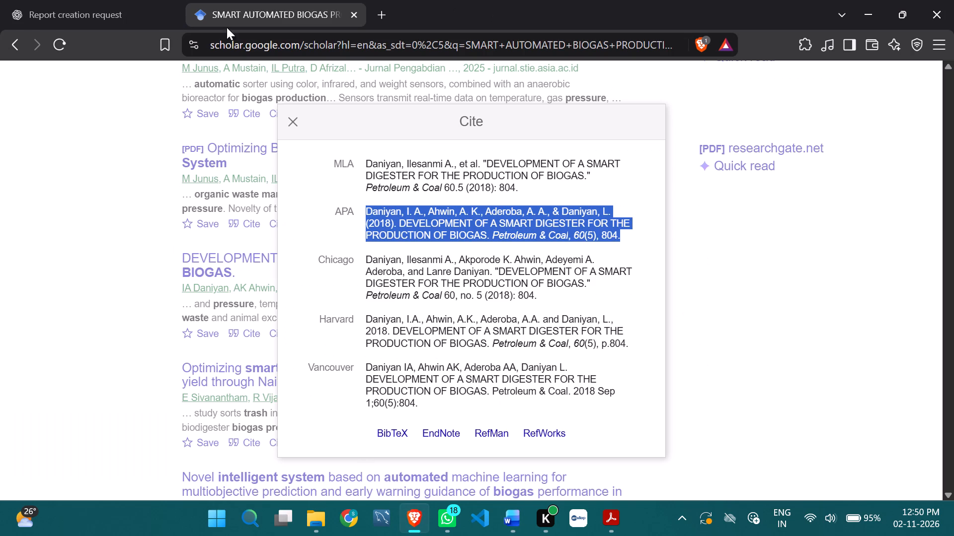
{"action": "left_click", "coordinate": [296, 118]}
{"action": "scroll", "coordinate": [365, 268], "scroll_direction": "down", "scroll_amount": 2}
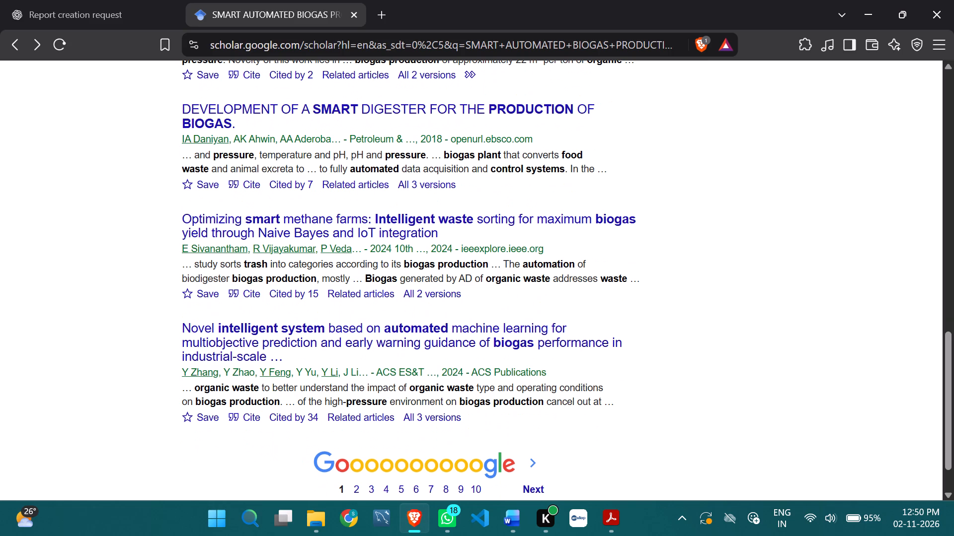
{"action": "left_click", "coordinate": [248, 294]}
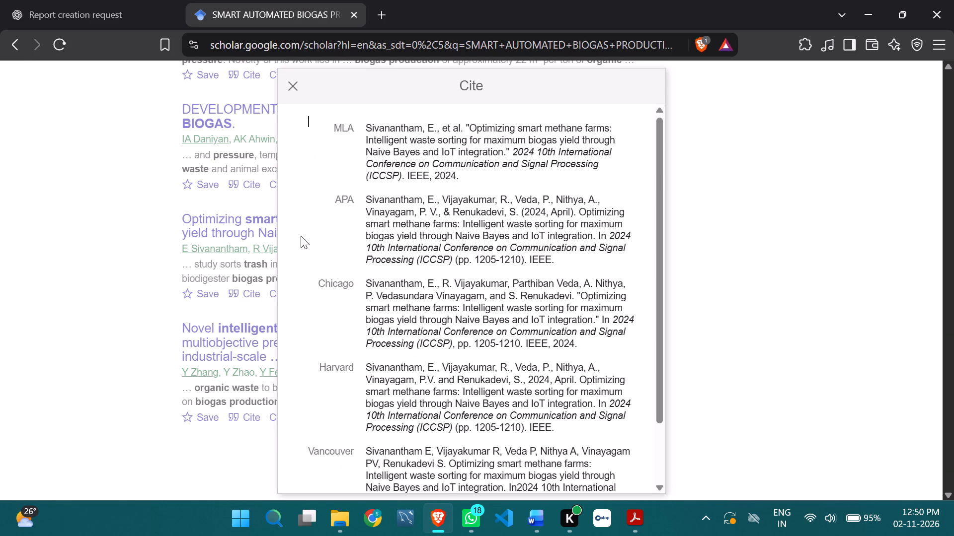
{"action": "left_click", "coordinate": [806, 228]}
On page 2 of the Scholar results, copy the APA citation of the 2025 "Development of a Continuous Biogas Pressure Measurement Device" paper.
{"action": "scroll", "coordinate": [254, 353], "scroll_direction": "down", "scroll_amount": 4}
{"action": "left_click", "coordinate": [355, 429]}
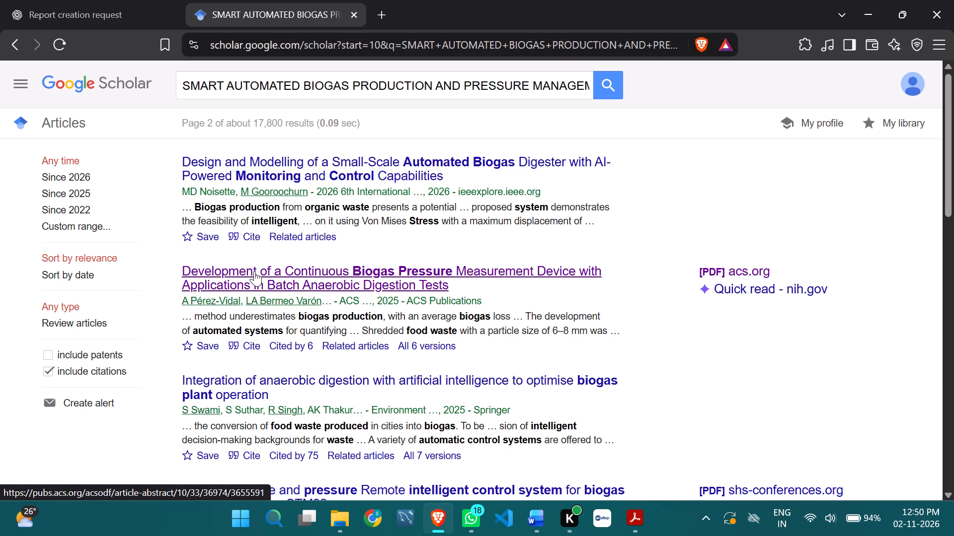
{"action": "left_click", "coordinate": [250, 343]}
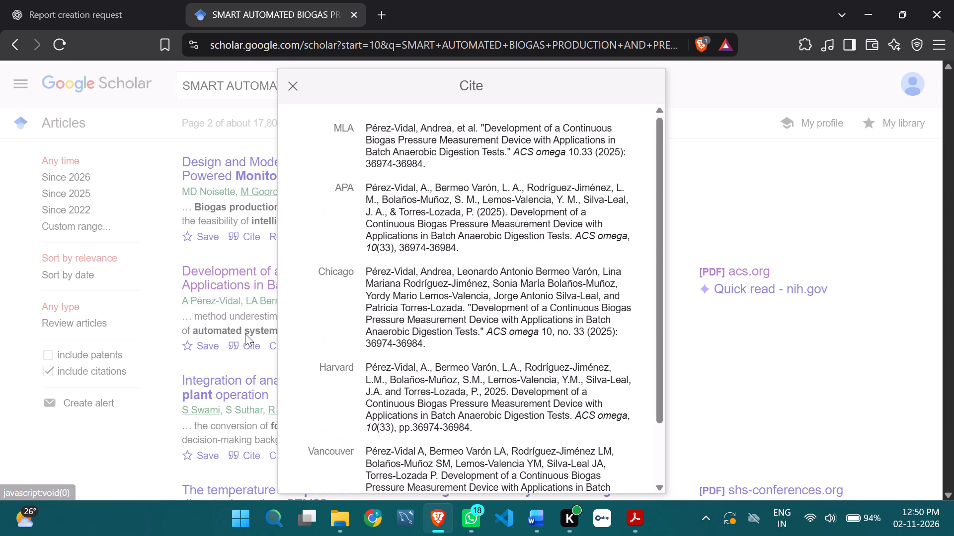
{"action": "left_click", "coordinate": [415, 228]}
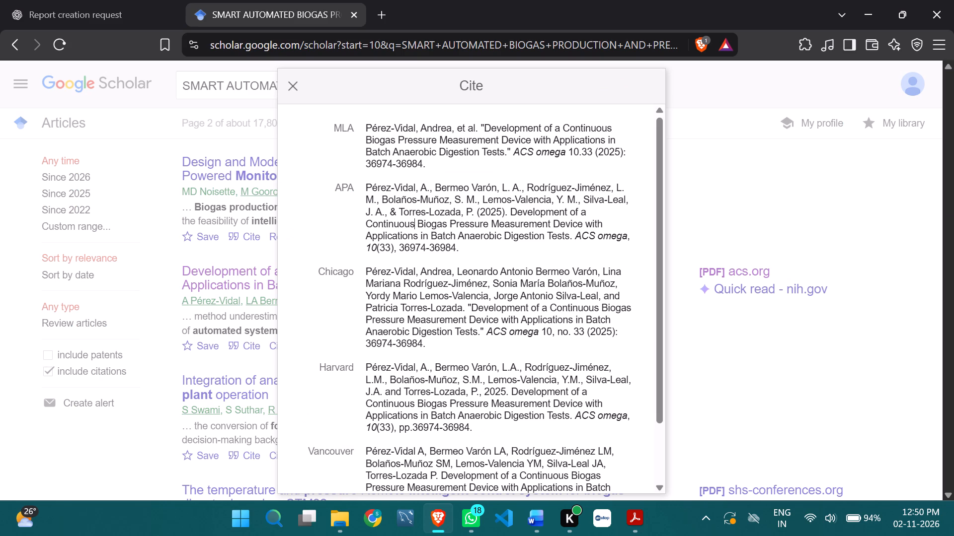
{"action": "key", "text": "ctrl+c"}
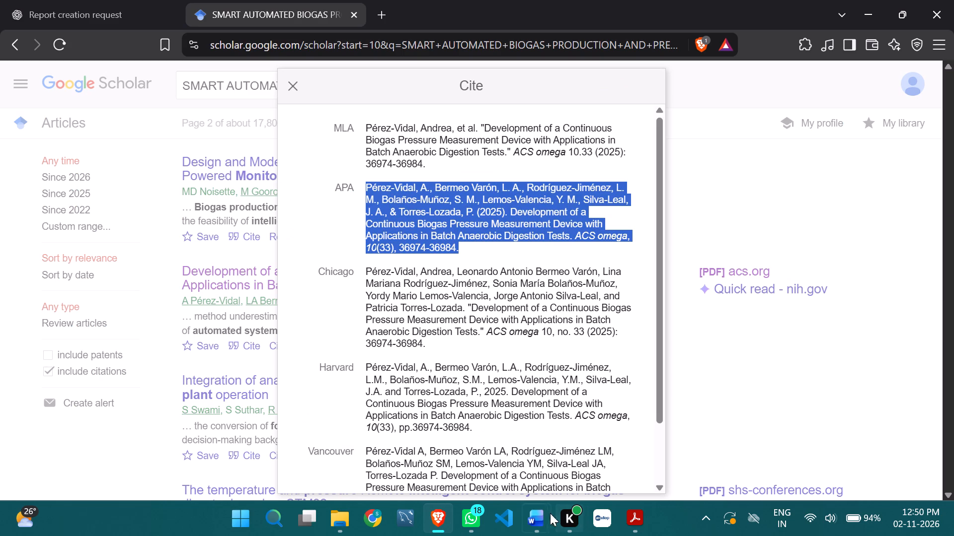
Switch to Word and close the Synopsis121 document.
{"action": "left_click", "coordinate": [543, 513]}
{"action": "left_click", "coordinate": [606, 463]}
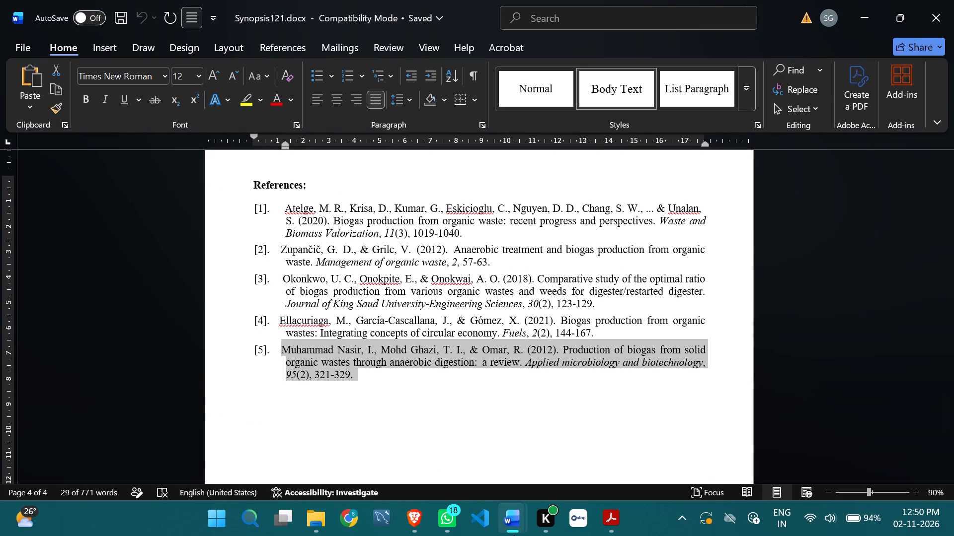
{"action": "left_click", "coordinate": [655, 393]}
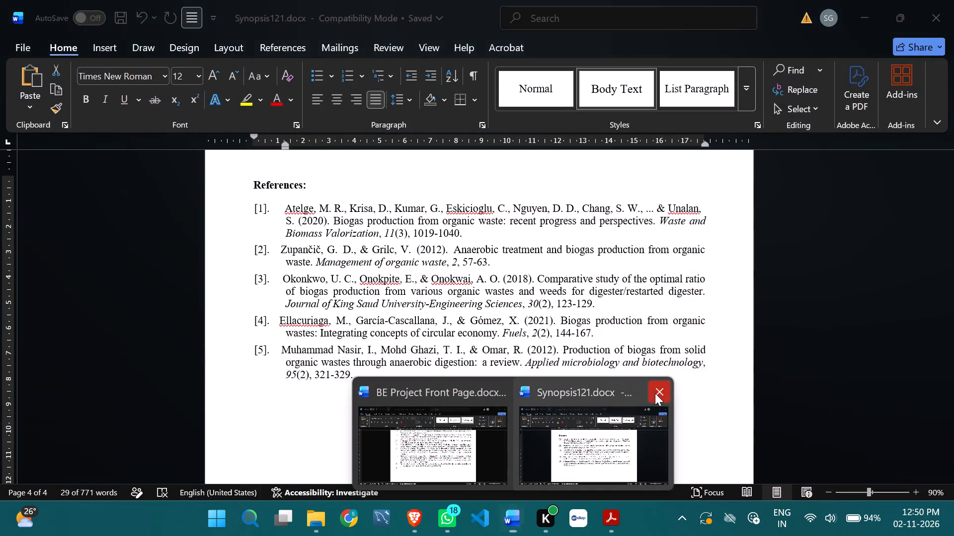
Paste the copied pressure measurement device citation into item [9] of the report's REFERENCES and start item [10].
{"action": "left_click", "coordinate": [500, 445]}
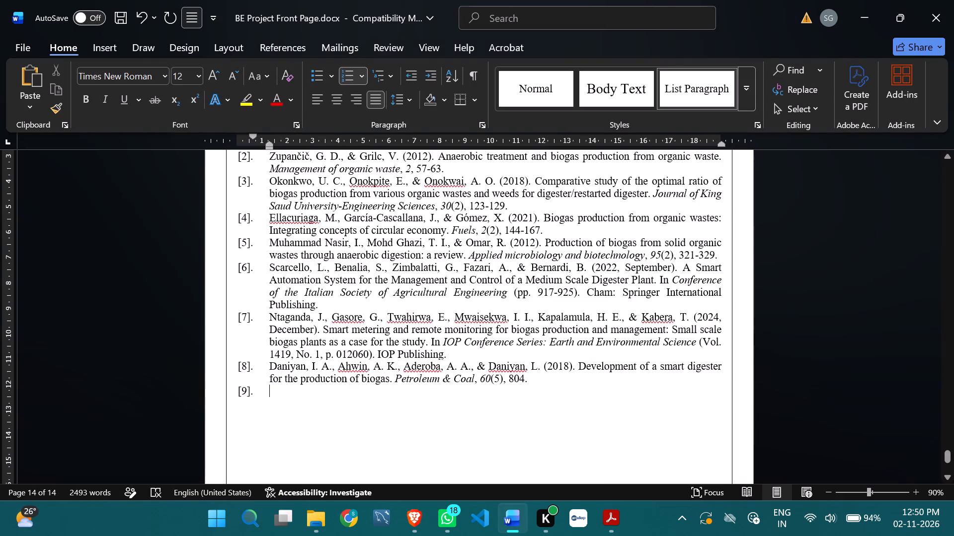
{"action": "key", "text": "ctrl+v"}
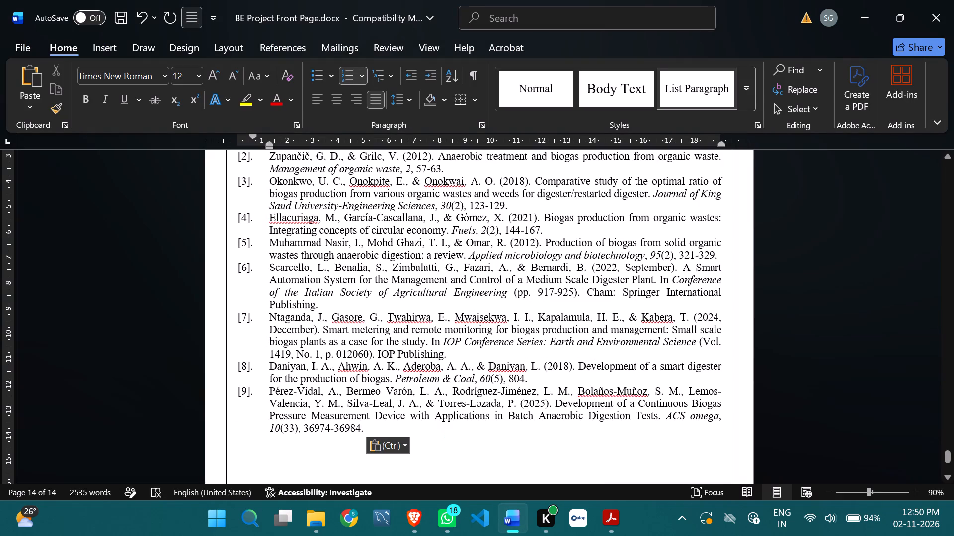
{"action": "key", "text": "Return"}
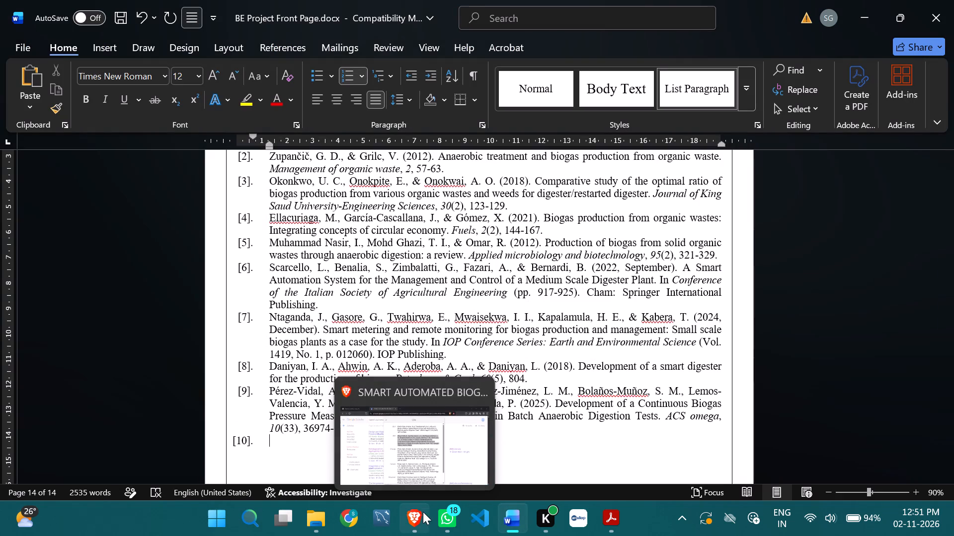
Copy the APA citation of the 2025 "Integration of anaerobic digestion with artificial intelligence" paper from Google Scholar into Word's REFERENCES item [10] and start item [11].
{"action": "left_click", "coordinate": [421, 522]}
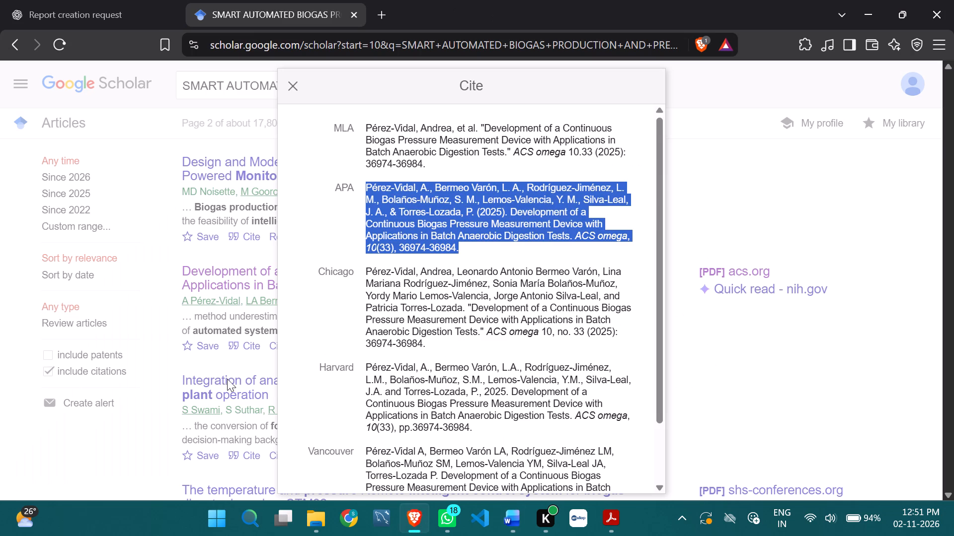
{"action": "left_click", "coordinate": [189, 312]}
{"action": "scroll", "coordinate": [318, 371], "scroll_direction": "down", "scroll_amount": 1}
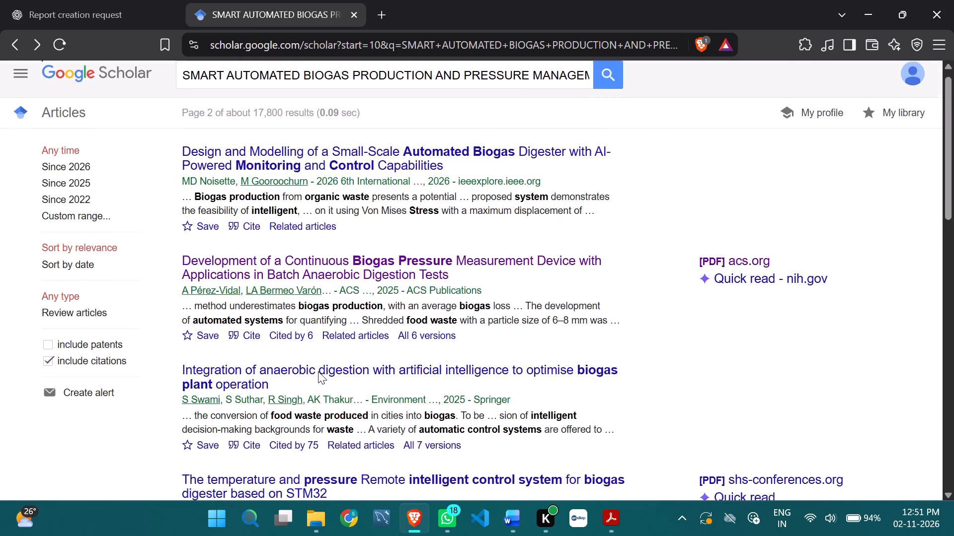
{"action": "left_click", "coordinate": [247, 378]}
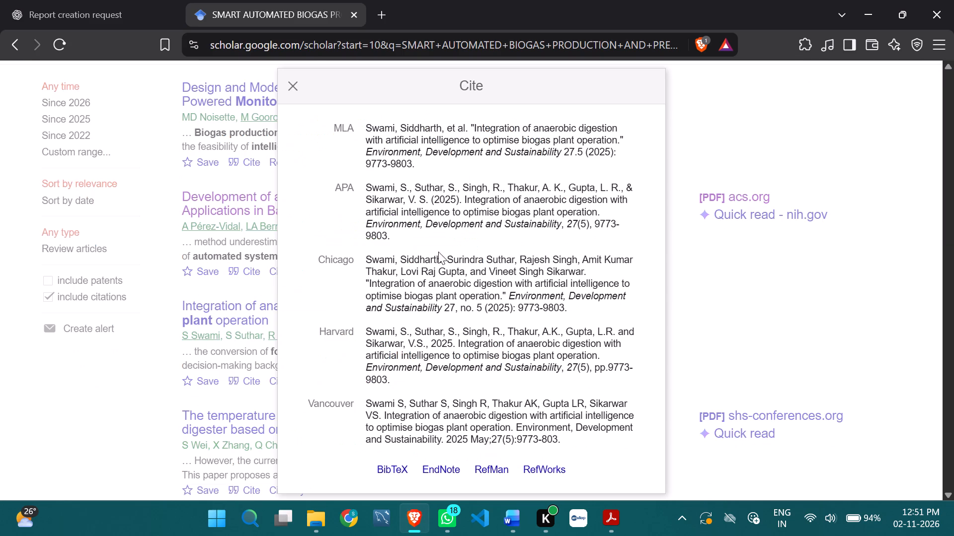
{"action": "left_click", "coordinate": [449, 221]}
{"action": "key", "text": "ctrl+c"}
{"action": "left_click", "coordinate": [508, 512]}
{"action": "key", "text": "ctrl+v"}
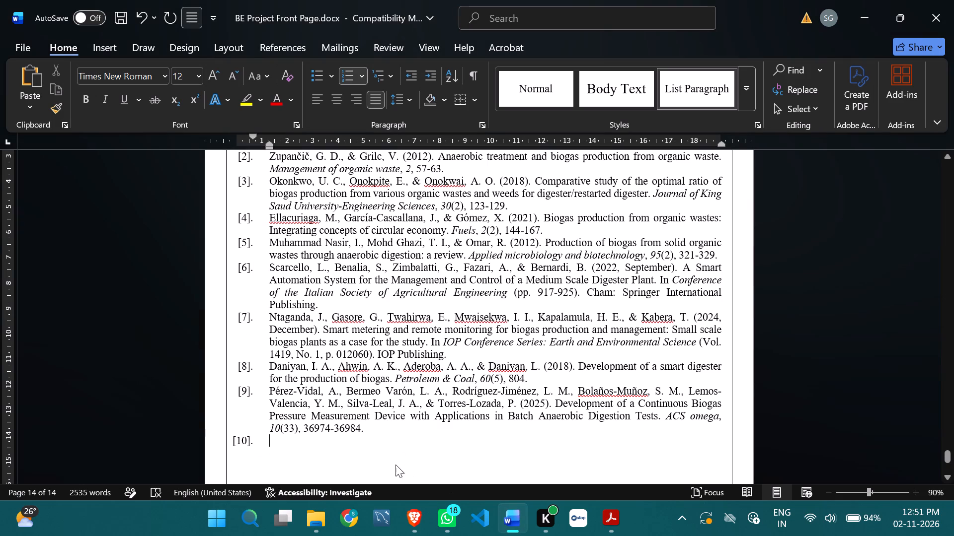
{"action": "key", "text": "Return"}
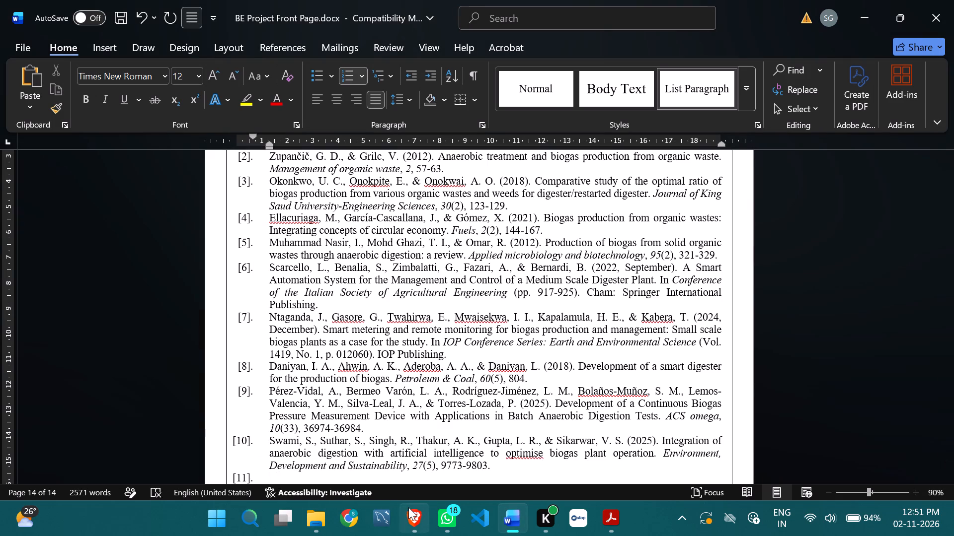
Switch to Google Scholar and view the citation formats of the 2023 STM32 biogas digester paper and the 2025 anaerobic digestion with artificial intelligence paper.
{"action": "left_click", "coordinate": [408, 508]}
{"action": "left_click", "coordinate": [152, 327]}
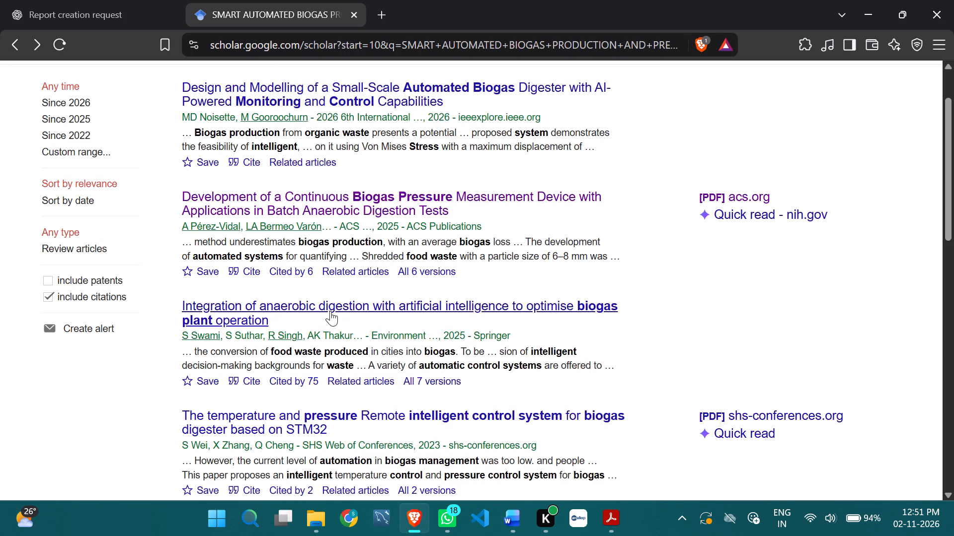
{"action": "scroll", "coordinate": [427, 318], "scroll_direction": "down", "scroll_amount": 2}
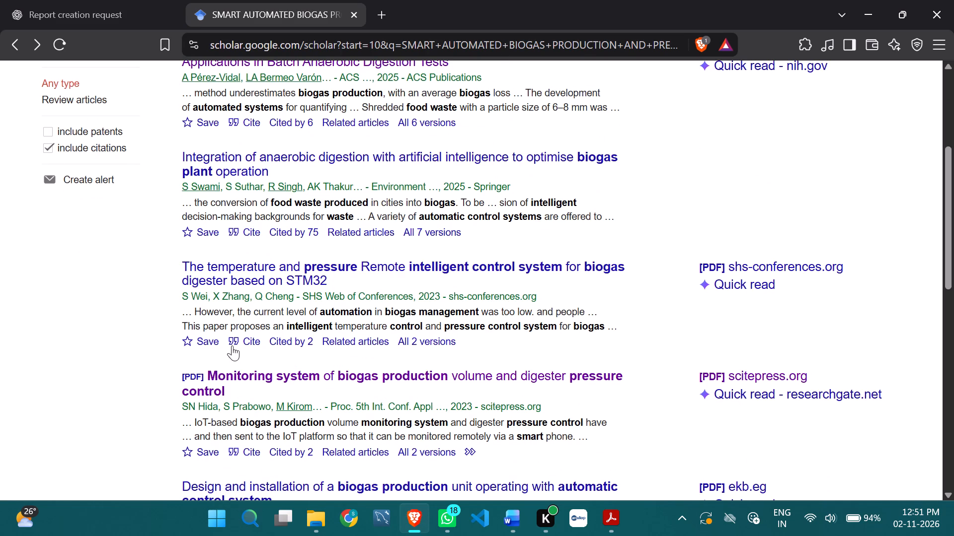
{"action": "left_click", "coordinate": [250, 340]}
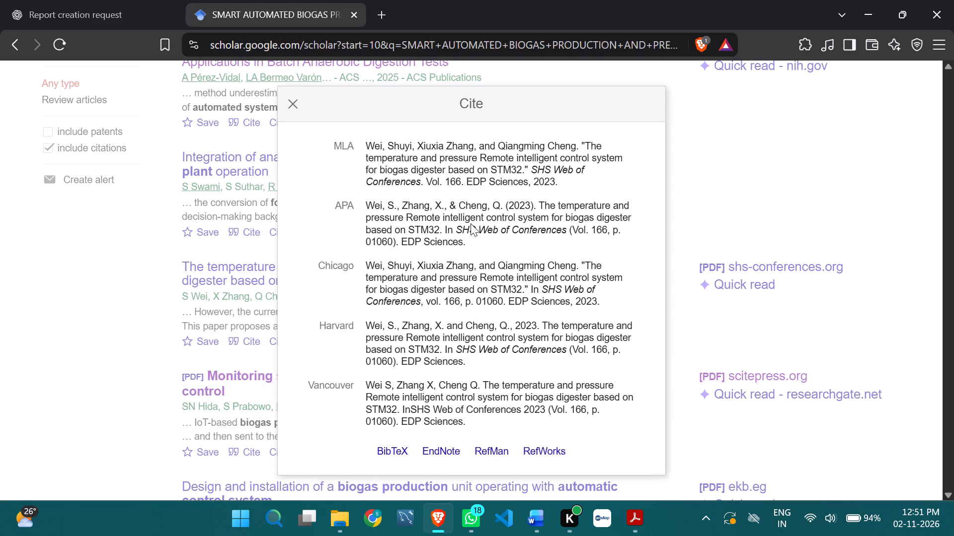
{"action": "left_click", "coordinate": [715, 184]}
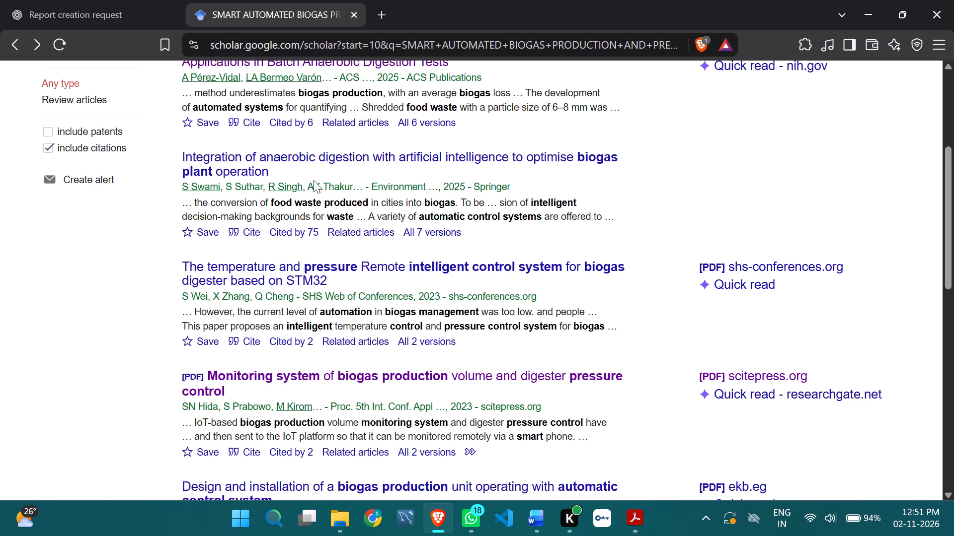
{"action": "left_click", "coordinate": [244, 231]}
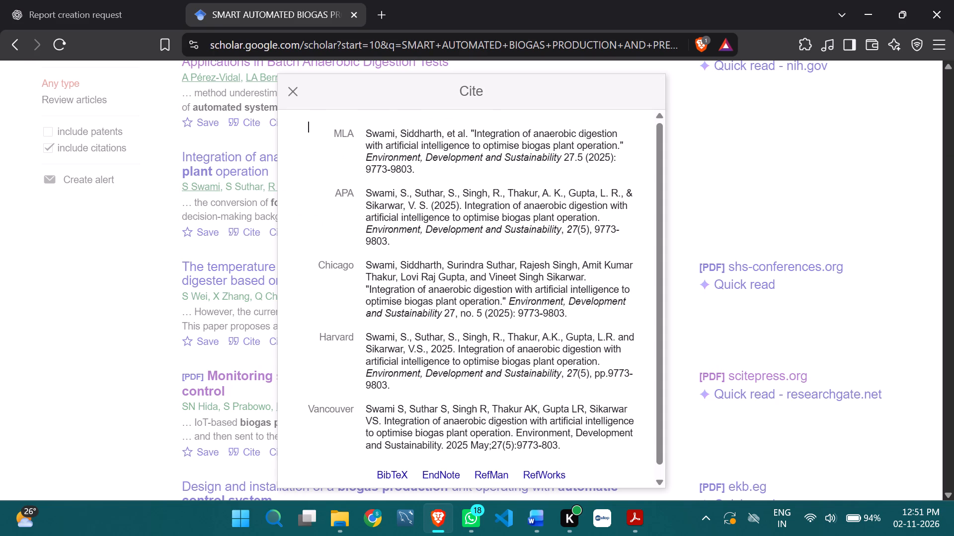
{"action": "left_click", "coordinate": [847, 196]}
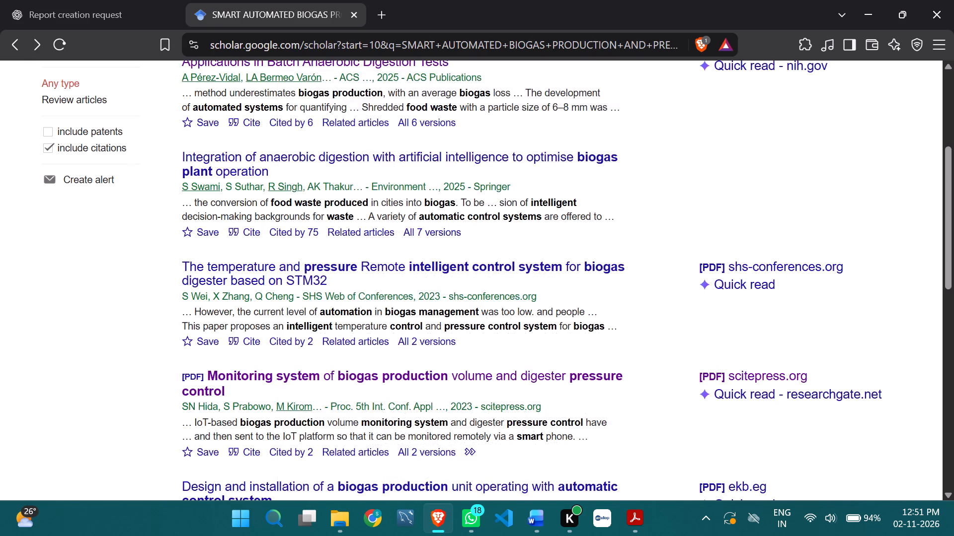
Open page 3 of the Scholar results and view the citation formats of the 2024 "Design, fabrication, automation, and scaleup of anaerobic reactors" paper.
{"action": "scroll", "coordinate": [364, 212], "scroll_direction": "down", "scroll_amount": 4}
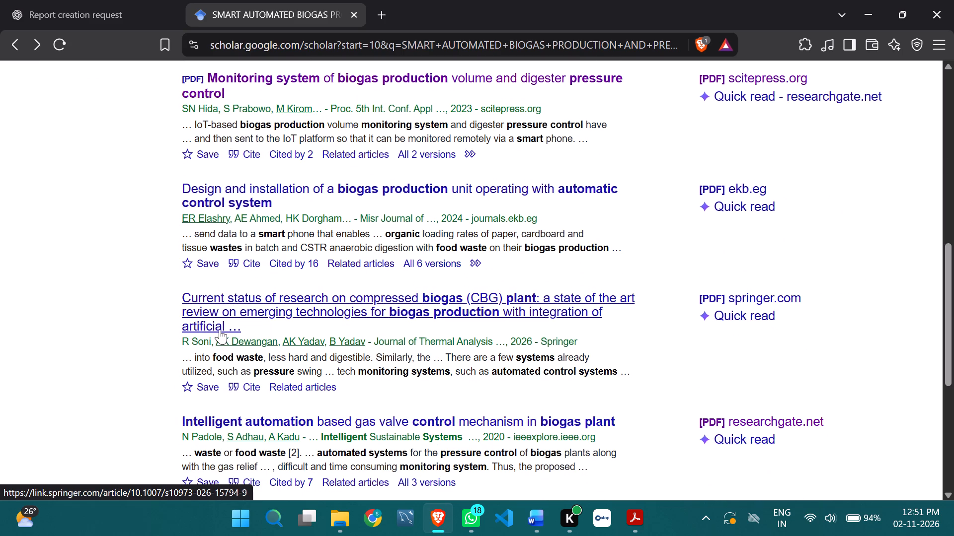
{"action": "scroll", "coordinate": [220, 329], "scroll_direction": "down", "scroll_amount": 2}
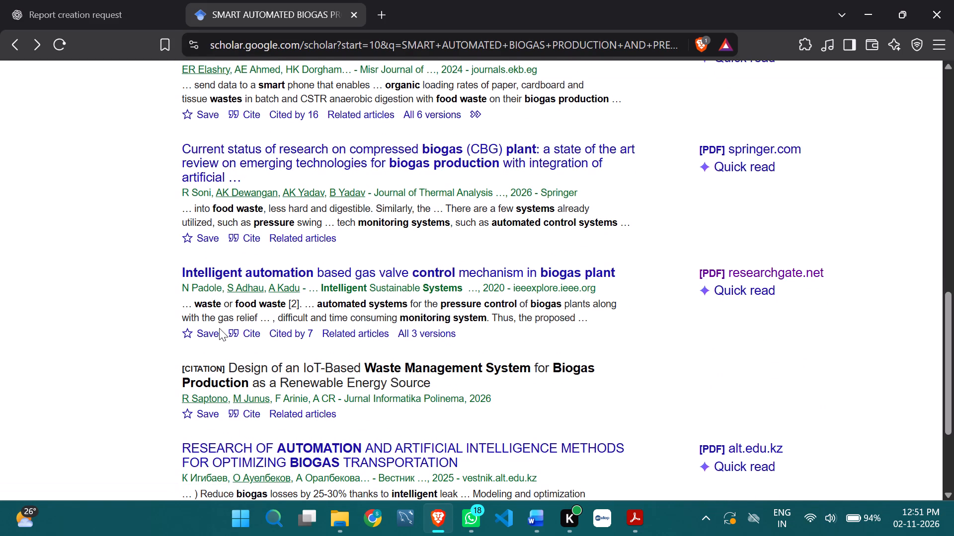
{"action": "scroll", "coordinate": [219, 328], "scroll_direction": "down", "scroll_amount": 2}
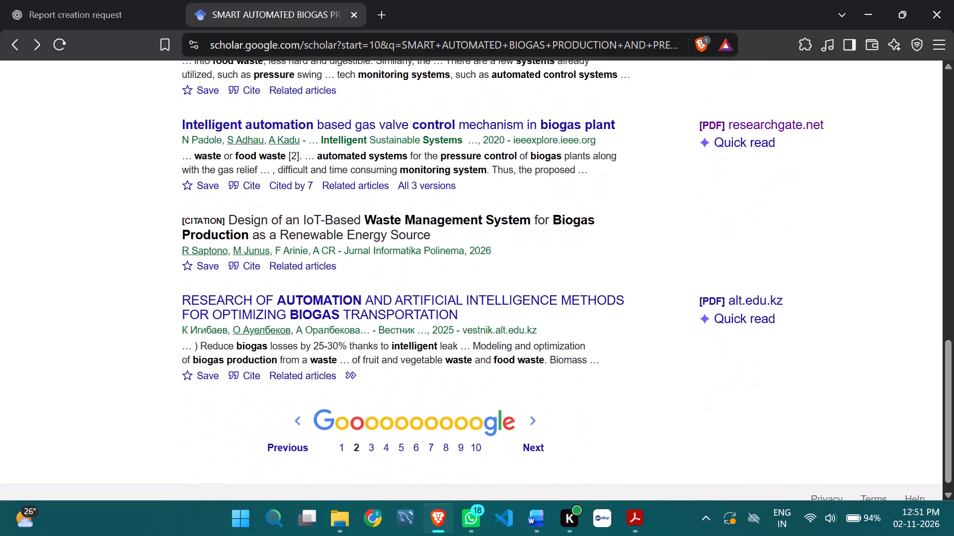
{"action": "left_click", "coordinate": [371, 442]}
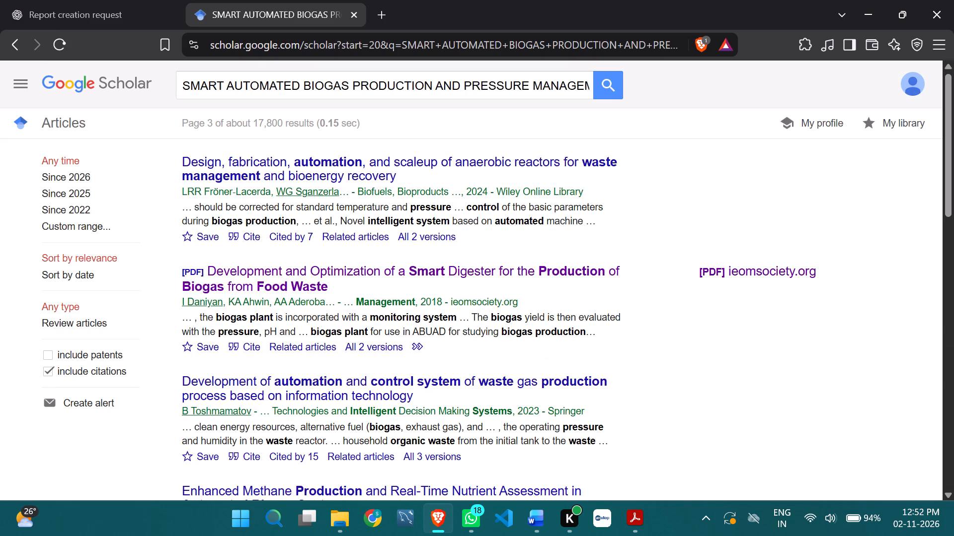
{"action": "left_click", "coordinate": [245, 234]}
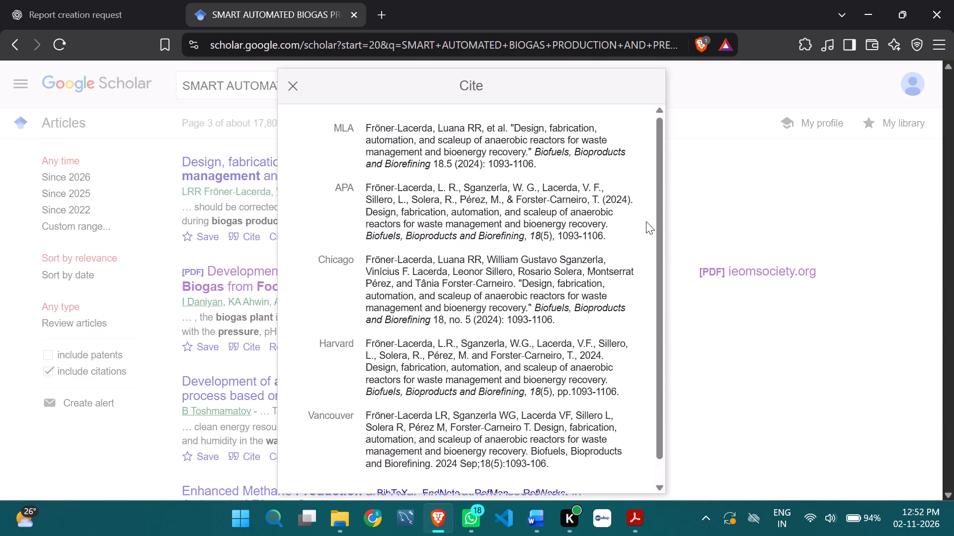
{"action": "left_click", "coordinate": [721, 224]}
Copy the APA citation of the 2026 "Enhanced Methane Production and Real-Time Nutrient Assessment" paper into item [11] of the Word report's REFERENCES and start item [12].
{"action": "scroll", "coordinate": [435, 277], "scroll_direction": "down", "scroll_amount": 1}
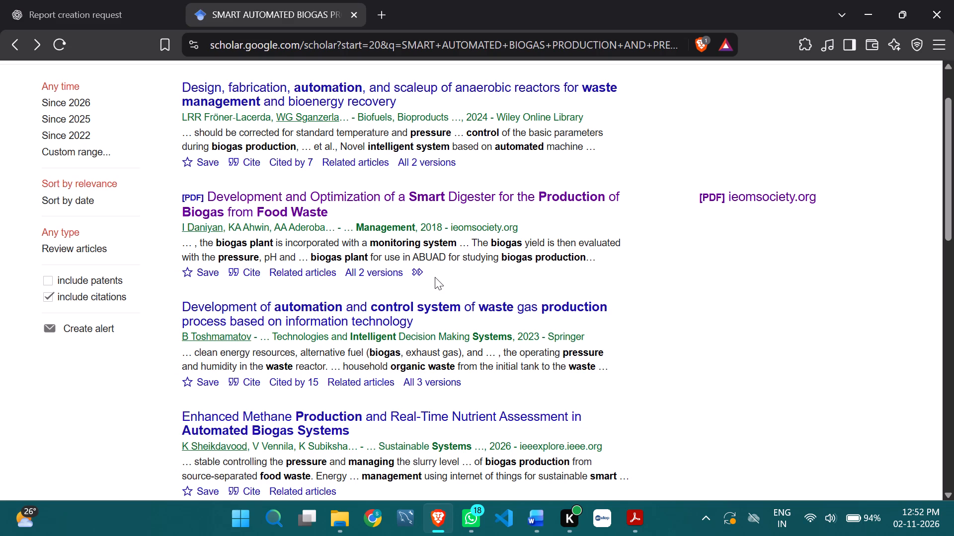
{"action": "scroll", "coordinate": [435, 277], "scroll_direction": "down", "scroll_amount": 1}
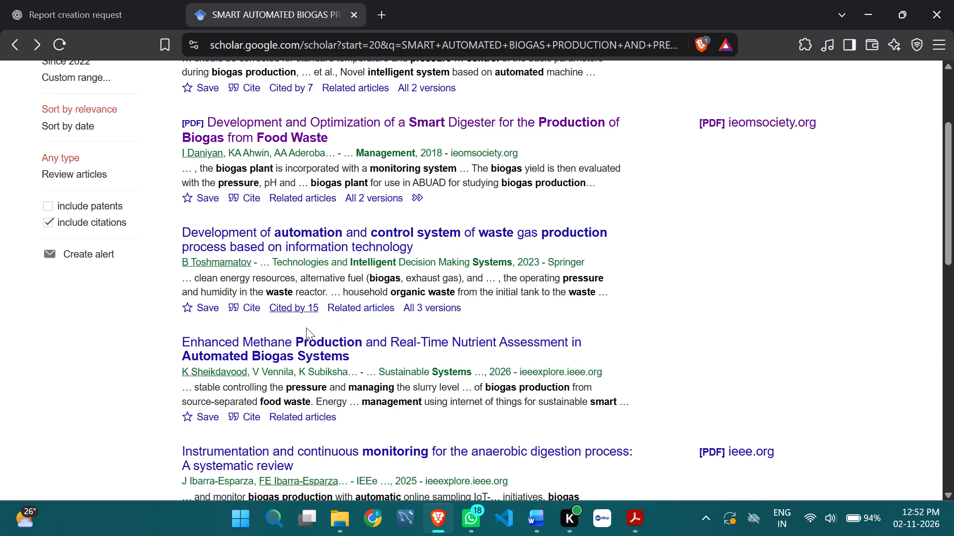
{"action": "scroll", "coordinate": [306, 328], "scroll_direction": "down", "scroll_amount": 1}
{"action": "left_click", "coordinate": [261, 341]}
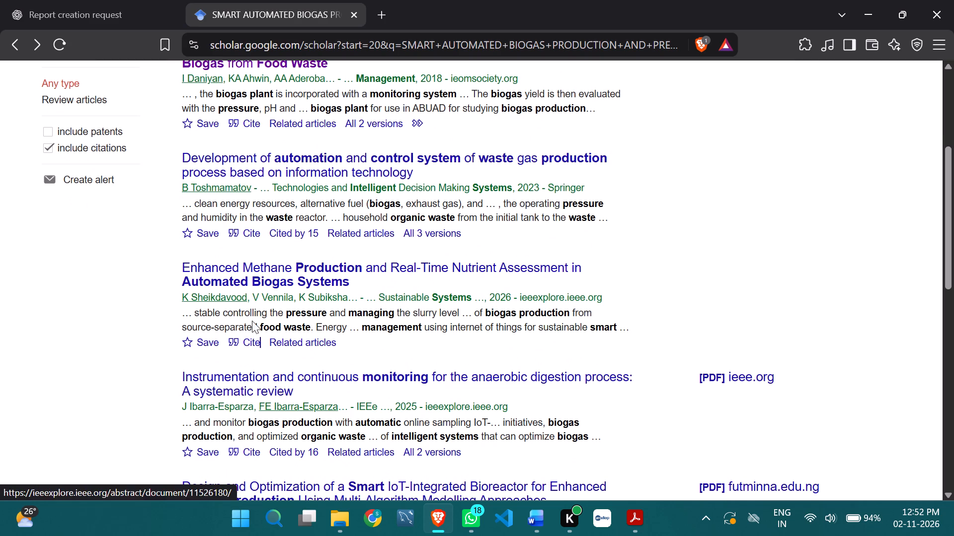
{"action": "left_click", "coordinate": [251, 337]}
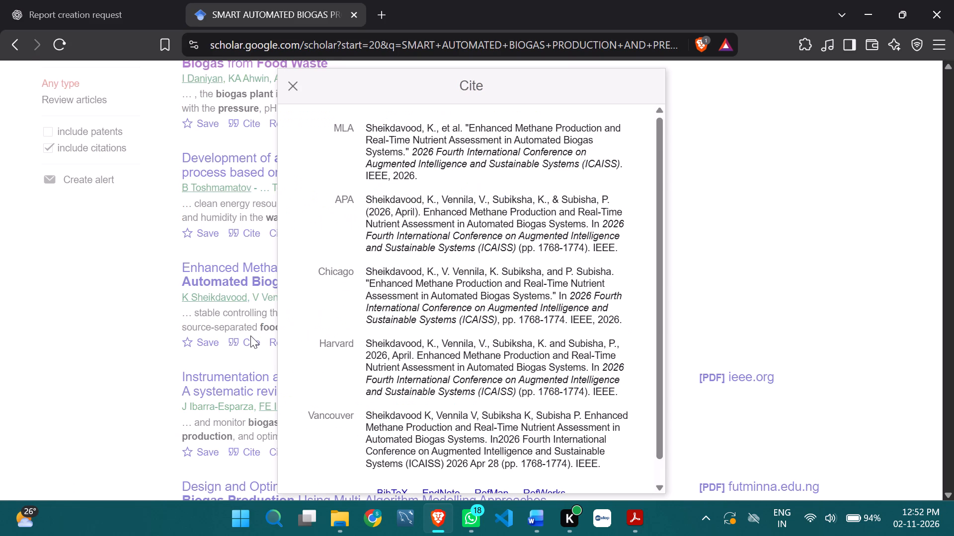
{"action": "left_click", "coordinate": [427, 241]}
{"action": "key", "text": "ctrl+c"}
{"action": "left_click", "coordinate": [539, 509]}
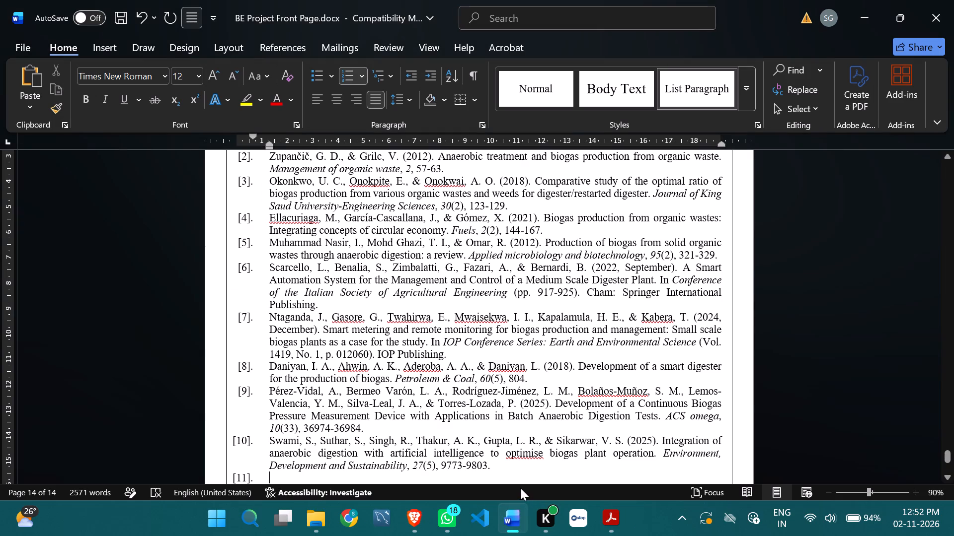
{"action": "key", "text": "ctrl+v"}
{"action": "scroll", "coordinate": [287, 332], "scroll_direction": "down", "scroll_amount": 2}
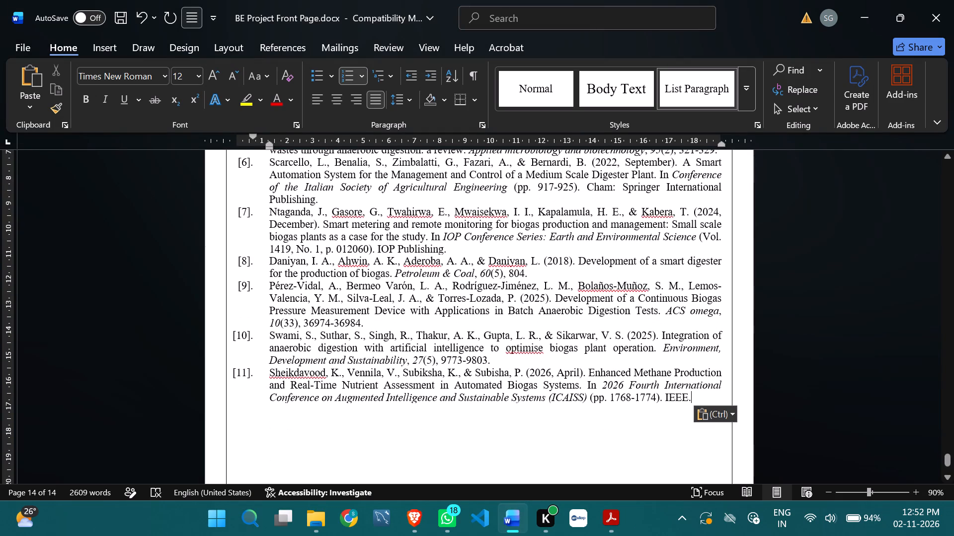
{"action": "key", "text": "Return"}
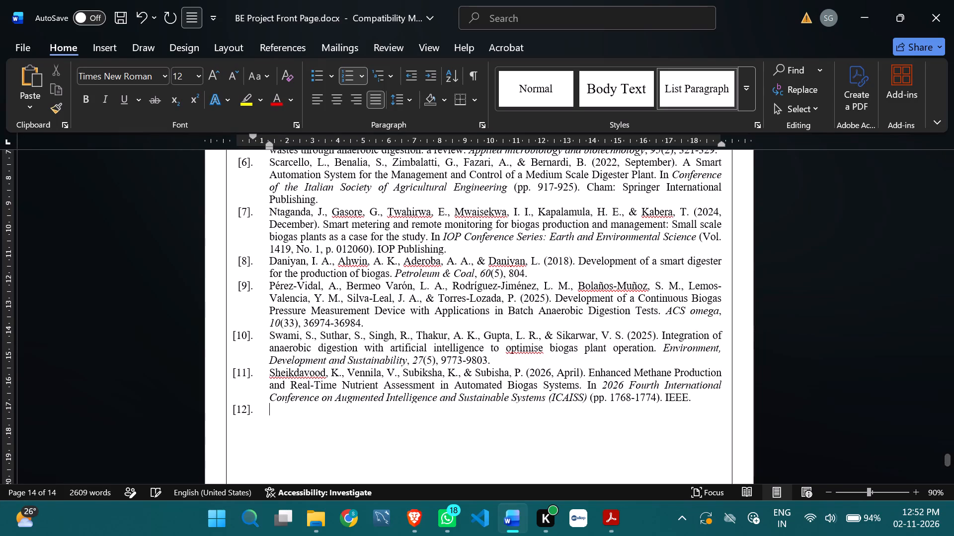
Copy the APA citation of Scholar's 2025 "Instrumentation and continuous monitoring for the anaerobic digestion process" paper into item [12] of the Word report's REFERENCES and start item [13].
{"action": "left_click", "coordinate": [417, 511]}
{"action": "left_click", "coordinate": [298, 78]}
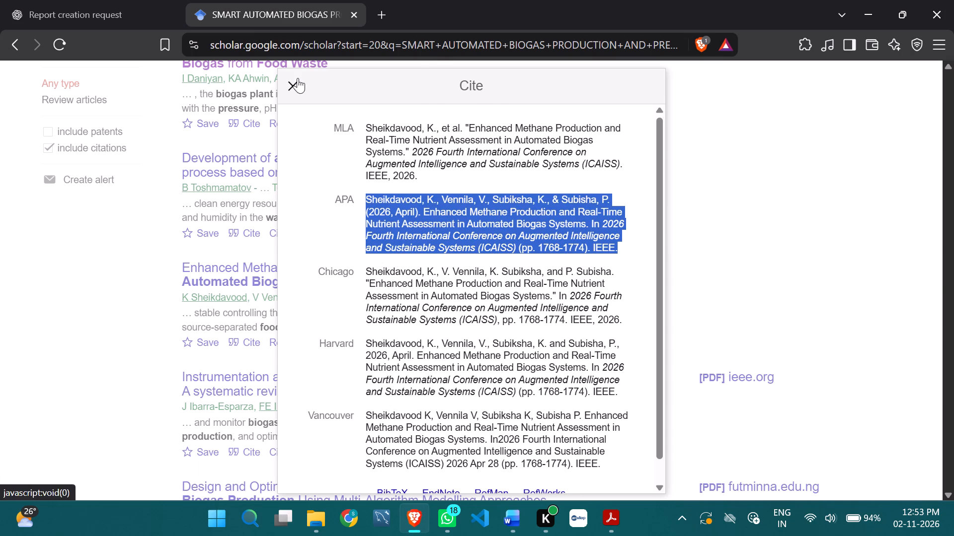
{"action": "scroll", "coordinate": [243, 300], "scroll_direction": "down", "scroll_amount": 1}
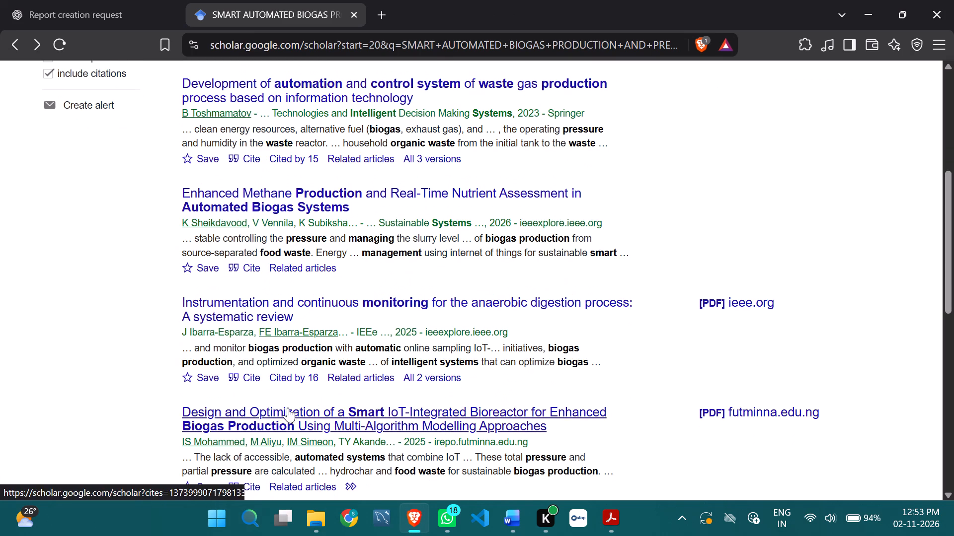
{"action": "left_click", "coordinate": [255, 373]}
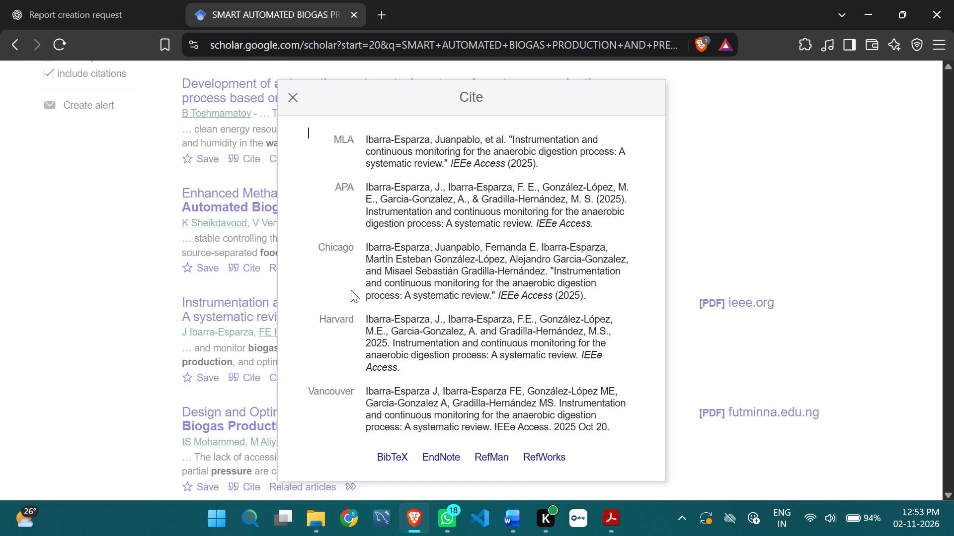
{"action": "left_click", "coordinate": [419, 208]}
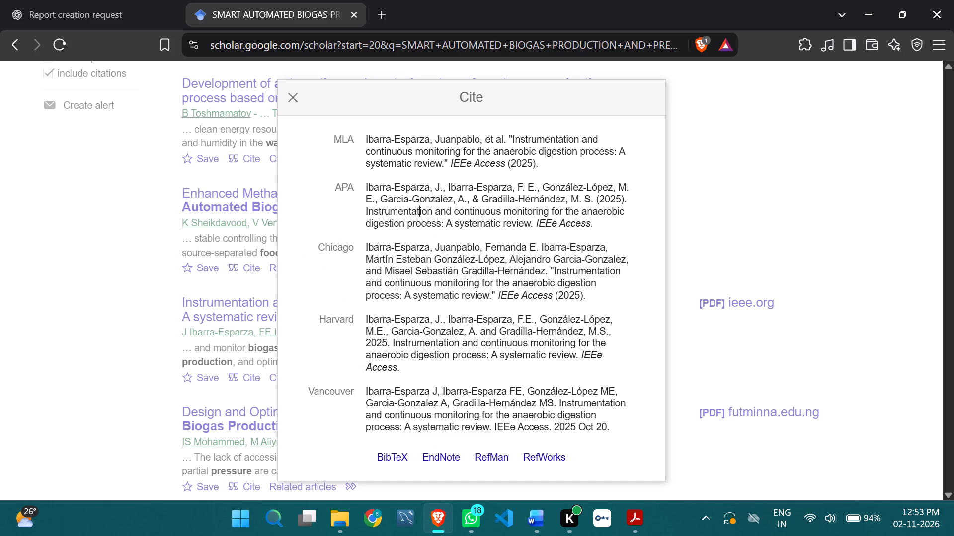
{"action": "key", "text": "ctrl+c"}
{"action": "left_click", "coordinate": [529, 514]}
{"action": "key", "text": "ctrl+v"}
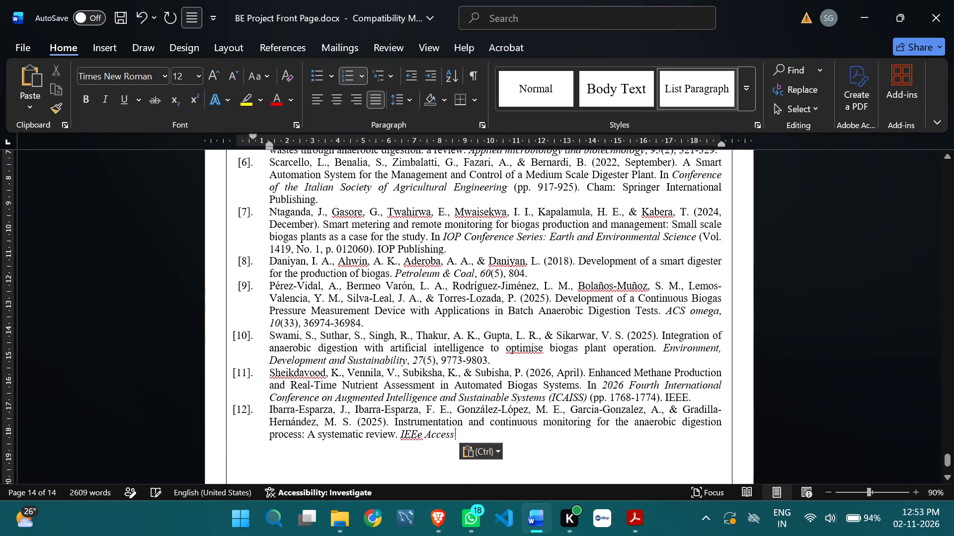
{"action": "key", "text": "Return"}
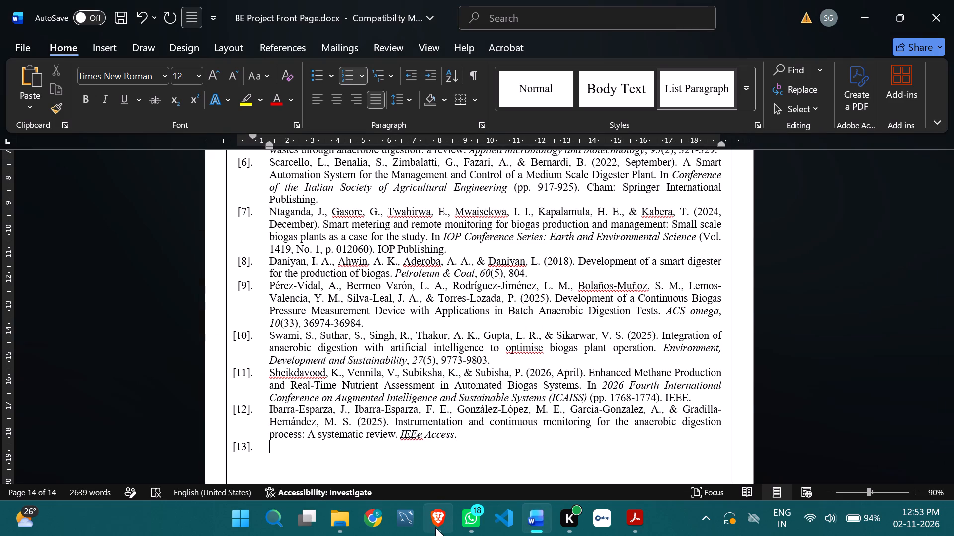
Copy the APA citation of Scholar's 2025 "Design and Fabrication of Smart Biogas System" paper into item [13] of the Word report's REFERENCES and start item [14].
{"action": "left_click", "coordinate": [435, 527]}
{"action": "left_click", "coordinate": [92, 272]}
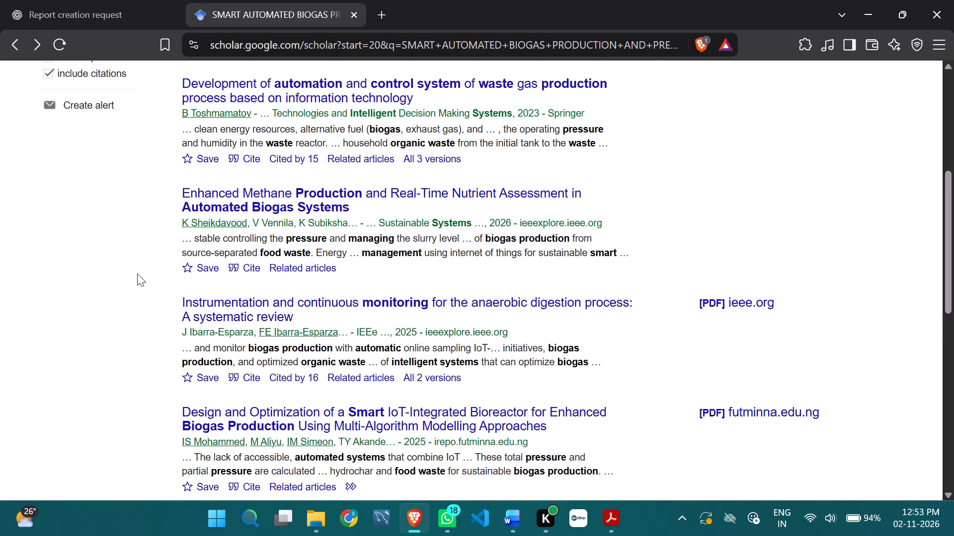
{"action": "scroll", "coordinate": [137, 273], "scroll_direction": "down", "scroll_amount": 1}
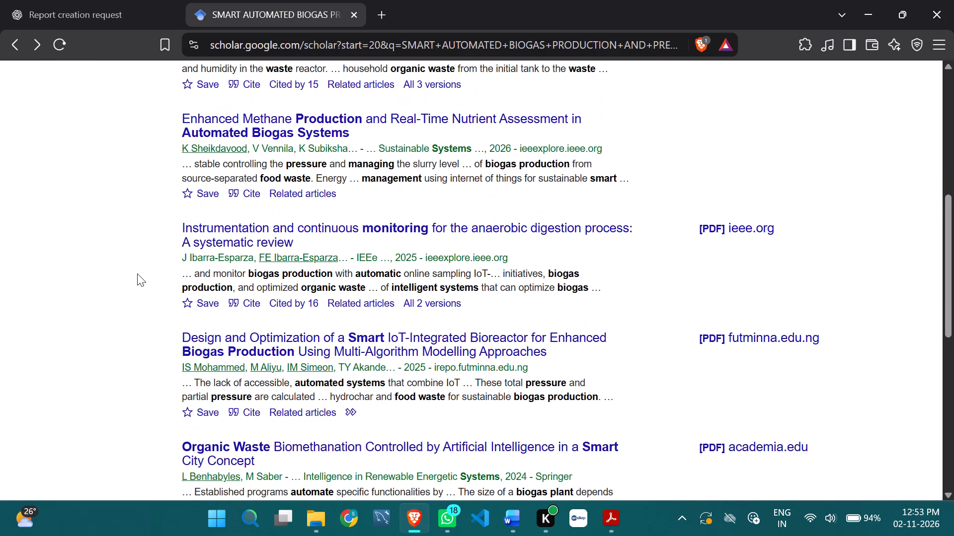
{"action": "scroll", "coordinate": [137, 273], "scroll_direction": "down", "scroll_amount": 1}
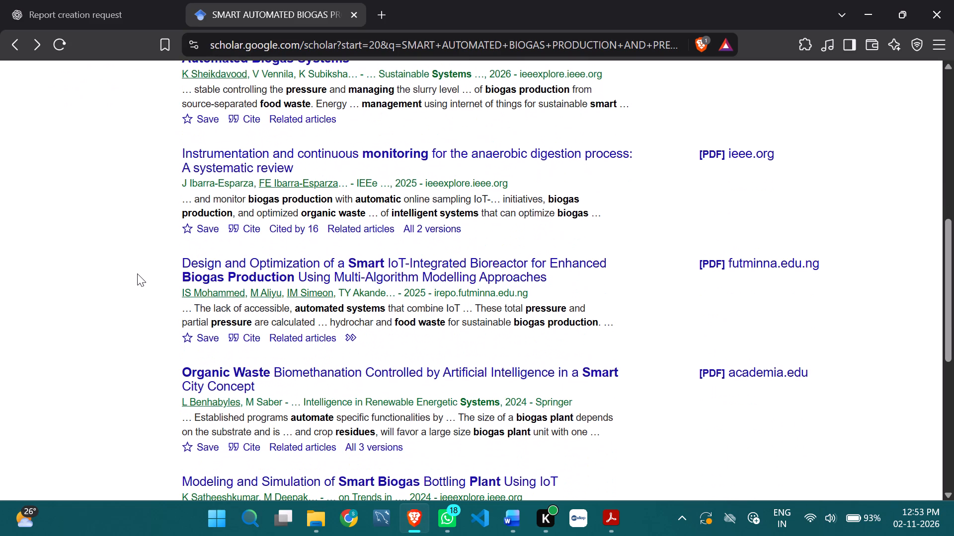
{"action": "scroll", "coordinate": [137, 273], "scroll_direction": "down", "scroll_amount": 3}
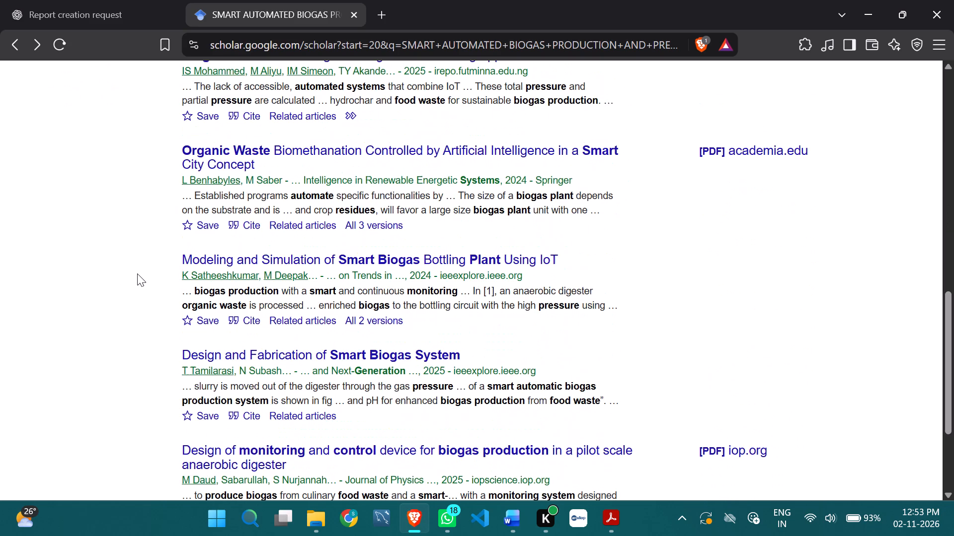
{"action": "scroll", "coordinate": [137, 273], "scroll_direction": "down", "scroll_amount": 1}
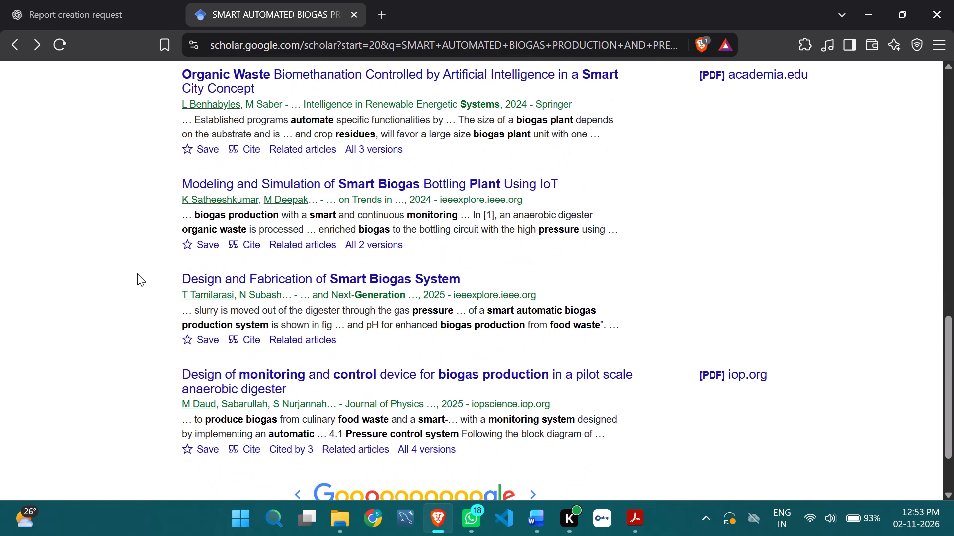
{"action": "left_click", "coordinate": [257, 338]}
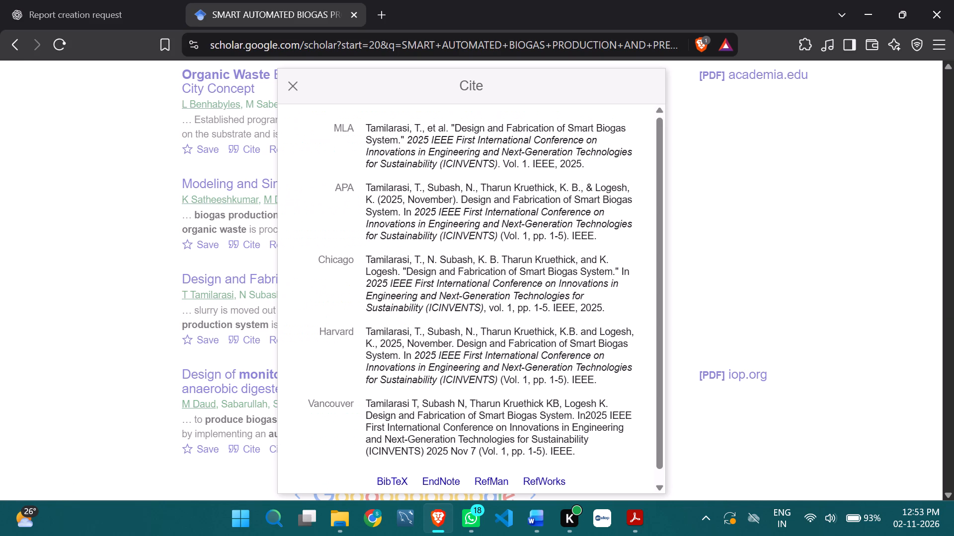
{"action": "left_click", "coordinate": [400, 195]}
{"action": "key", "text": "ctrl+c"}
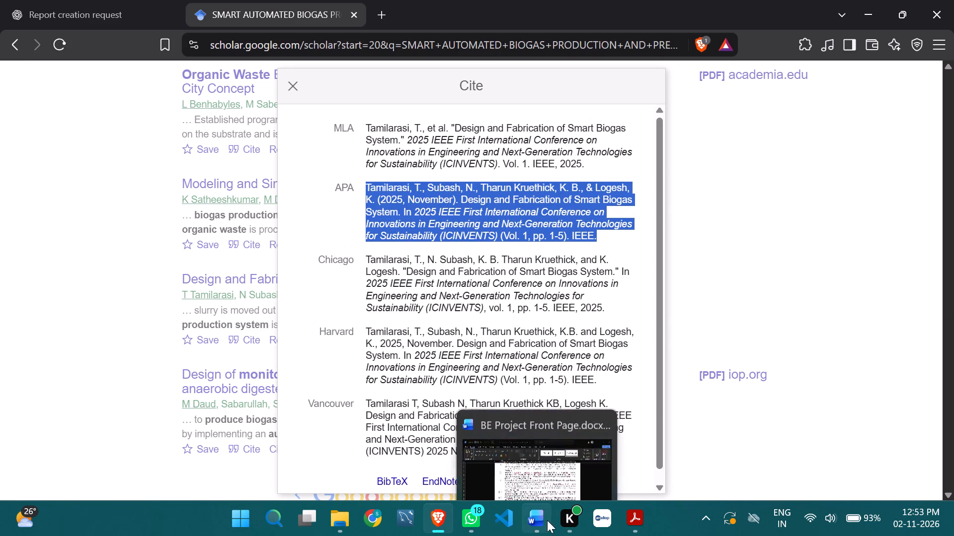
{"action": "left_click", "coordinate": [543, 444]}
{"action": "key", "text": "ctrl+v"}
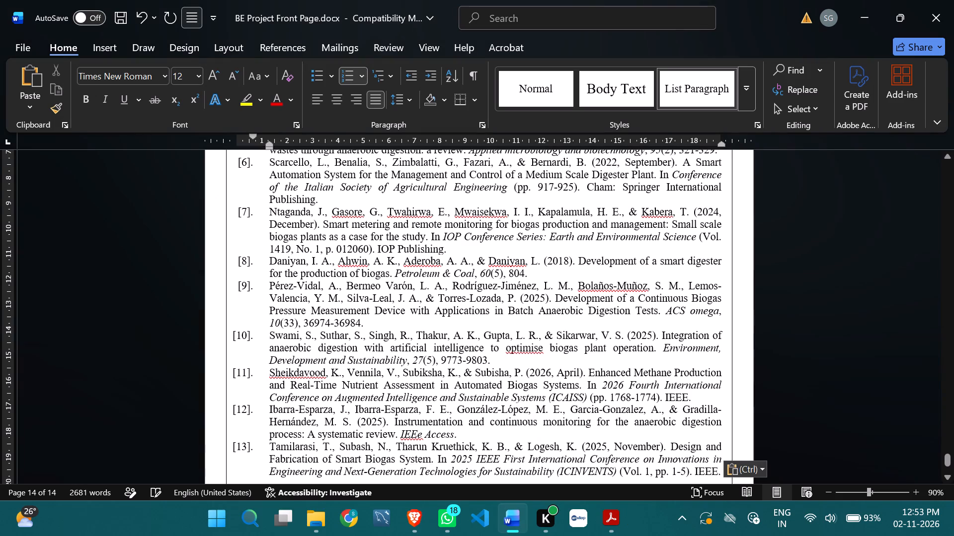
{"action": "scroll", "coordinate": [516, 442], "scroll_direction": "down", "scroll_amount": 4}
{"action": "key", "text": "Return"}
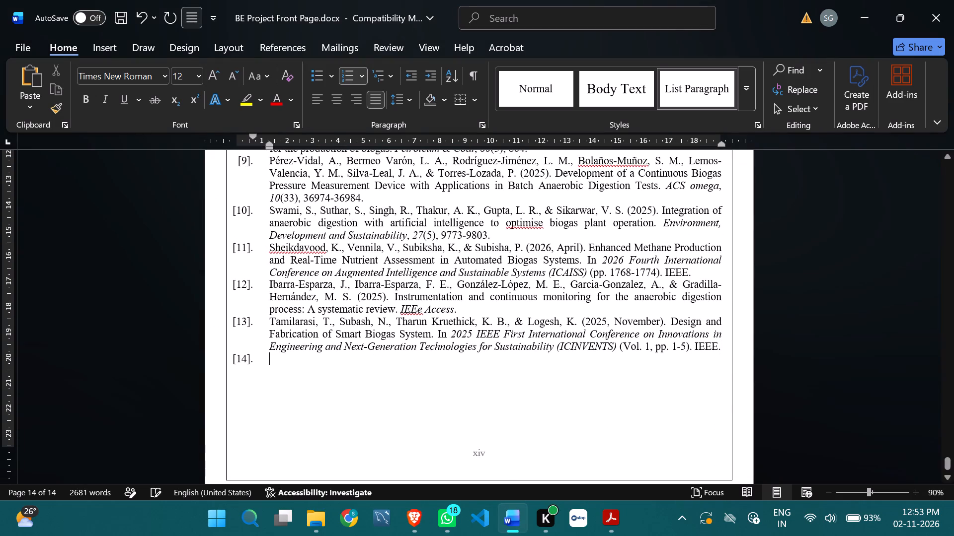
Switch to Google Scholar and view the citation formats of the 2025 "Design of monitoring and control device for biogas production" paper.
{"action": "left_click", "coordinate": [410, 515]}
{"action": "left_click", "coordinate": [135, 271]}
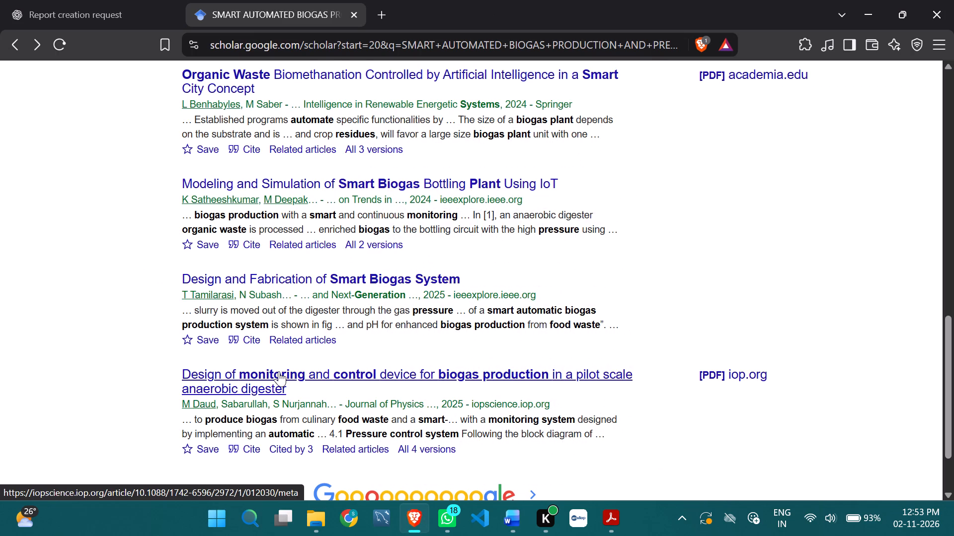
{"action": "left_click", "coordinate": [249, 447]}
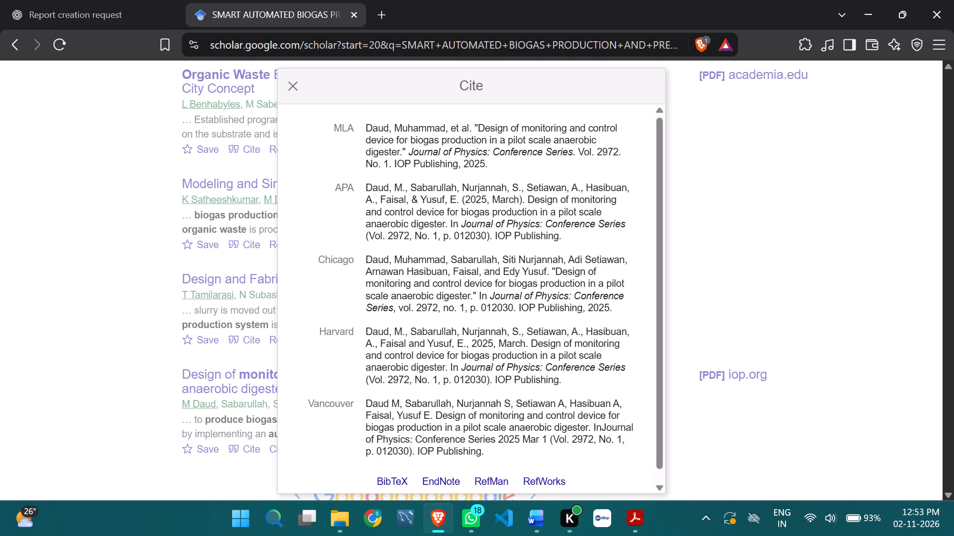
{"action": "left_click", "coordinate": [874, 290]}
Open page 4 of the Scholar results and view the citation formats of the 2021 "Integration of artificial intelligence into biogas plant operation" paper.
{"action": "scroll", "coordinate": [254, 284], "scroll_direction": "down", "scroll_amount": 4}
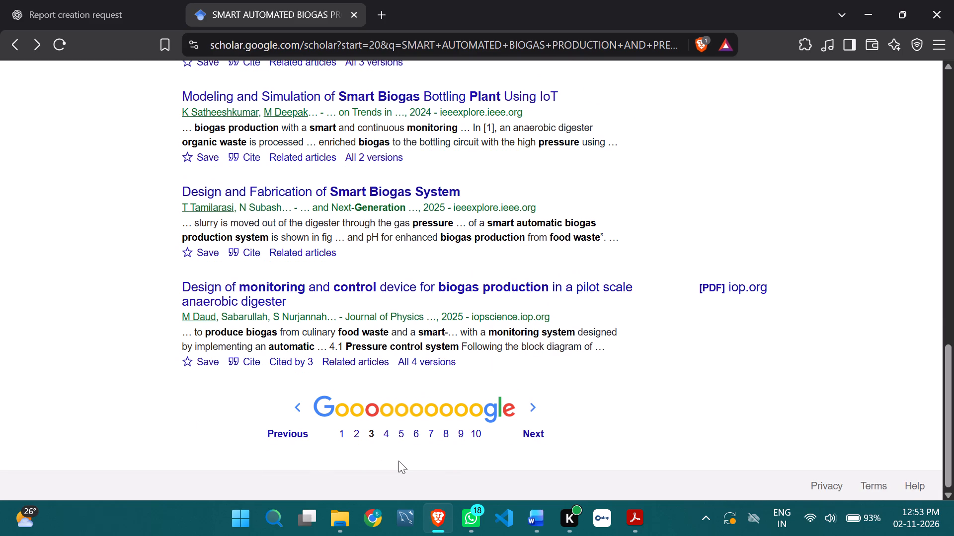
{"action": "left_click", "coordinate": [383, 431]}
{"action": "left_click", "coordinate": [388, 432]}
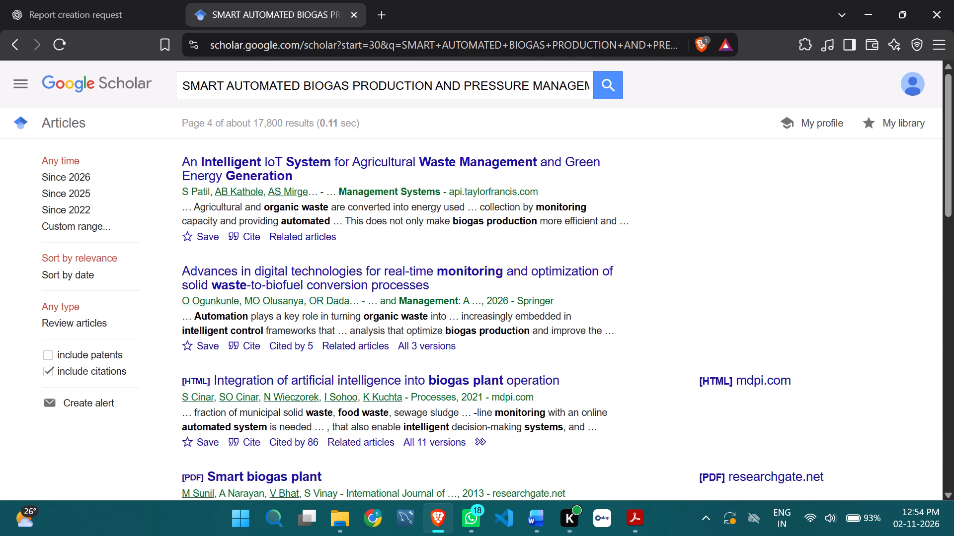
{"action": "scroll", "coordinate": [228, 319], "scroll_direction": "down", "scroll_amount": 1}
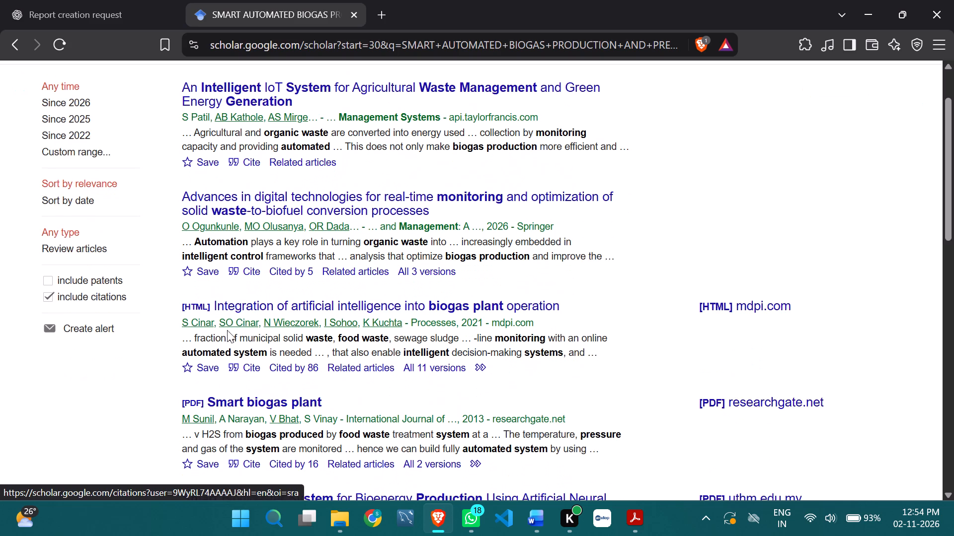
{"action": "left_click", "coordinate": [247, 369]}
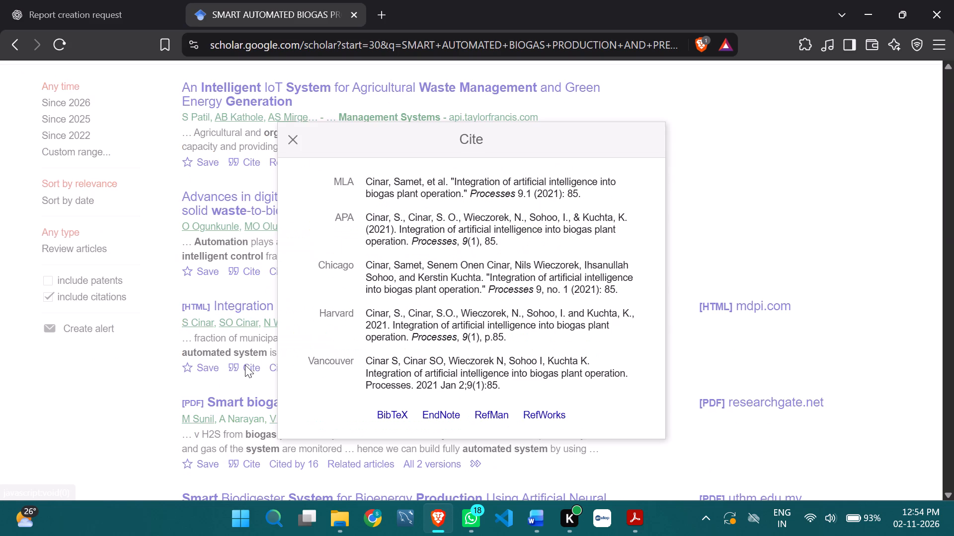
{"action": "left_click", "coordinate": [755, 257]}
Copy the APA citation of the 2013 "Smart biogas plant" paper into item [14] of the Word report's REFERENCES and start item [15].
{"action": "scroll", "coordinate": [478, 417], "scroll_direction": "down", "scroll_amount": 2}
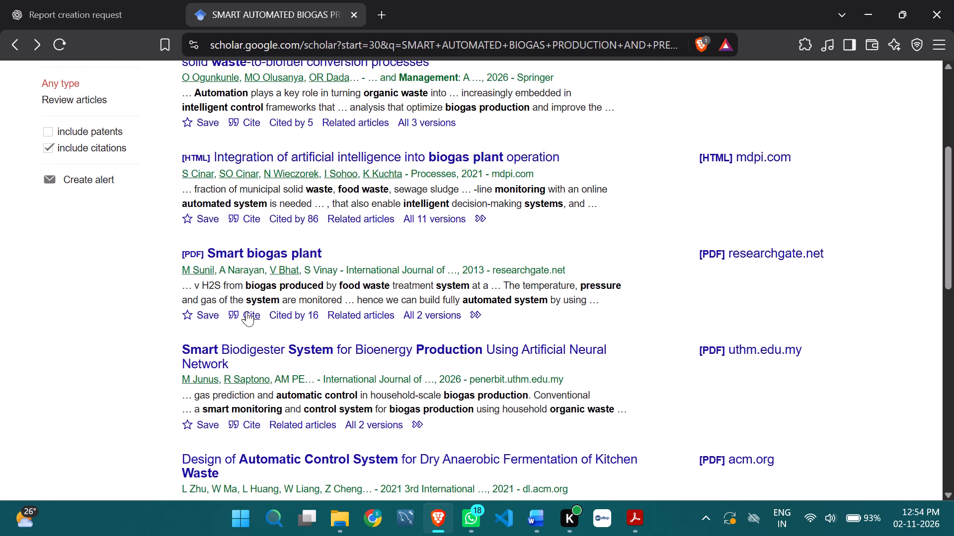
{"action": "left_click", "coordinate": [250, 311]}
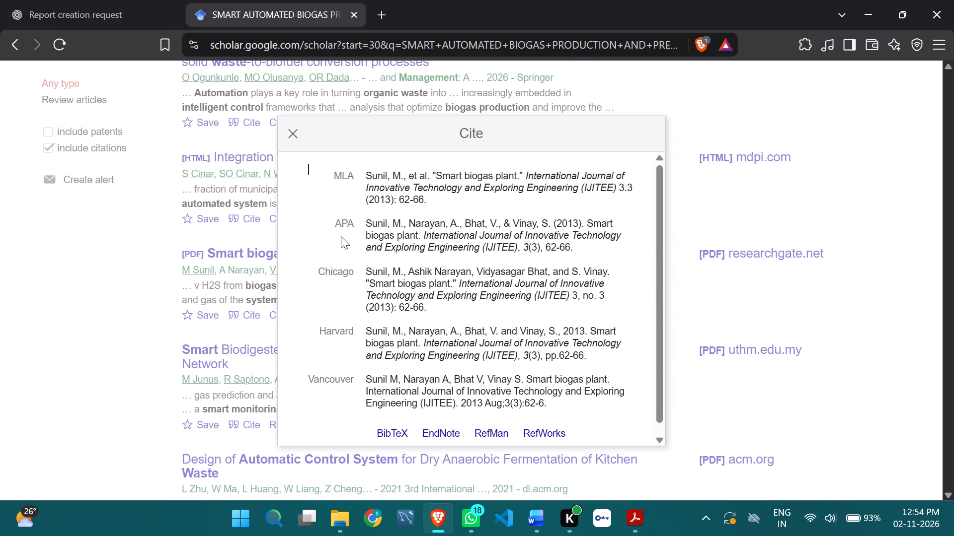
{"action": "left_click", "coordinate": [437, 241]}
{"action": "key", "text": "ctrl+c"}
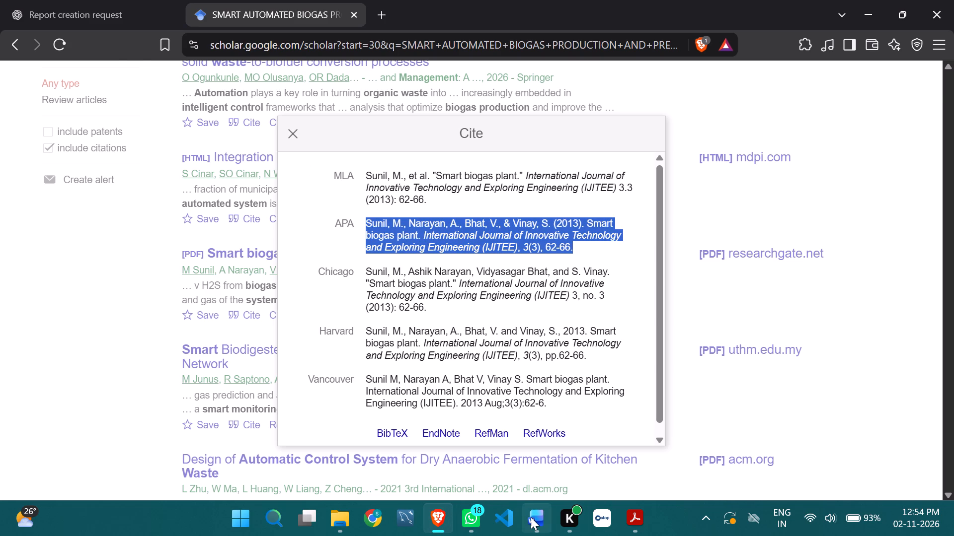
{"action": "left_click", "coordinate": [531, 517]}
{"action": "key", "text": "ctrl+v"}
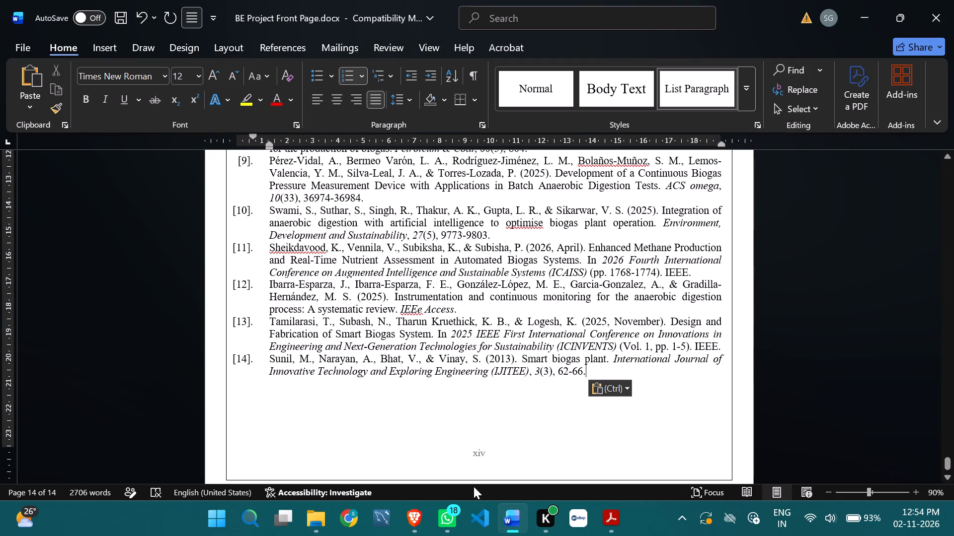
{"action": "key", "text": "Return"}
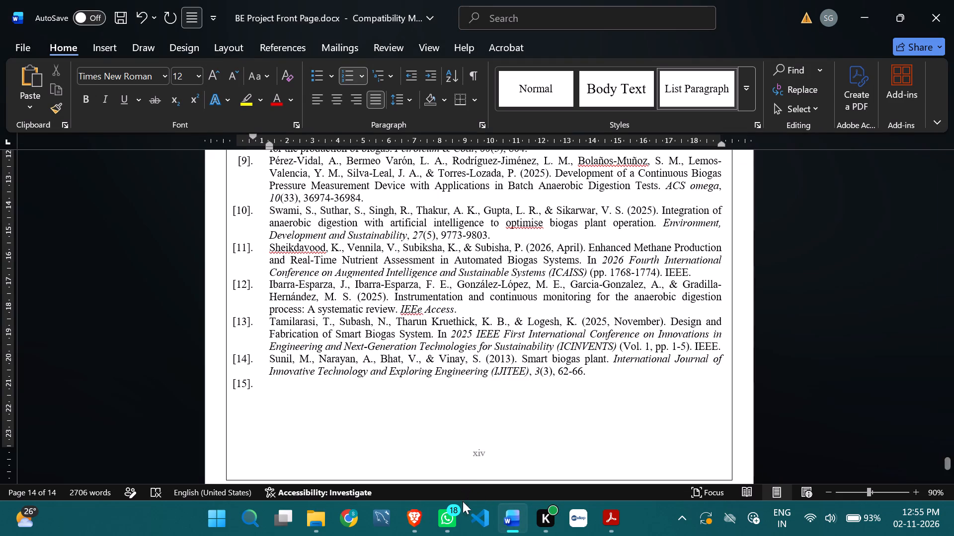
Copy the APA citation of Scholar's 2026 "Utilizing kitchen and organic waste" paper into item [15] of the Word REFERENCES and end the numbered list after it.
{"action": "left_click", "coordinate": [428, 526]}
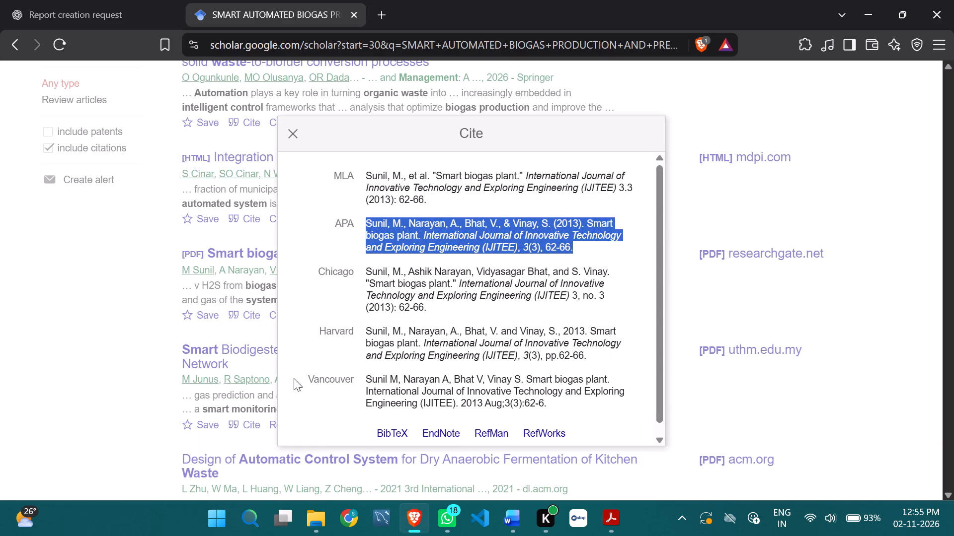
{"action": "left_click", "coordinate": [248, 364]}
{"action": "scroll", "coordinate": [248, 361], "scroll_direction": "down", "scroll_amount": 1}
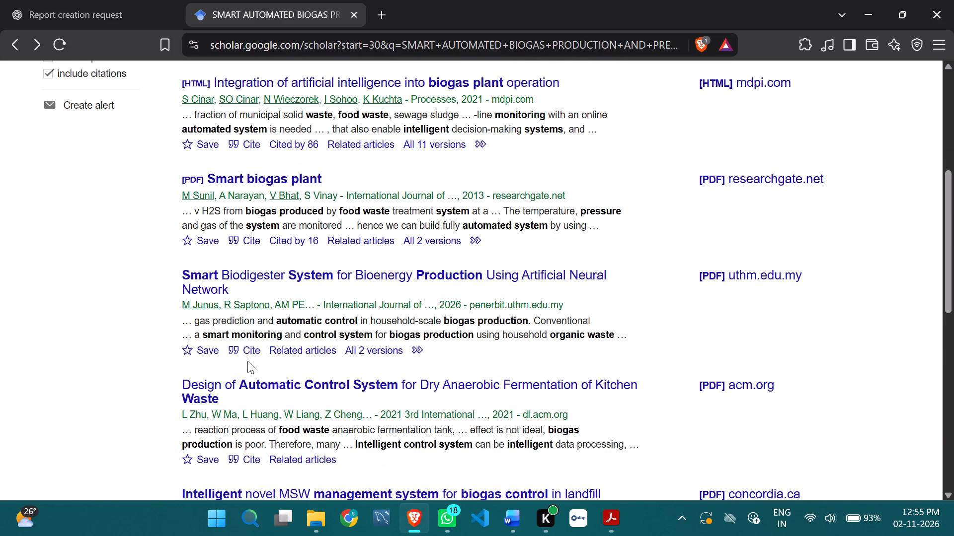
{"action": "scroll", "coordinate": [247, 361], "scroll_direction": "down", "scroll_amount": 2}
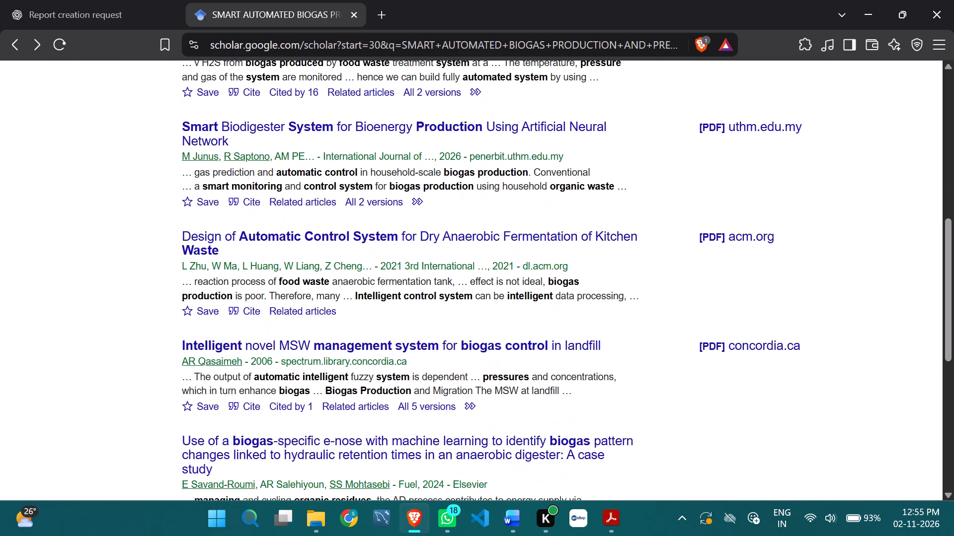
{"action": "scroll", "coordinate": [247, 360], "scroll_direction": "down", "scroll_amount": 1}
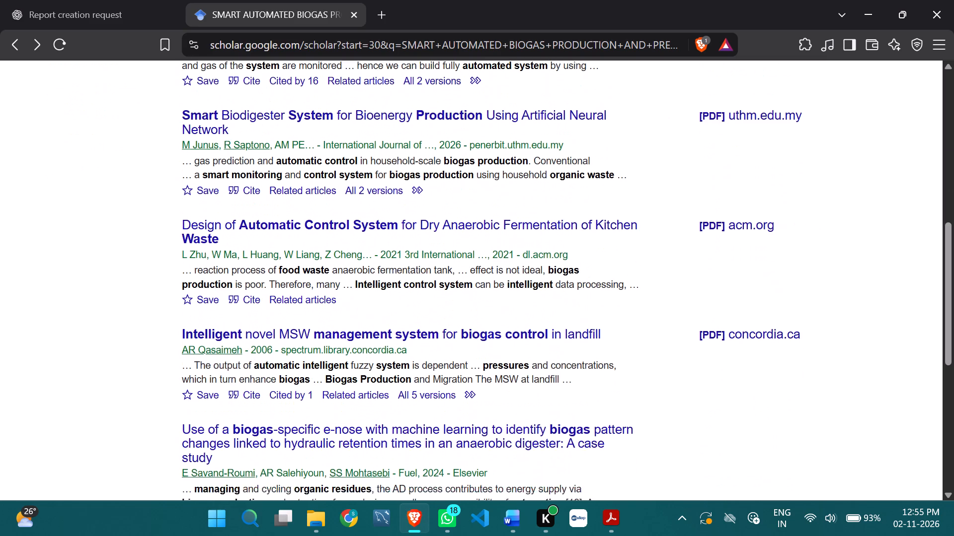
{"action": "scroll", "coordinate": [247, 360], "scroll_direction": "down", "scroll_amount": 3}
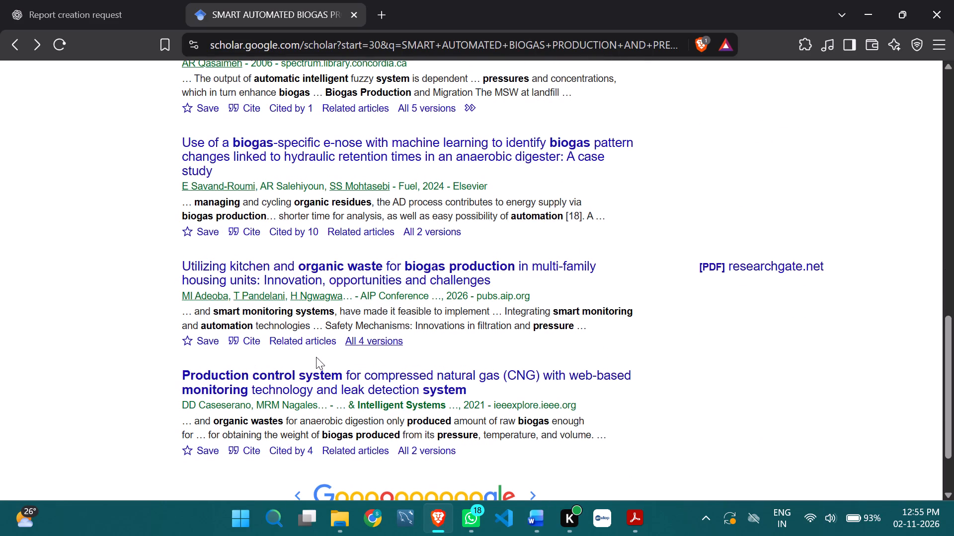
{"action": "left_click", "coordinate": [255, 341]}
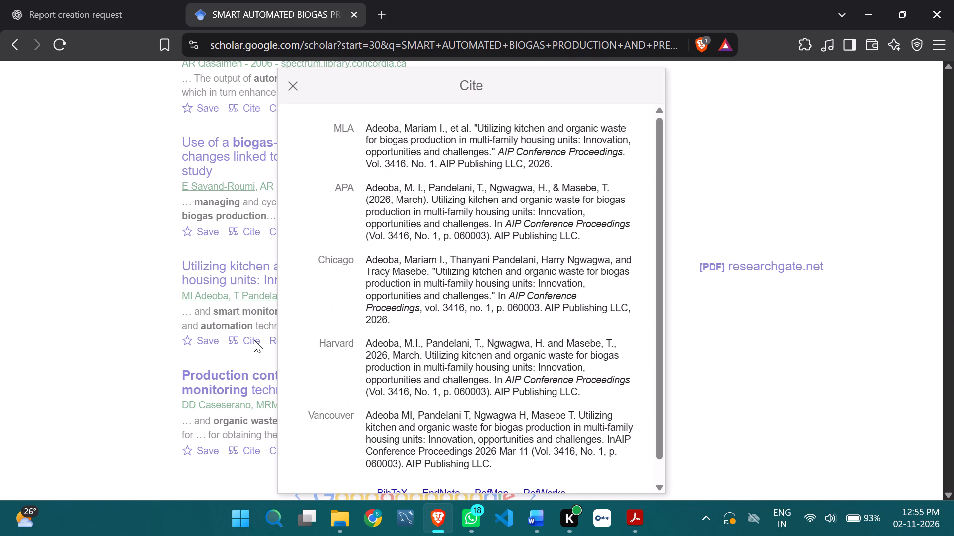
{"action": "left_click", "coordinate": [424, 209]}
{"action": "key", "text": "ctrl+c"}
{"action": "left_click", "coordinate": [538, 516]}
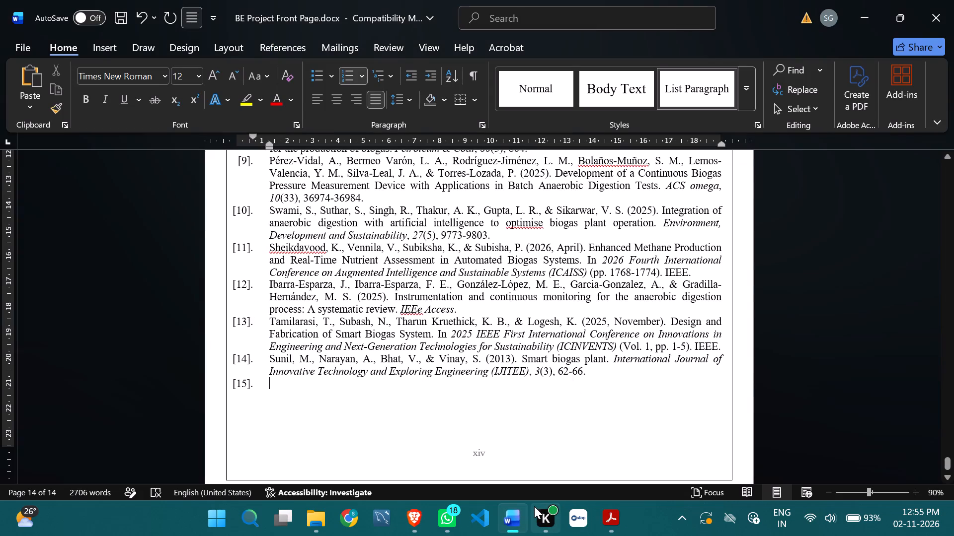
{"action": "key", "text": "ctrl+v"}
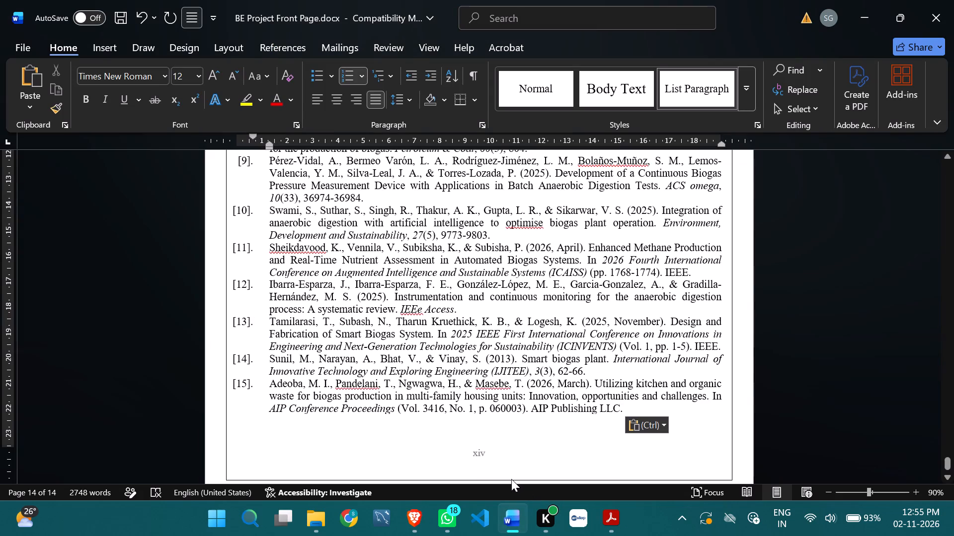
{"action": "key", "text": "Return"}
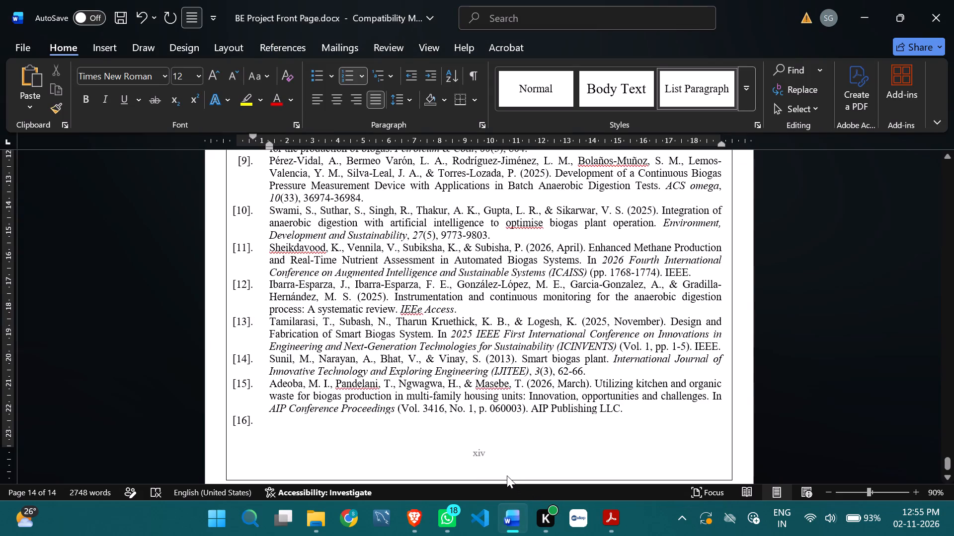
{"action": "key", "text": "BackSpace"}
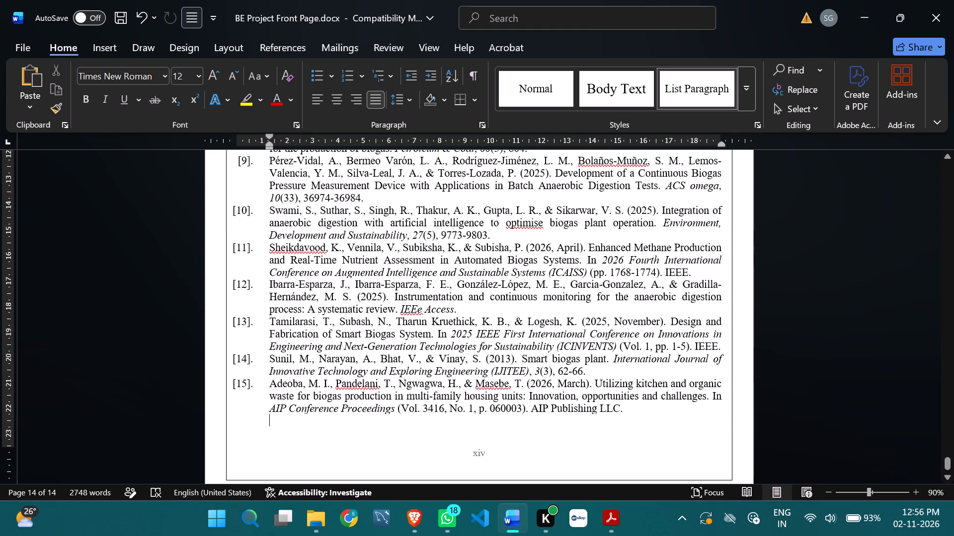
Select all the numbered entries below the REFERENCES heading and move their right indent inward by about 0.5 cm.
{"action": "left_click_drag", "start_coordinate": [649, 423], "coordinate": [321, 230]}
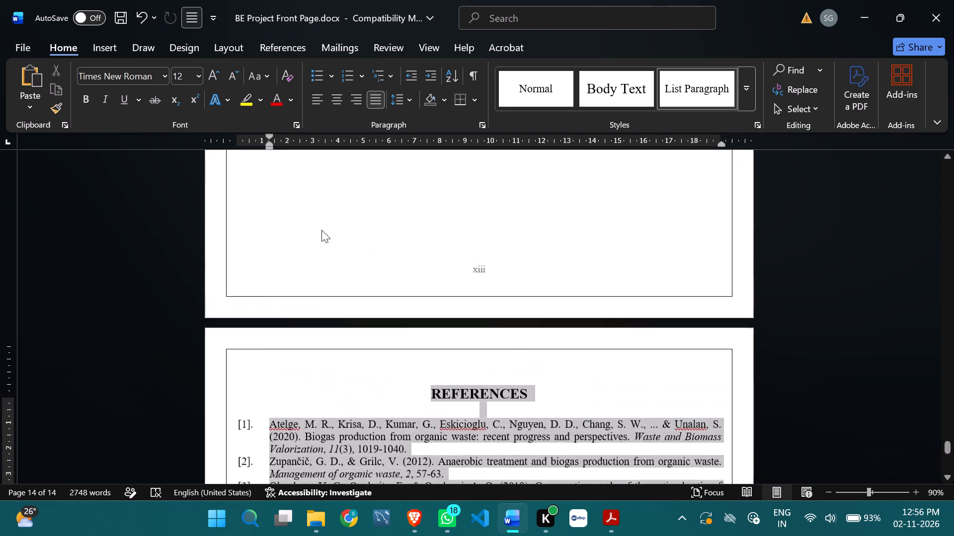
{"action": "left_click_drag", "start_coordinate": [321, 230], "coordinate": [260, 390]}
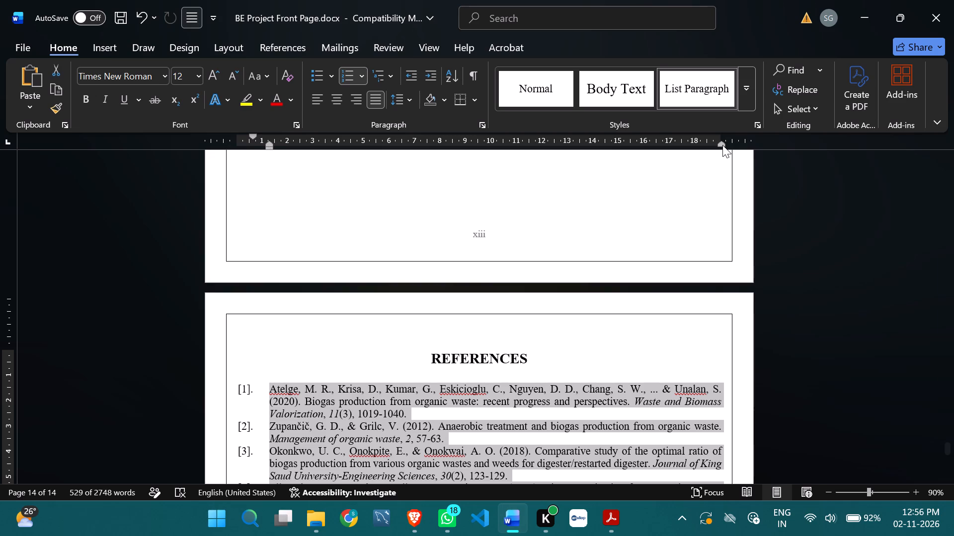
{"action": "left_click_drag", "start_coordinate": [722, 144], "coordinate": [710, 143]}
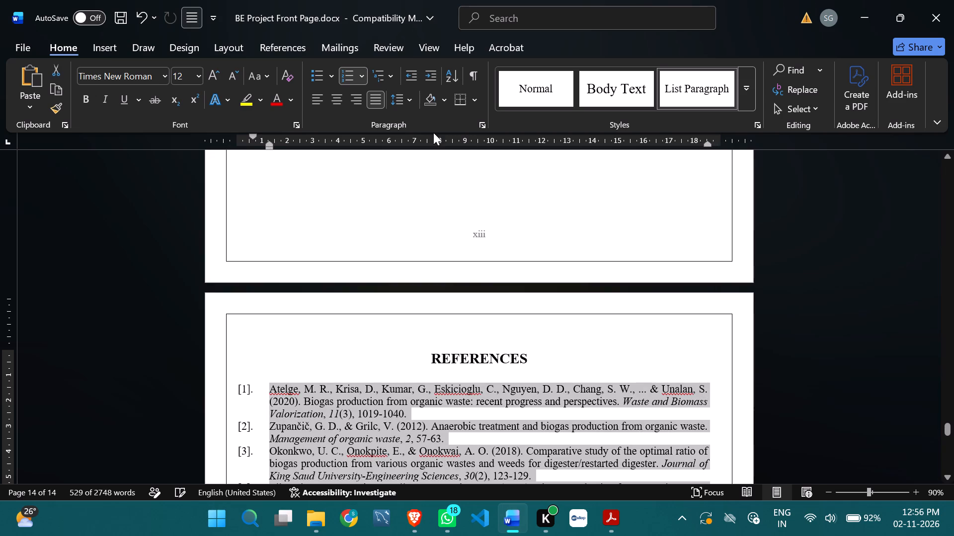
Nudge the hanging indent of all the selected REFERENCES entries outward to about 1.25 cm.
{"action": "left_click", "coordinate": [266, 143]}
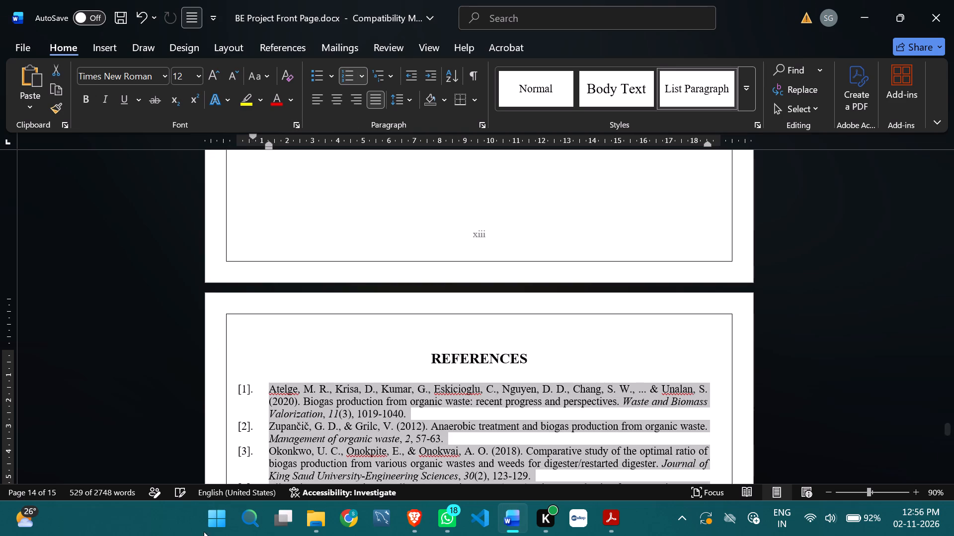
Move the first-line indent of the bracketed numbers [1] and [2] in REFERENCES inward to about 1 cm.
{"action": "left_click", "coordinate": [243, 391]}
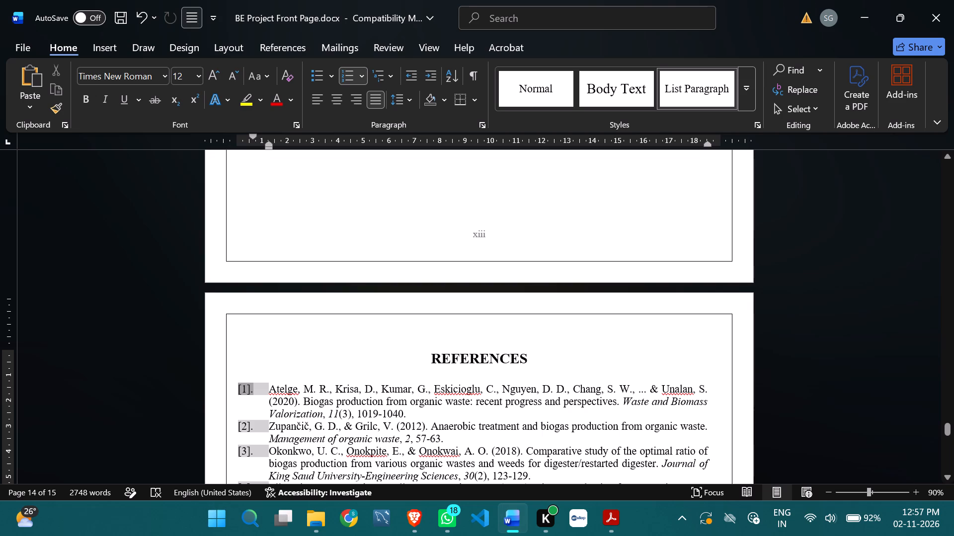
{"action": "left_click_drag", "start_coordinate": [248, 134], "coordinate": [250, 133]}
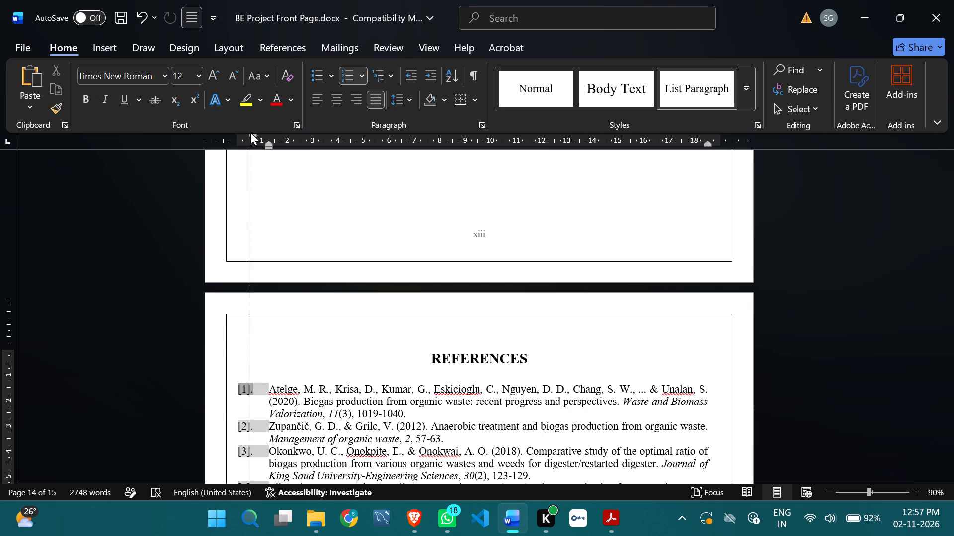
{"action": "left_click_drag", "start_coordinate": [250, 133], "coordinate": [261, 132]}
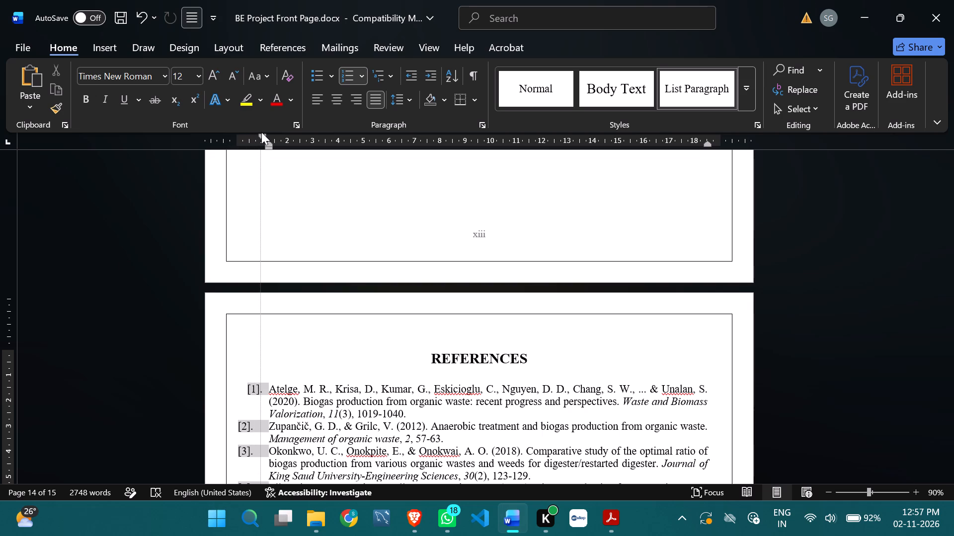
{"action": "left_click_drag", "start_coordinate": [261, 132], "coordinate": [263, 133]}
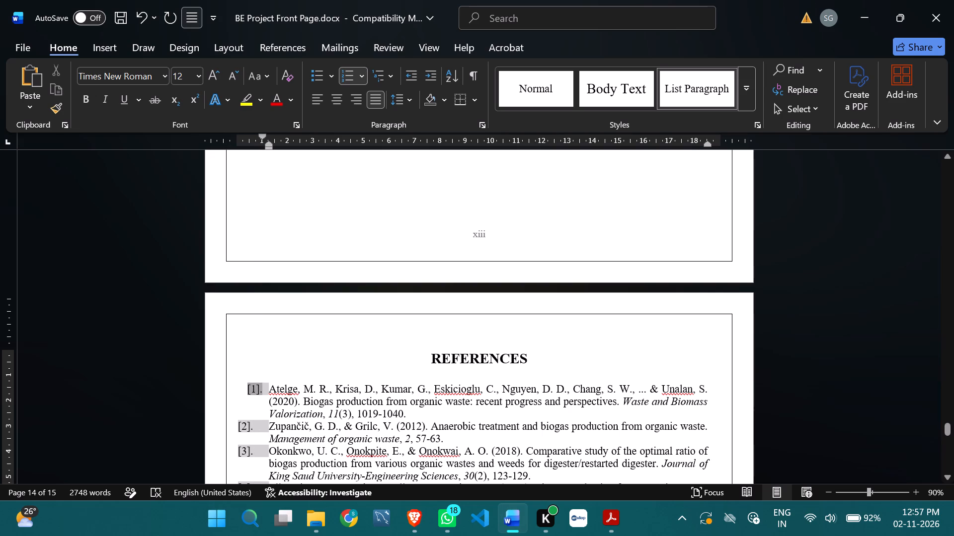
{"action": "left_click", "coordinate": [243, 423]}
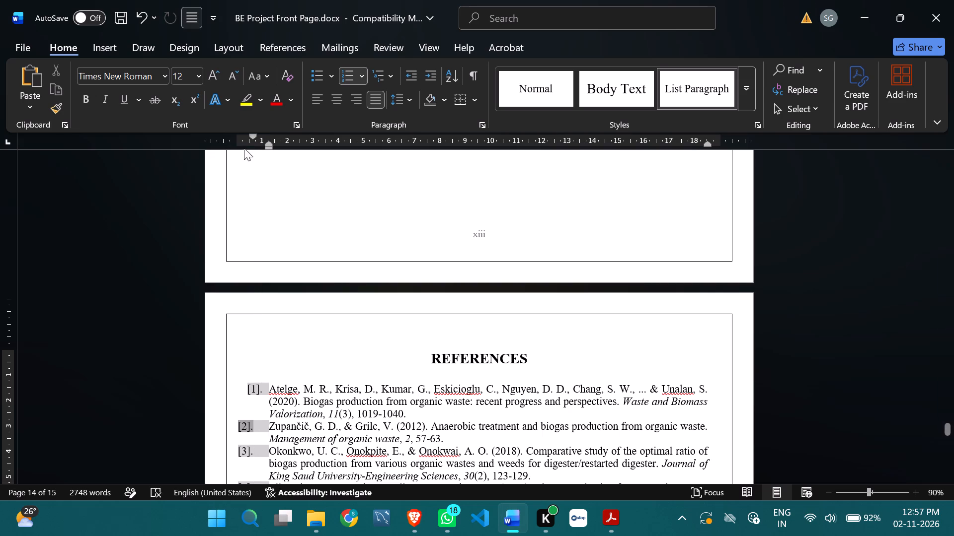
{"action": "left_click_drag", "start_coordinate": [250, 131], "coordinate": [261, 132]}
{"action": "left_click_drag", "start_coordinate": [250, 135], "coordinate": [256, 136]}
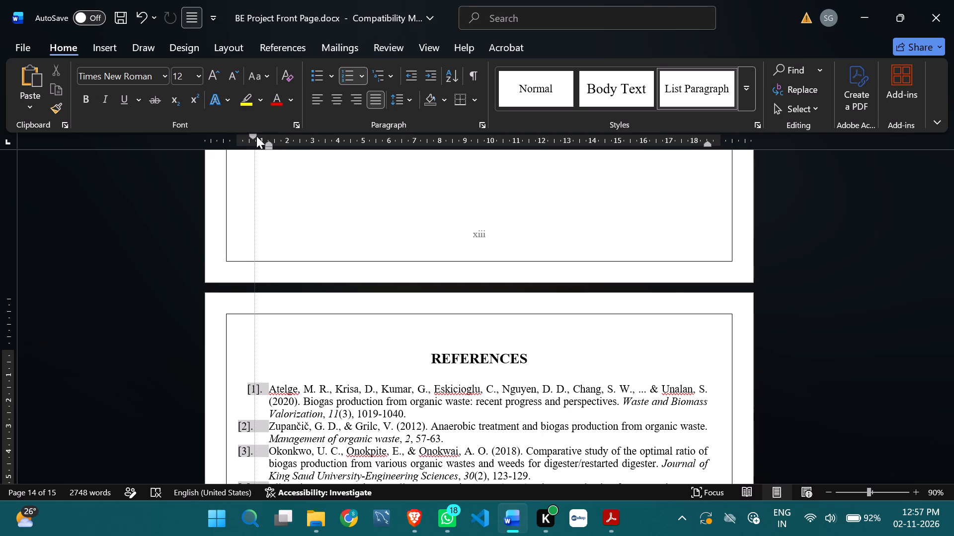
{"action": "left_click_drag", "start_coordinate": [256, 136], "coordinate": [260, 136]}
Set the first-line indent of reference numbers [3], [4] and [5] to about 1 cm, matching items [1] and [2].
{"action": "scroll", "coordinate": [274, 328], "scroll_direction": "down", "scroll_amount": 5}
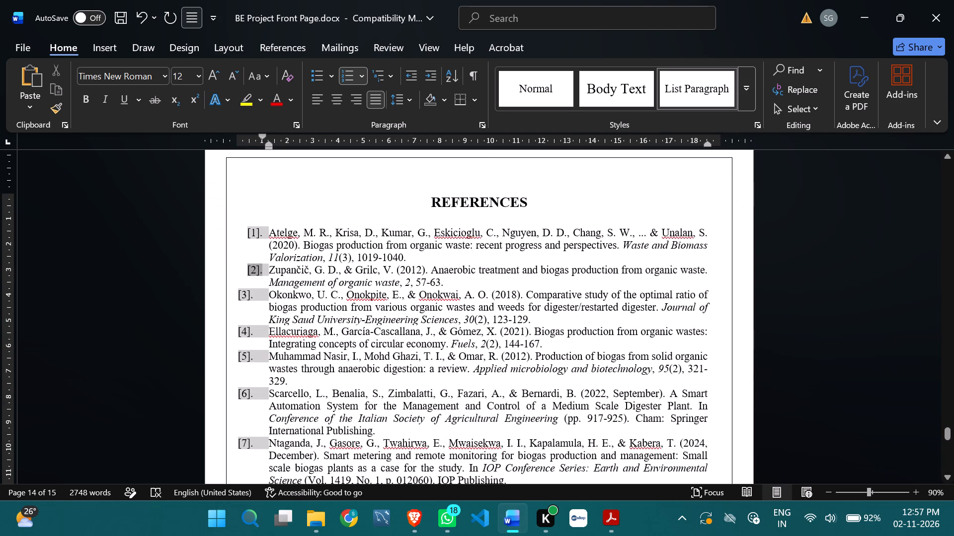
{"action": "left_click", "coordinate": [243, 296]}
{"action": "left_click_drag", "start_coordinate": [249, 133], "coordinate": [251, 134]}
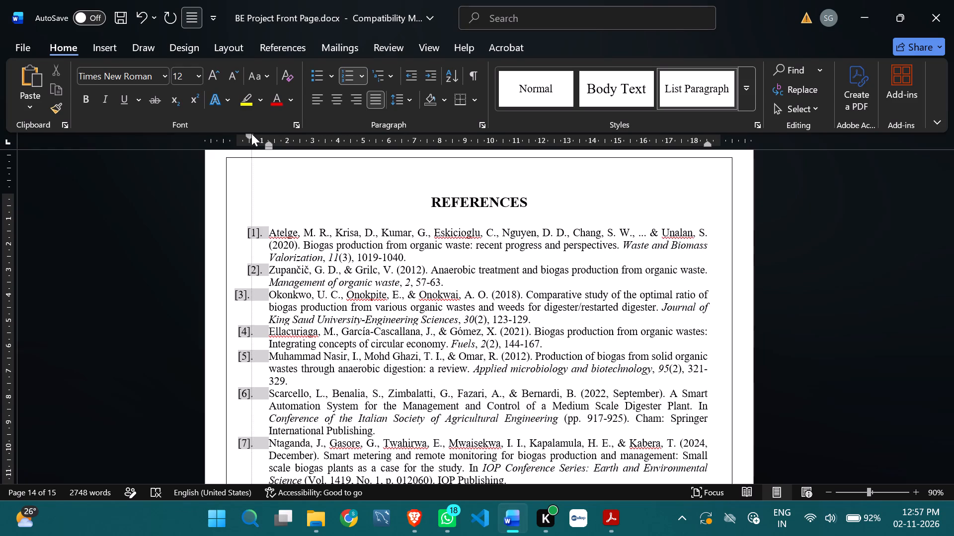
{"action": "left_click_drag", "start_coordinate": [251, 134], "coordinate": [259, 134]}
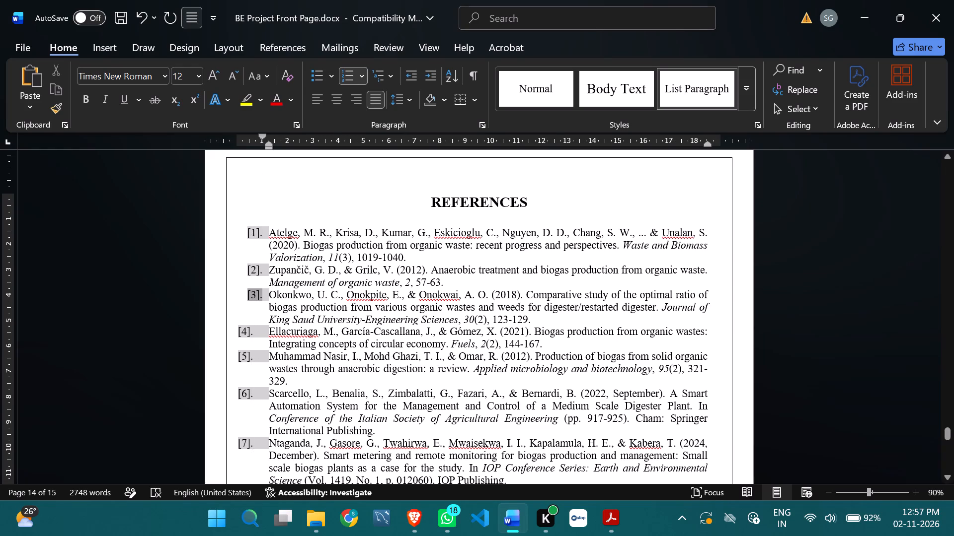
{"action": "left_click", "coordinate": [244, 330]}
{"action": "left_click_drag", "start_coordinate": [253, 134], "coordinate": [256, 133]}
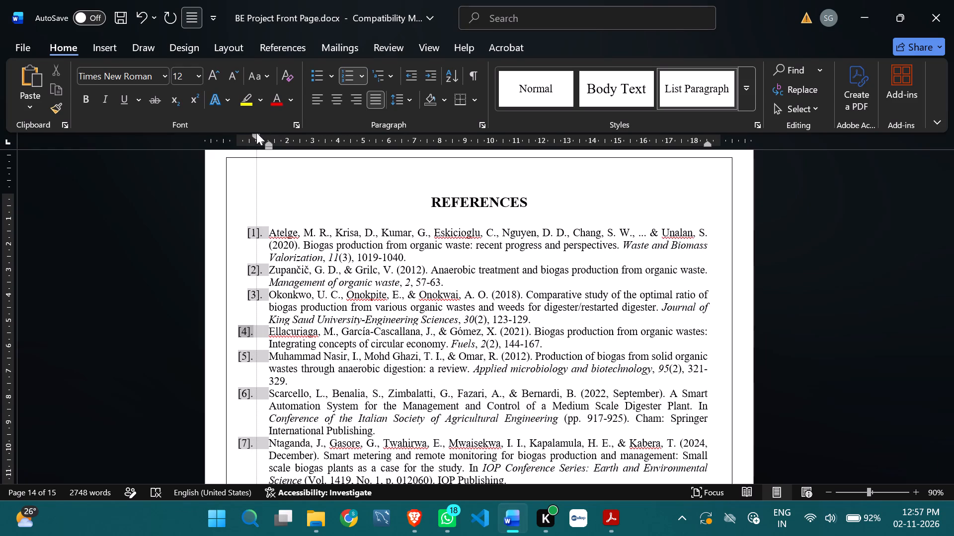
{"action": "left_click_drag", "start_coordinate": [256, 133], "coordinate": [259, 132]}
{"action": "left_click", "coordinate": [244, 354]}
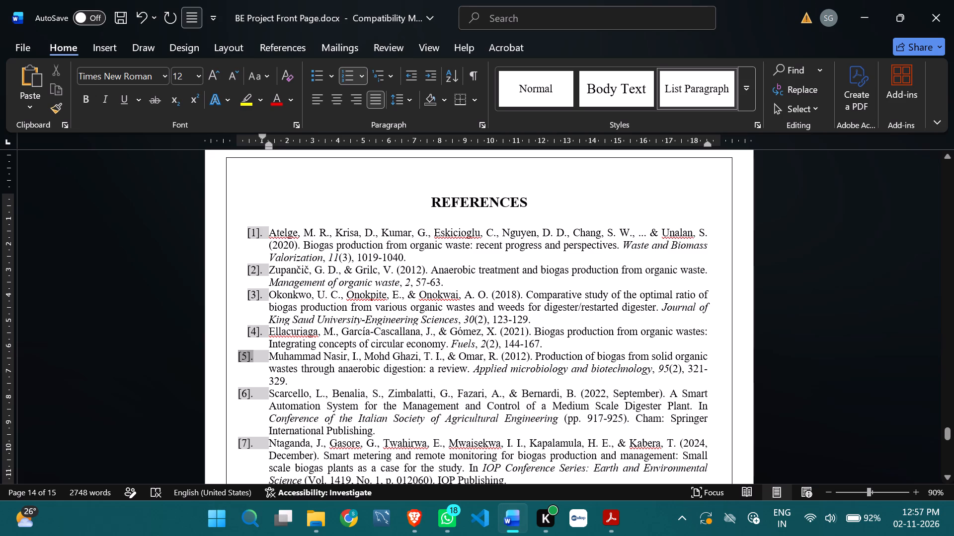
{"action": "left_click_drag", "start_coordinate": [251, 133], "coordinate": [259, 133]}
Set the first-line indent of reference numbers [6], [7], [8] and [9] to about 1 cm, one number at a time.
{"action": "scroll", "coordinate": [255, 254], "scroll_direction": "down", "scroll_amount": 3}
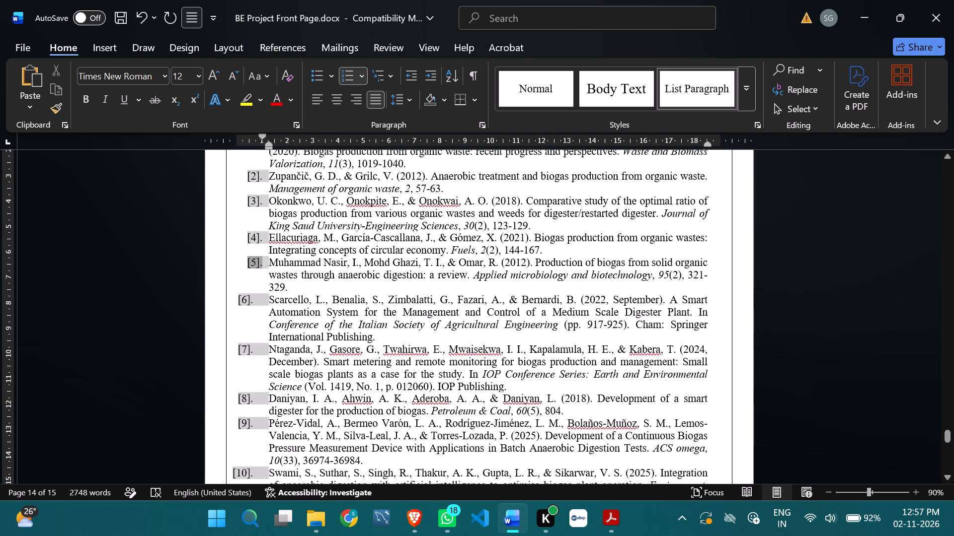
{"action": "left_click", "coordinate": [244, 298]}
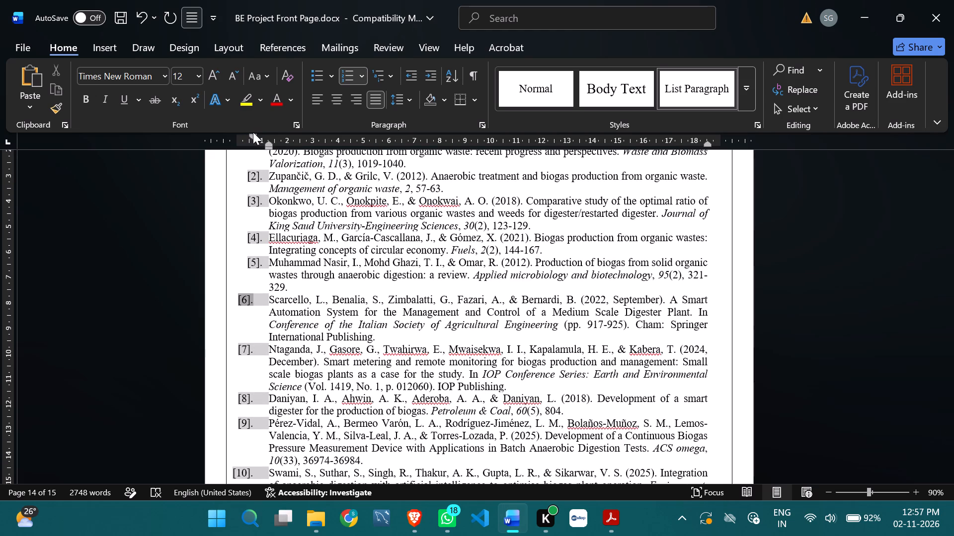
{"action": "left_click_drag", "start_coordinate": [253, 132], "coordinate": [262, 134]}
{"action": "left_click_drag", "start_coordinate": [252, 135], "coordinate": [260, 136]}
{"action": "scroll", "coordinate": [266, 314], "scroll_direction": "down", "scroll_amount": 4}
{"action": "left_click", "coordinate": [242, 222]}
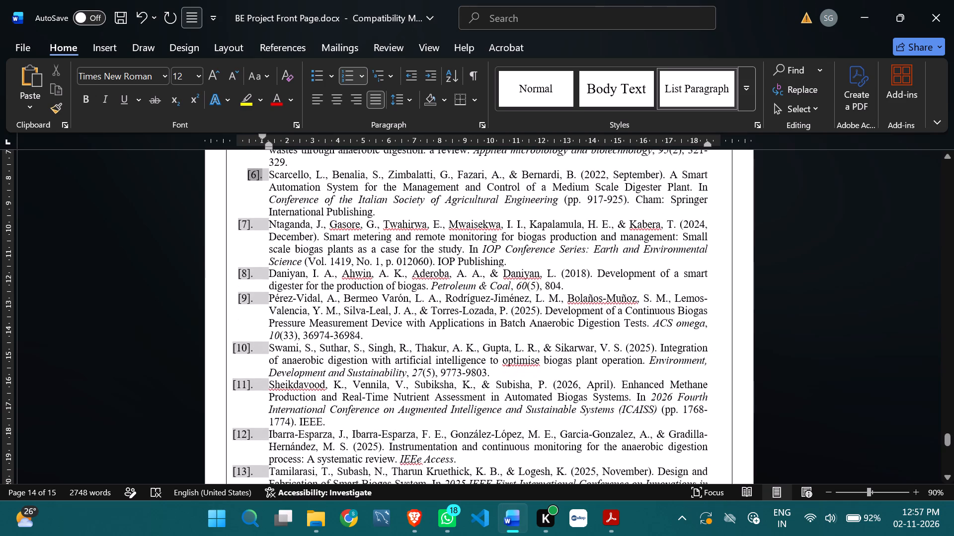
{"action": "left_click_drag", "start_coordinate": [252, 135], "coordinate": [256, 134]}
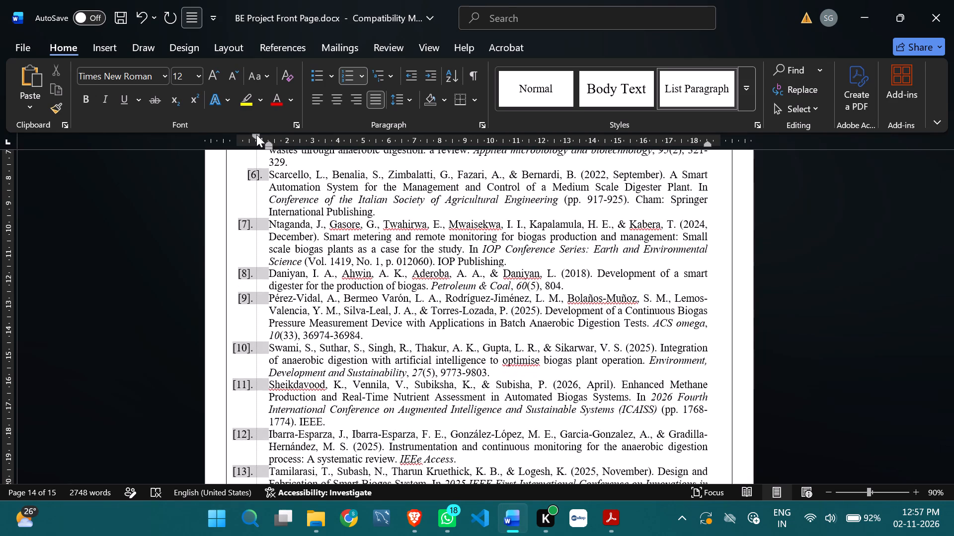
{"action": "left_click_drag", "start_coordinate": [256, 134], "coordinate": [259, 134]}
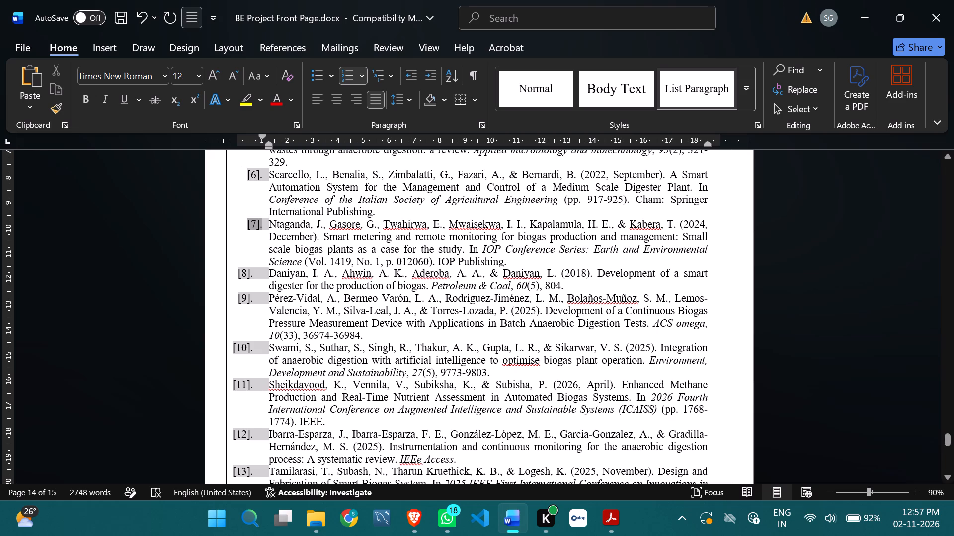
{"action": "left_click", "coordinate": [241, 269]}
{"action": "left_click_drag", "start_coordinate": [252, 136], "coordinate": [256, 136]}
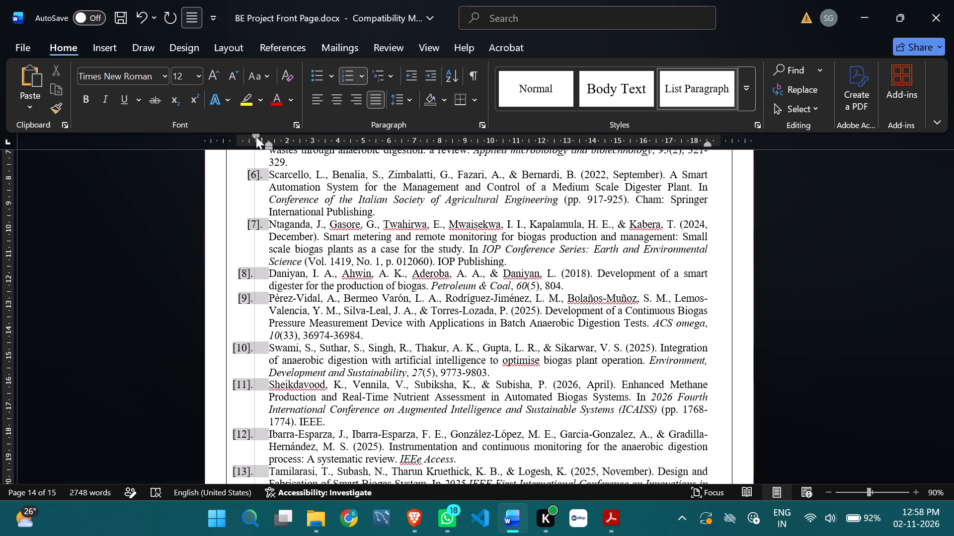
{"action": "left_click_drag", "start_coordinate": [256, 136], "coordinate": [259, 136]}
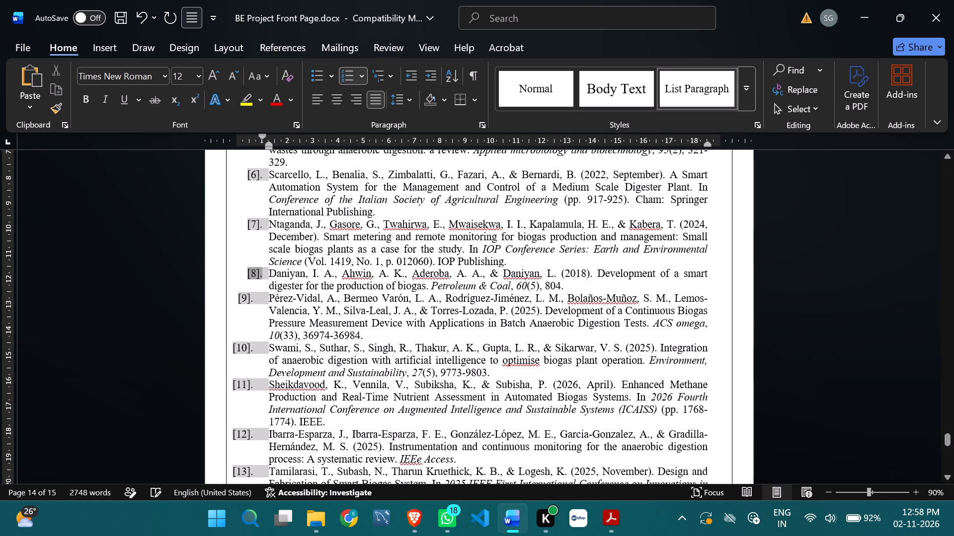
{"action": "left_click", "coordinate": [241, 298]}
{"action": "left_click_drag", "start_coordinate": [252, 134], "coordinate": [257, 134]}
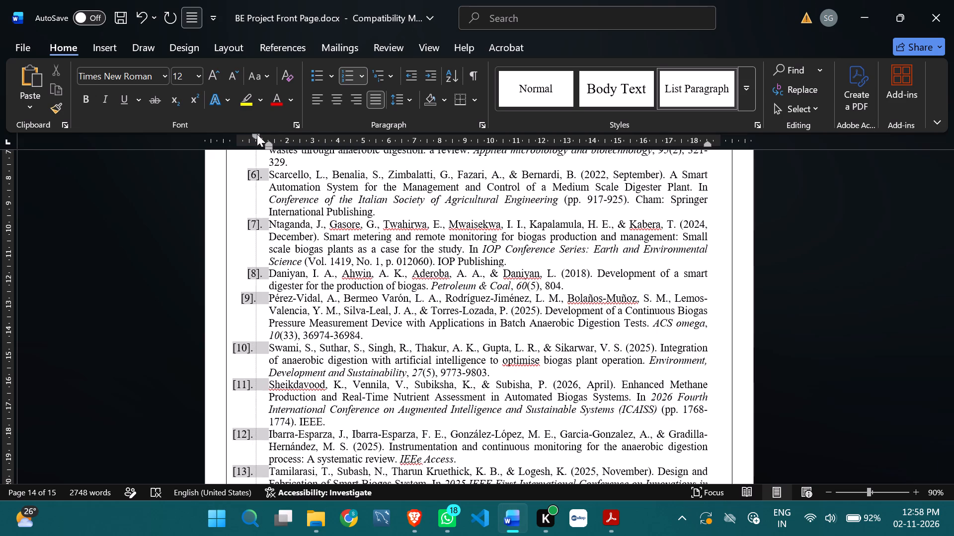
{"action": "left_click_drag", "start_coordinate": [257, 134], "coordinate": [260, 134]}
Set the first-line indent of the two-digit reference numbers [10] and [11] to about 1 cm.
{"action": "scroll", "coordinate": [278, 264], "scroll_direction": "down", "scroll_amount": 3}
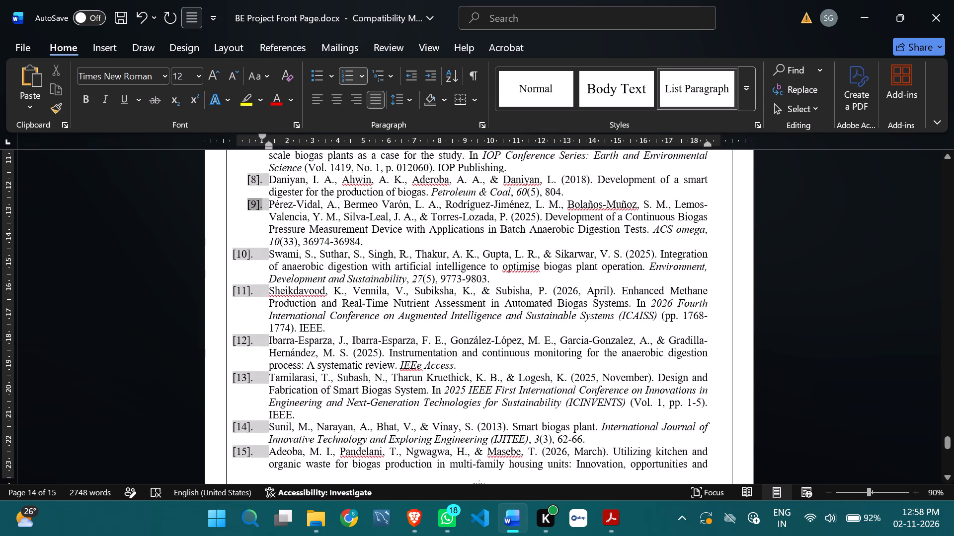
{"action": "left_click", "coordinate": [241, 249]}
{"action": "left_click_drag", "start_coordinate": [252, 134], "coordinate": [256, 134]}
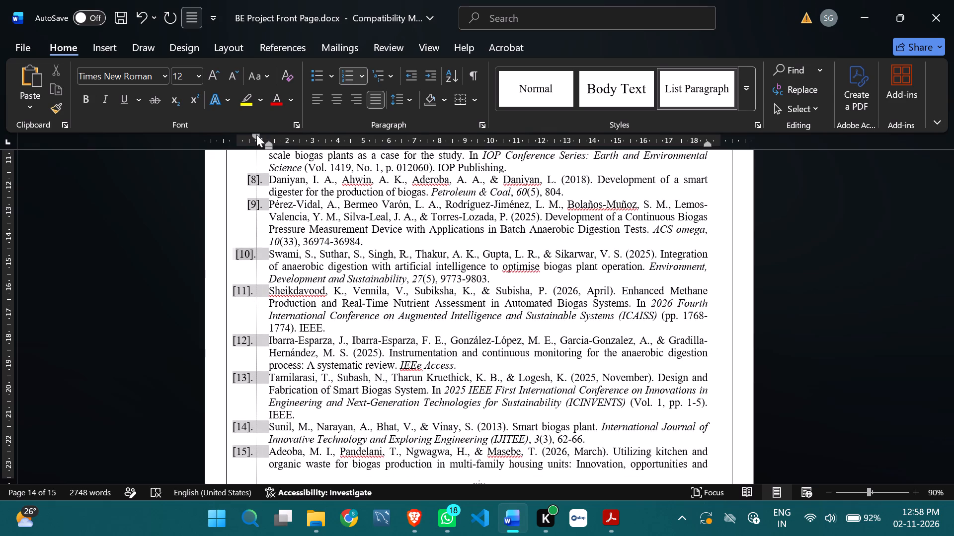
{"action": "left_click_drag", "start_coordinate": [256, 134], "coordinate": [260, 135]}
{"action": "left_click", "coordinate": [239, 289]}
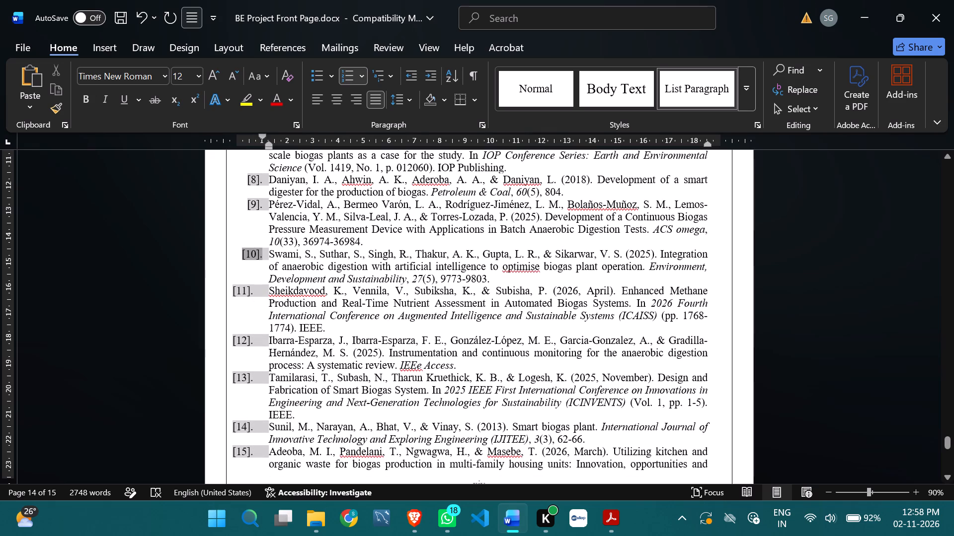
{"action": "left_click_drag", "start_coordinate": [252, 135], "coordinate": [258, 137]}
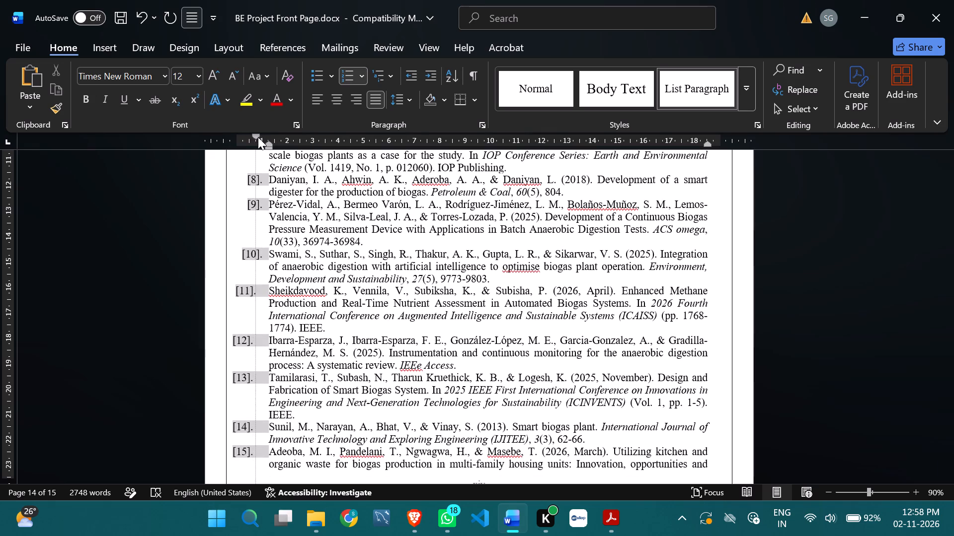
{"action": "left_click_drag", "start_coordinate": [258, 137], "coordinate": [259, 137]}
Set the first-line indent of the remaining reference numbers [12], [13], [14] and [15] to about 1 cm.
{"action": "scroll", "coordinate": [250, 270], "scroll_direction": "down", "scroll_amount": 3}
{"action": "left_click", "coordinate": [241, 245]}
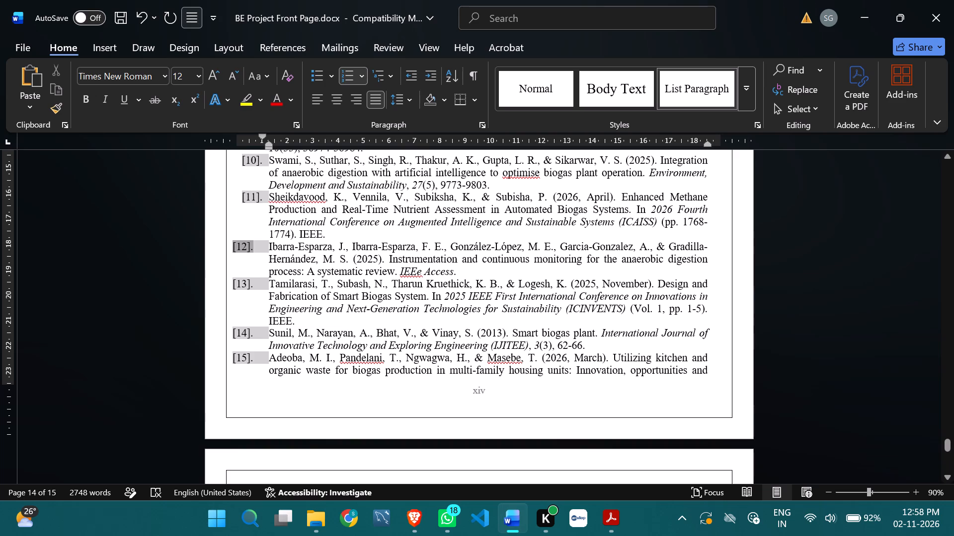
{"action": "left_click_drag", "start_coordinate": [253, 135], "coordinate": [260, 136]}
{"action": "left_click", "coordinate": [238, 283]}
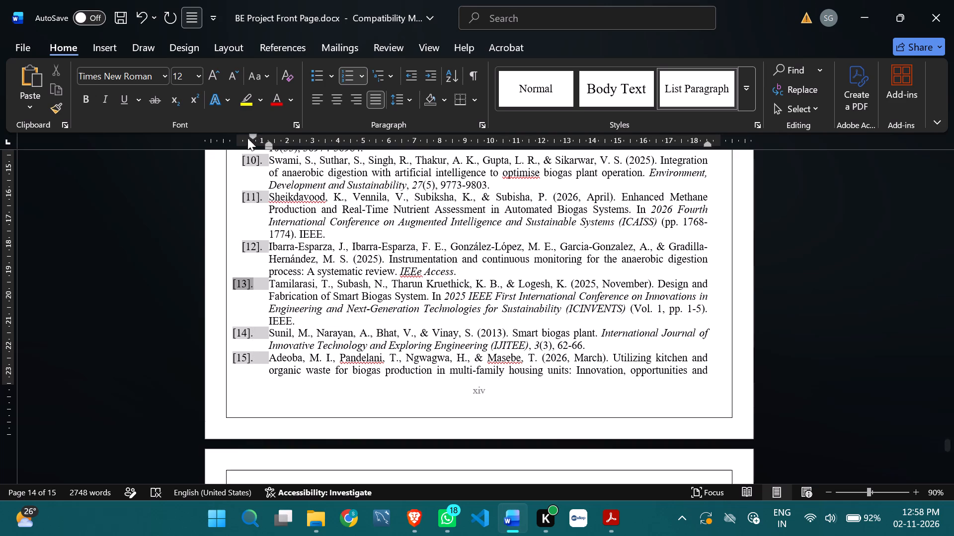
{"action": "left_click_drag", "start_coordinate": [251, 135], "coordinate": [259, 136]}
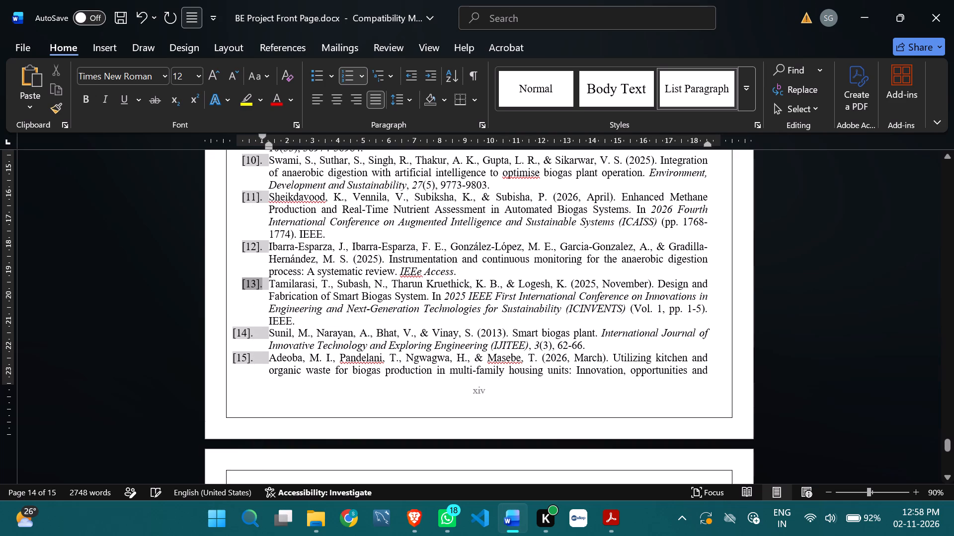
{"action": "left_click_drag", "start_coordinate": [241, 334], "coordinate": [240, 324]}
{"action": "left_click_drag", "start_coordinate": [251, 137], "coordinate": [257, 136]}
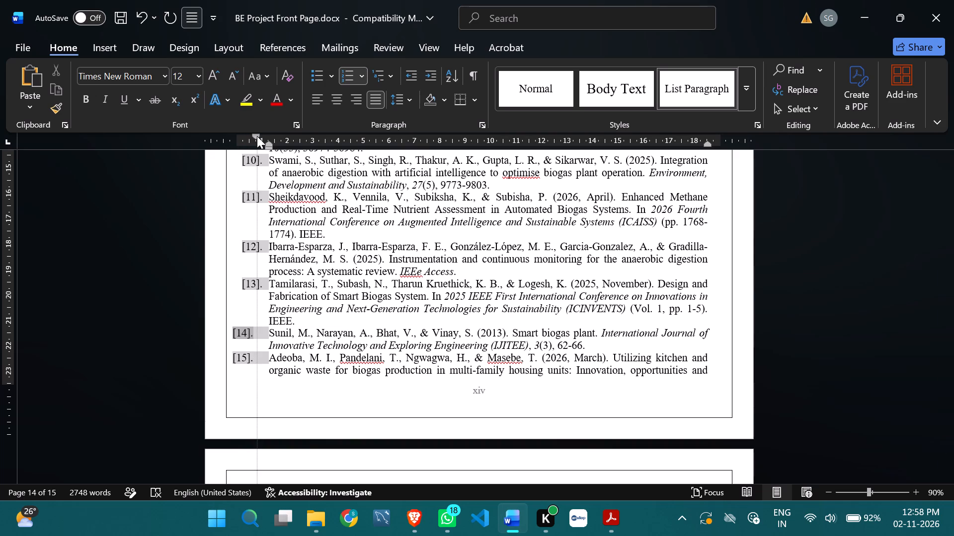
{"action": "left_click_drag", "start_coordinate": [257, 136], "coordinate": [260, 136]}
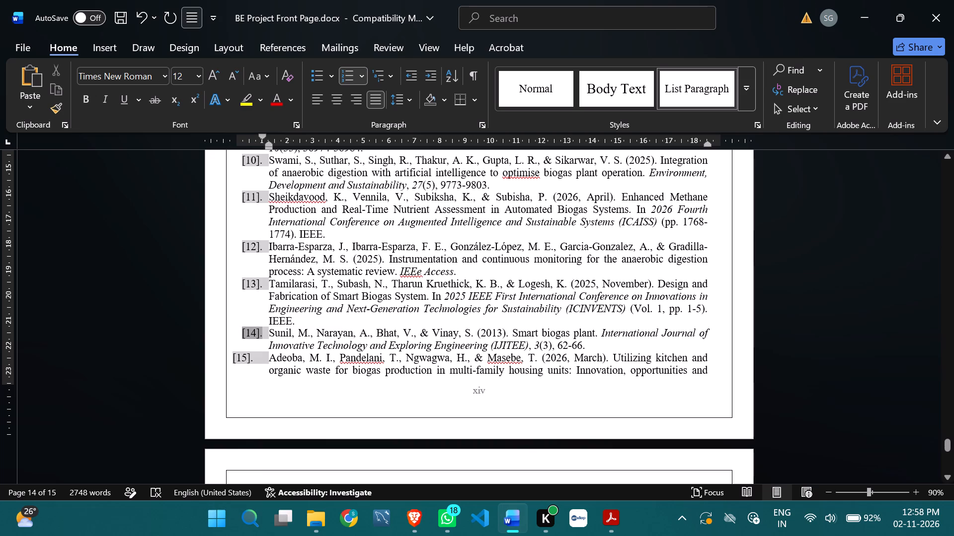
{"action": "left_click", "coordinate": [242, 358]}
{"action": "left_click_drag", "start_coordinate": [253, 136], "coordinate": [259, 137]}
Deselect the numbers and review the REFERENCES list from heading to item [15], checking number alignment and how it runs across the pages.
{"action": "scroll", "coordinate": [341, 345], "scroll_direction": "up", "scroll_amount": 3}
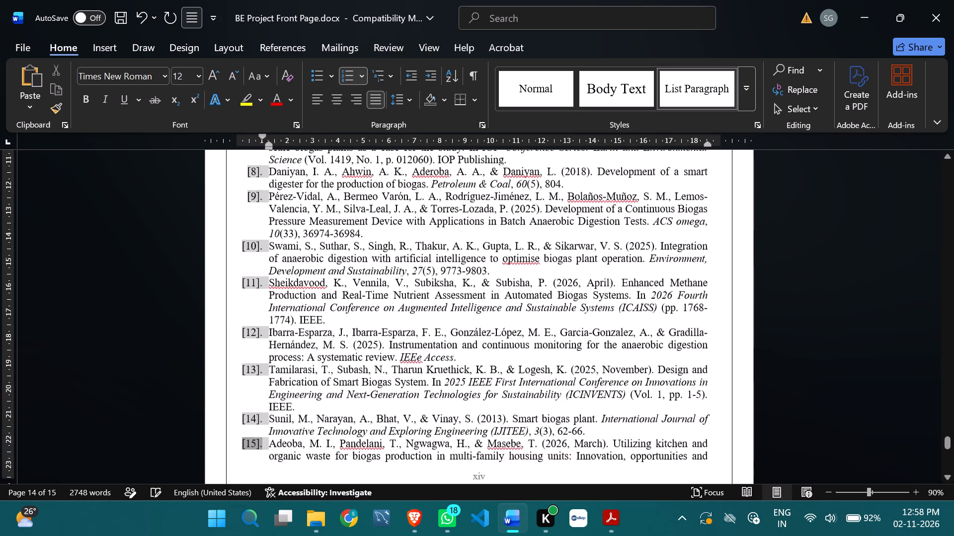
{"action": "scroll", "coordinate": [341, 345], "scroll_direction": "up", "scroll_amount": 11}
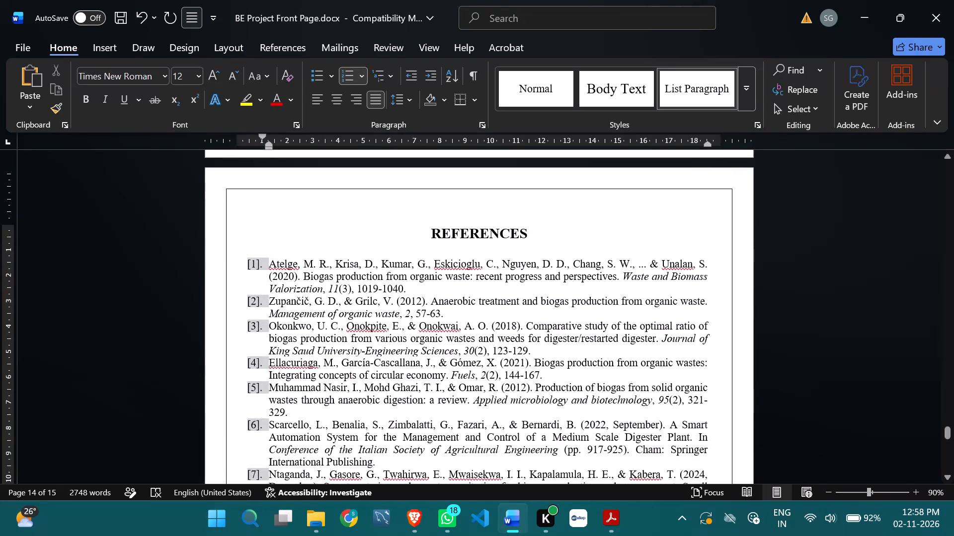
{"action": "left_click", "coordinate": [801, 292]}
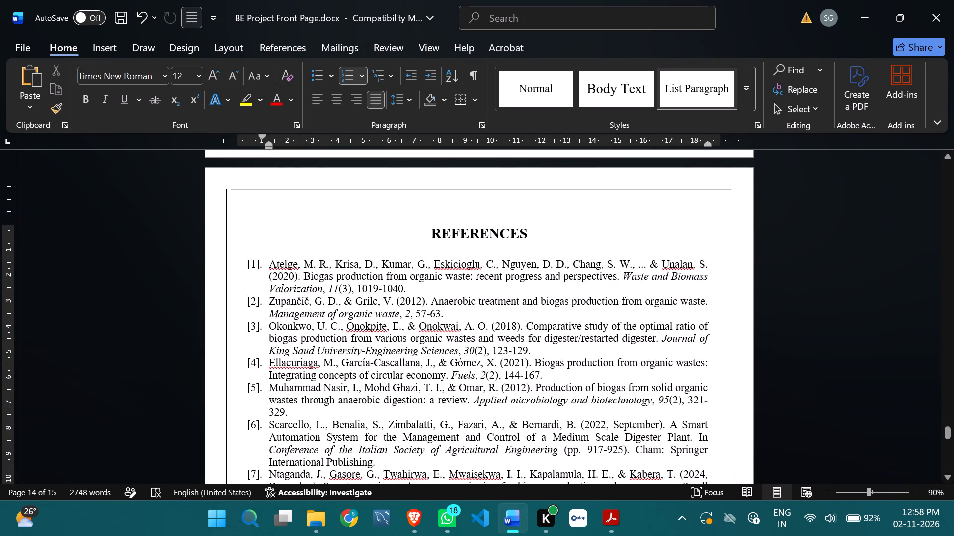
{"action": "scroll", "coordinate": [411, 277], "scroll_direction": "down", "scroll_amount": 18}
{"action": "scroll", "coordinate": [406, 289], "scroll_direction": "down", "scroll_amount": 4}
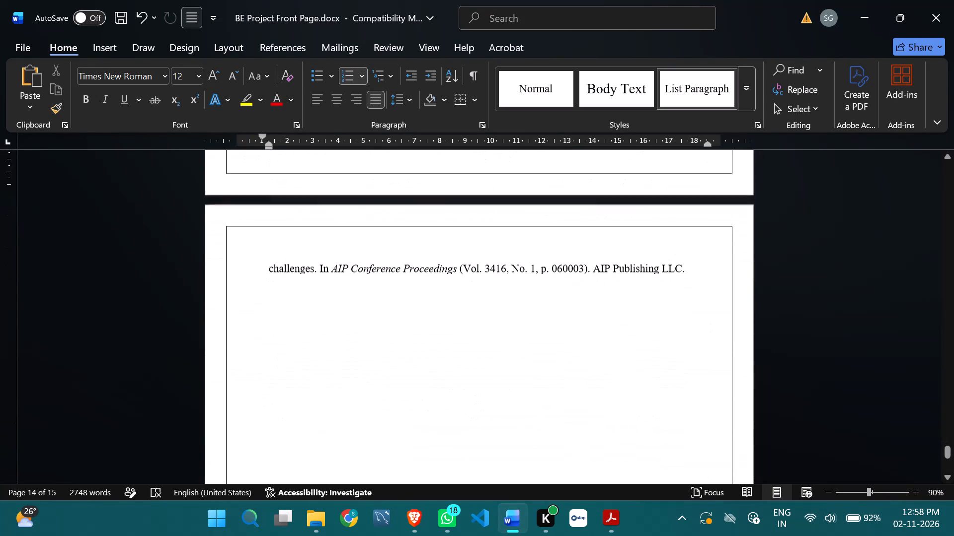
{"action": "scroll", "coordinate": [403, 292], "scroll_direction": "up", "scroll_amount": 4}
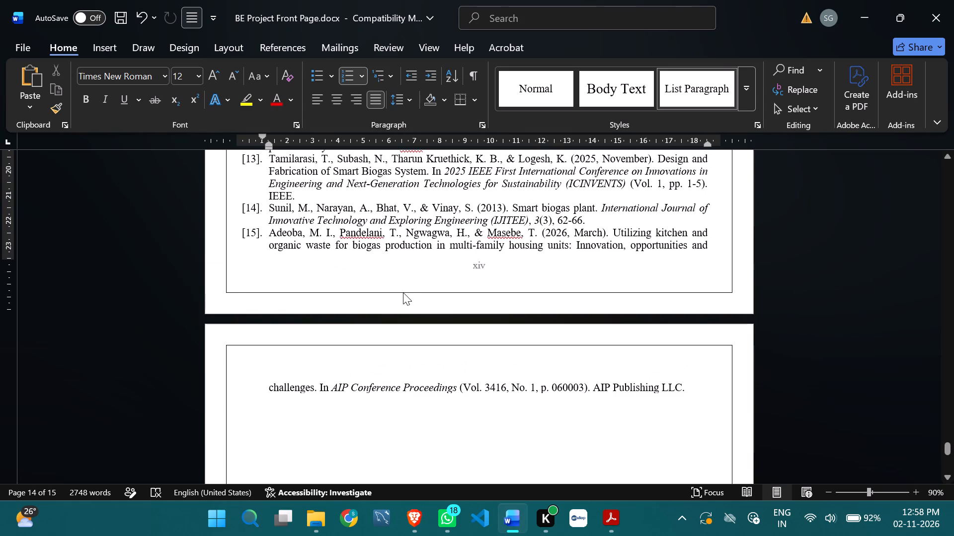
{"action": "scroll", "coordinate": [403, 292], "scroll_direction": "up", "scroll_amount": 12}
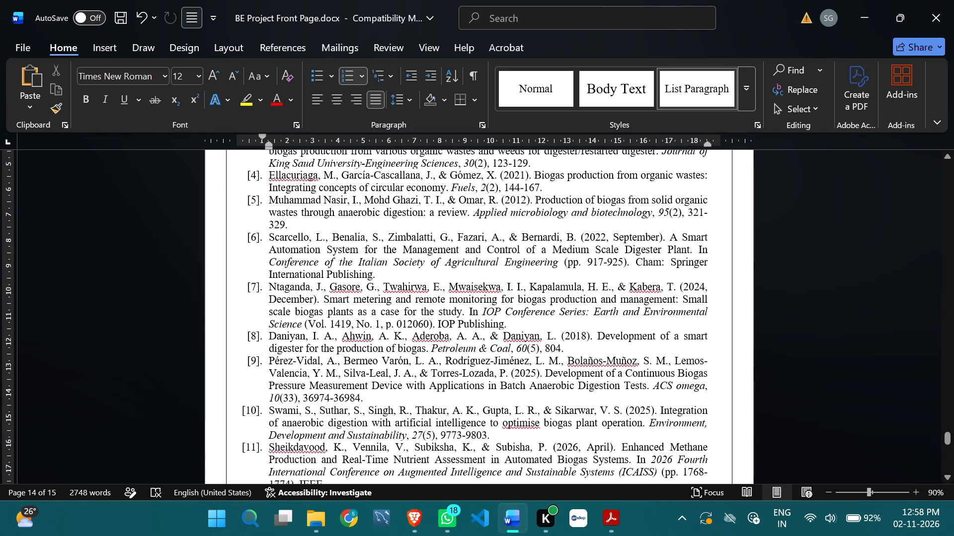
{"action": "scroll", "coordinate": [399, 293], "scroll_direction": "up", "scroll_amount": 6}
{"action": "left_click", "coordinate": [358, 240]}
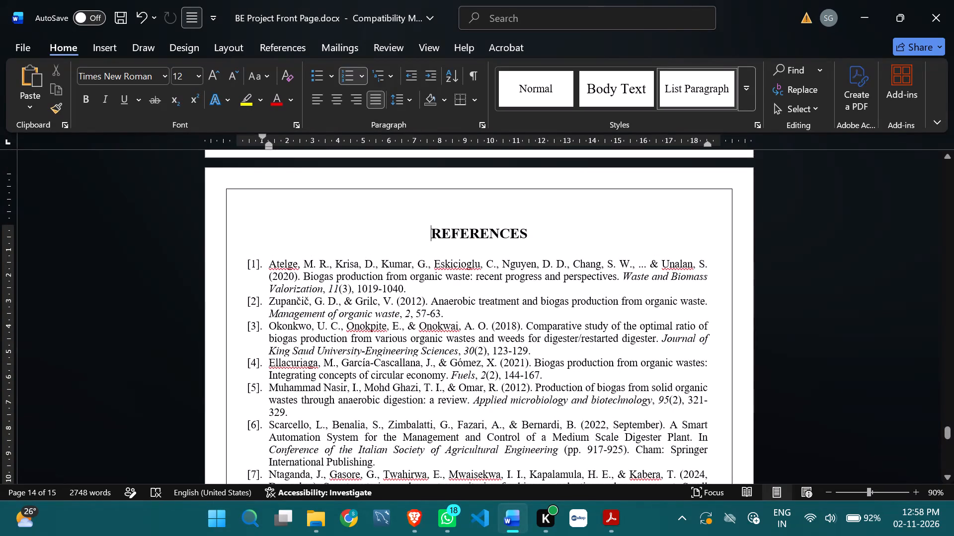
{"action": "scroll", "coordinate": [358, 254], "scroll_direction": "down", "scroll_amount": 13}
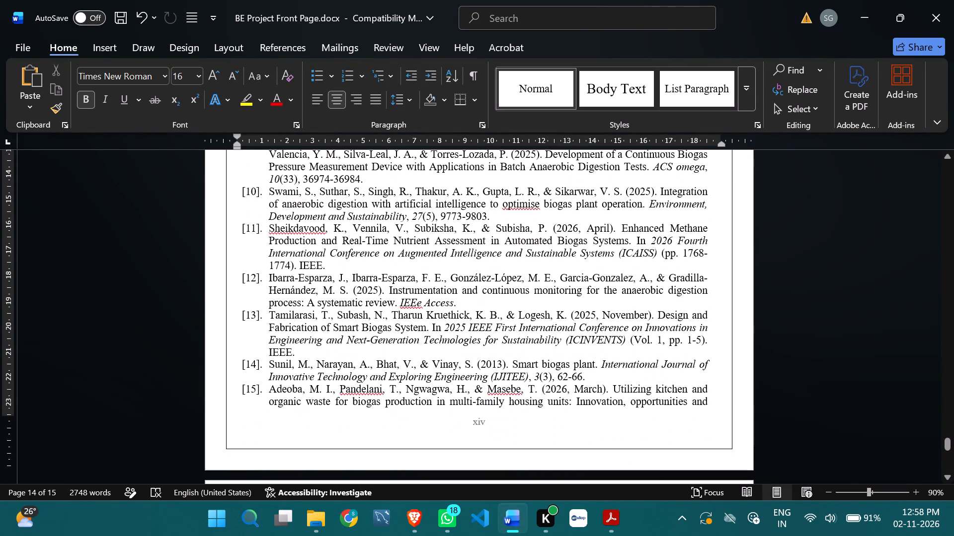
{"action": "scroll", "coordinate": [352, 276], "scroll_direction": "down", "scroll_amount": 2}
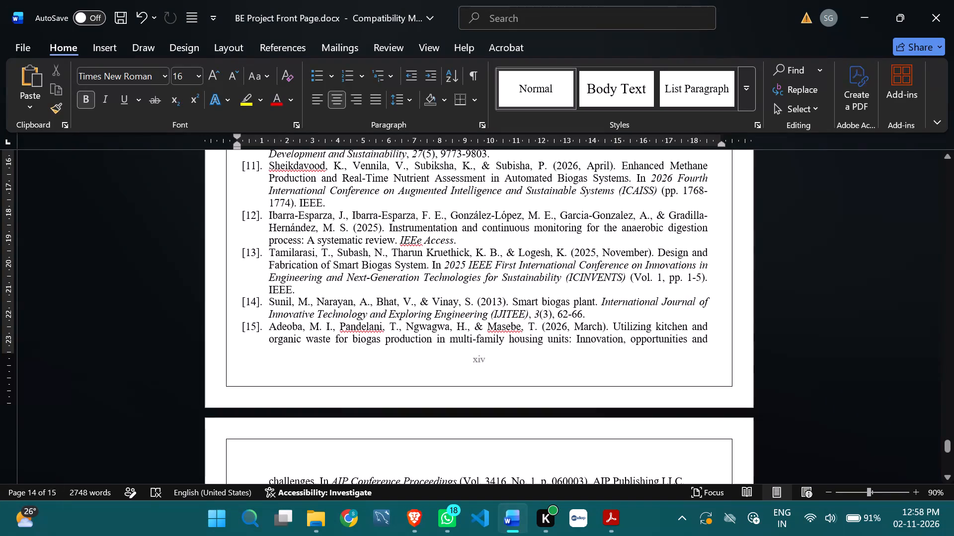
{"action": "scroll", "coordinate": [268, 324], "scroll_direction": "down", "scroll_amount": 2}
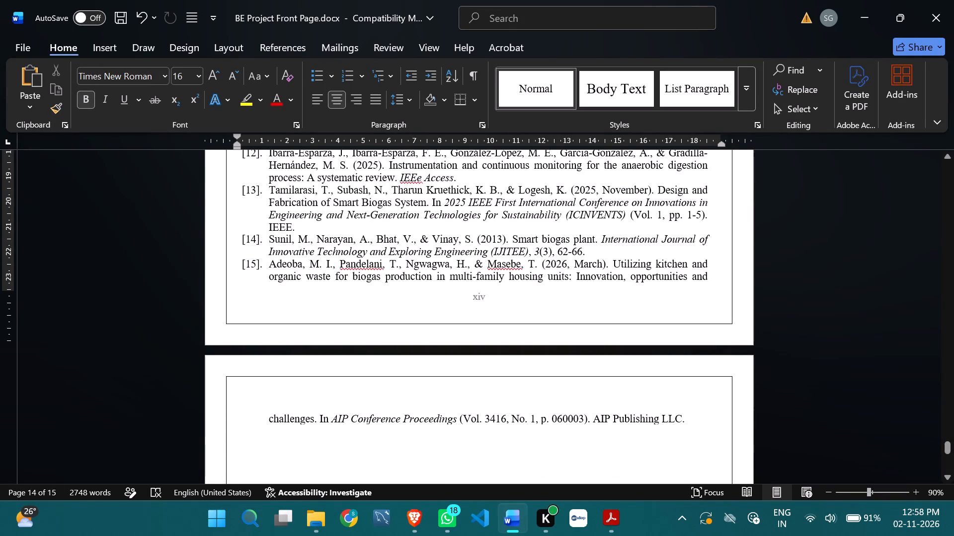
Delete the whole reference [14] entry, "Smart biogas plant" (2013), from the REFERENCES list and check the renumbered list.
{"action": "left_click_drag", "start_coordinate": [266, 244], "coordinate": [512, 242]}
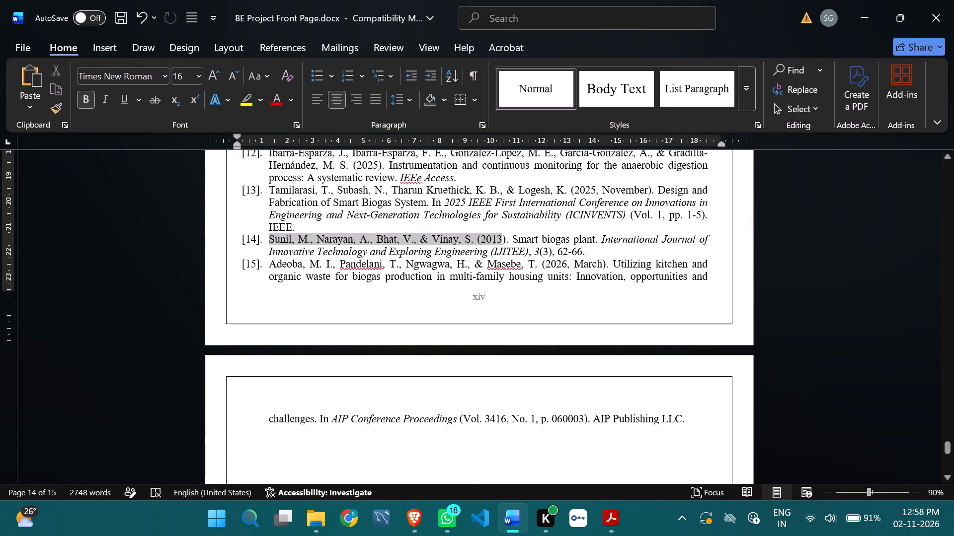
{"action": "left_click_drag", "start_coordinate": [512, 242], "coordinate": [601, 246]}
{"action": "key", "text": "BackSpace"}
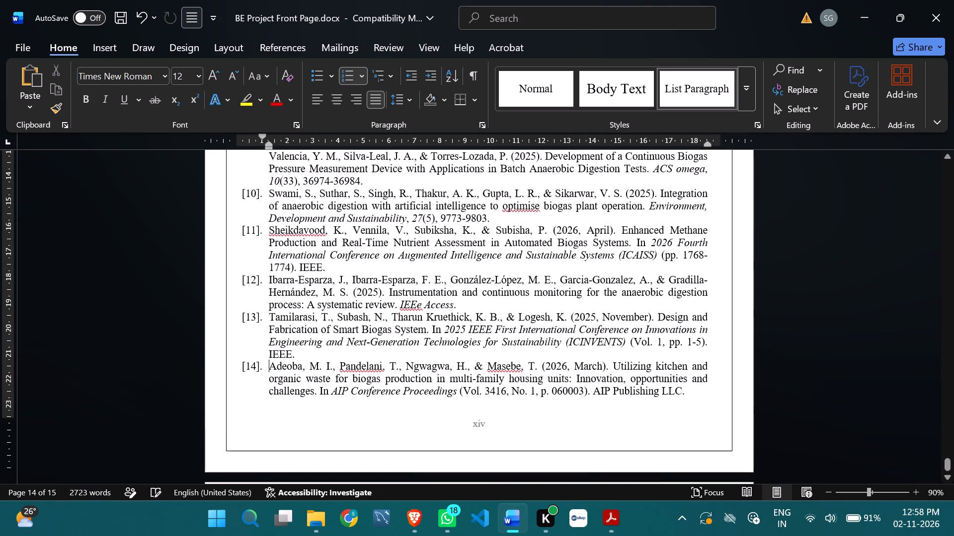
{"action": "scroll", "coordinate": [575, 259], "scroll_direction": "down", "scroll_amount": 3}
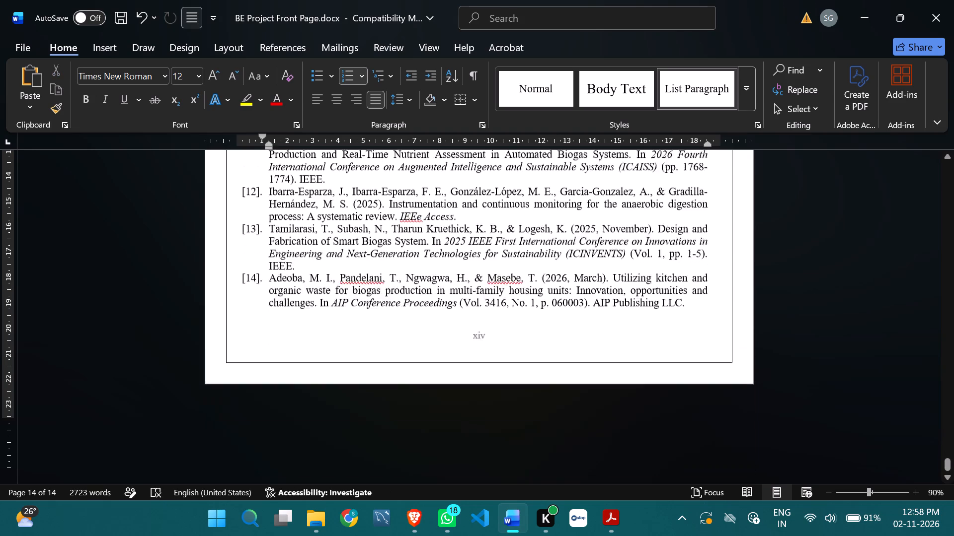
{"action": "scroll", "coordinate": [569, 242], "scroll_direction": "up", "scroll_amount": 5}
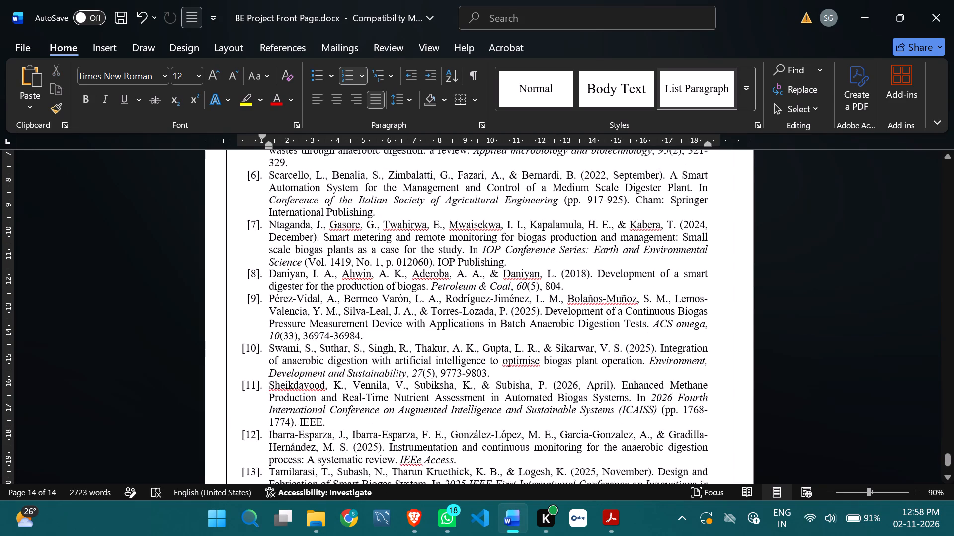
{"action": "scroll", "coordinate": [313, 233], "scroll_direction": "up", "scroll_amount": 3}
{"action": "scroll", "coordinate": [257, 180], "scroll_direction": "up", "scroll_amount": 4}
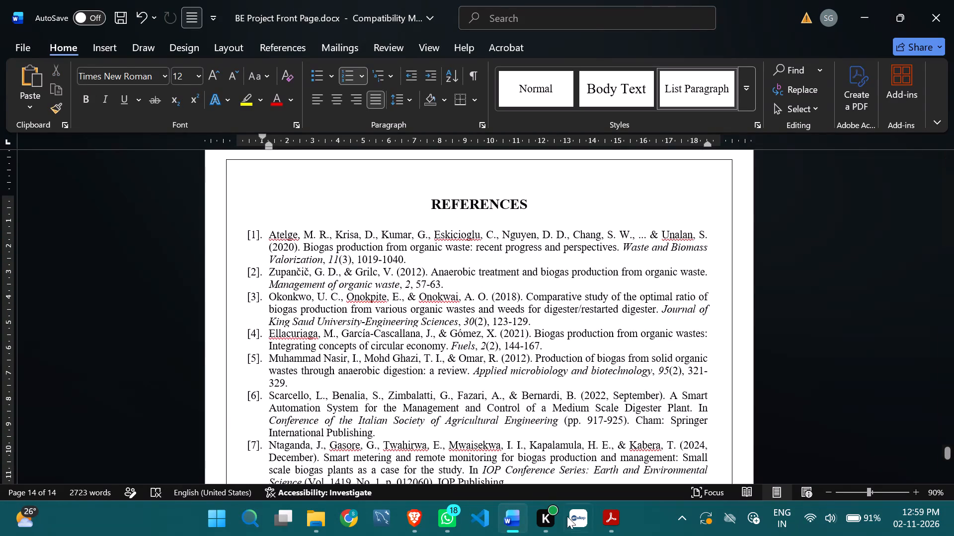
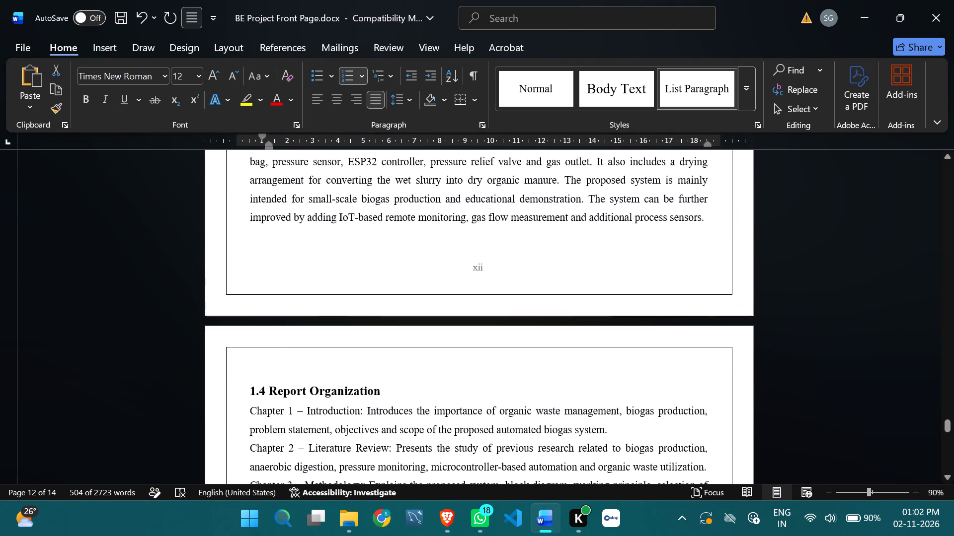
{"action": "scroll", "coordinate": [516, 336], "scroll_direction": "down", "scroll_amount": 4}
{"action": "scroll", "coordinate": [516, 338], "scroll_direction": "up", "scroll_amount": 20}
{"action": "scroll", "coordinate": [516, 338], "scroll_direction": "up", "scroll_amount": 1}
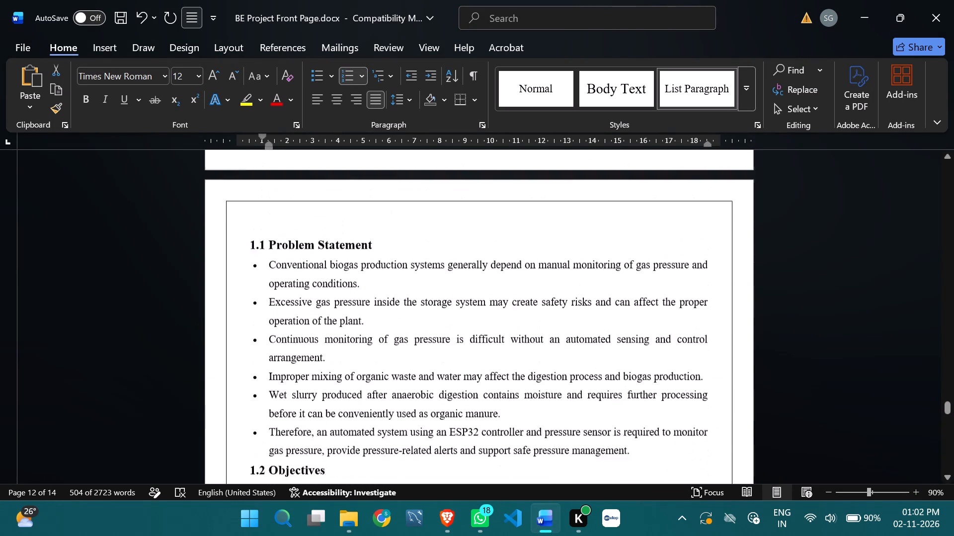
{"action": "scroll", "coordinate": [516, 337], "scroll_direction": "up", "scroll_amount": 20}
{"action": "scroll", "coordinate": [516, 337], "scroll_direction": "up", "scroll_amount": 3}
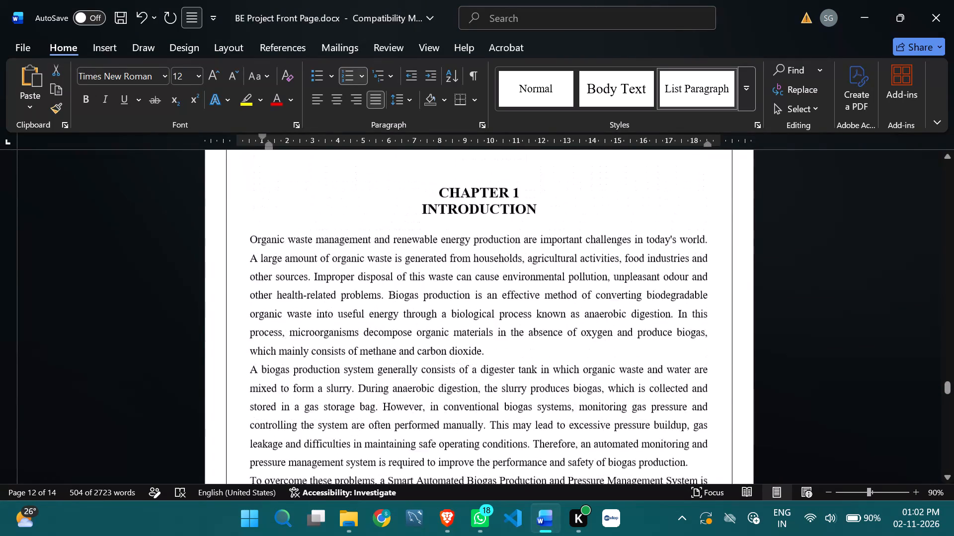
{"action": "scroll", "coordinate": [515, 337], "scroll_direction": "up", "scroll_amount": 3}
{"action": "left_click", "coordinate": [564, 316]}
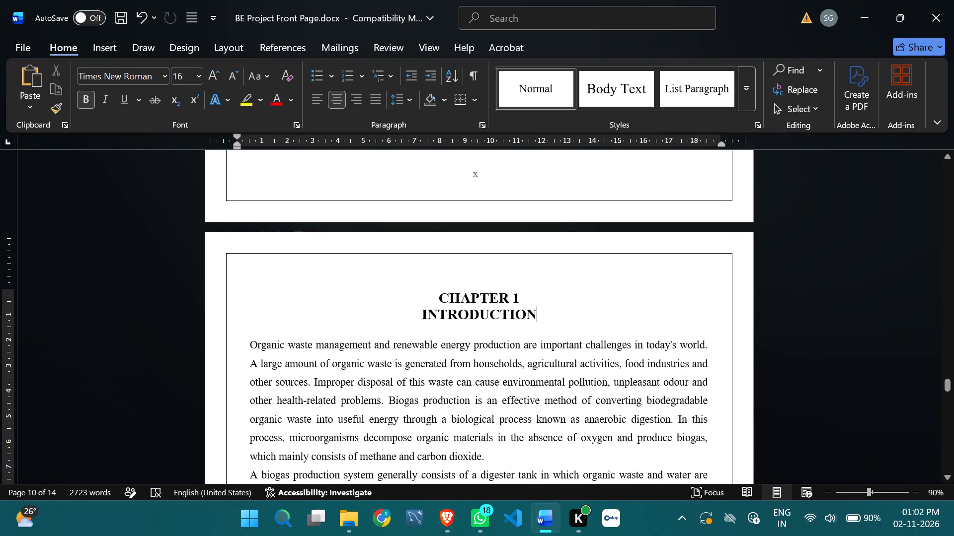
{"action": "key", "text": "Return"}
{"action": "key", "text": "BackSpace"}
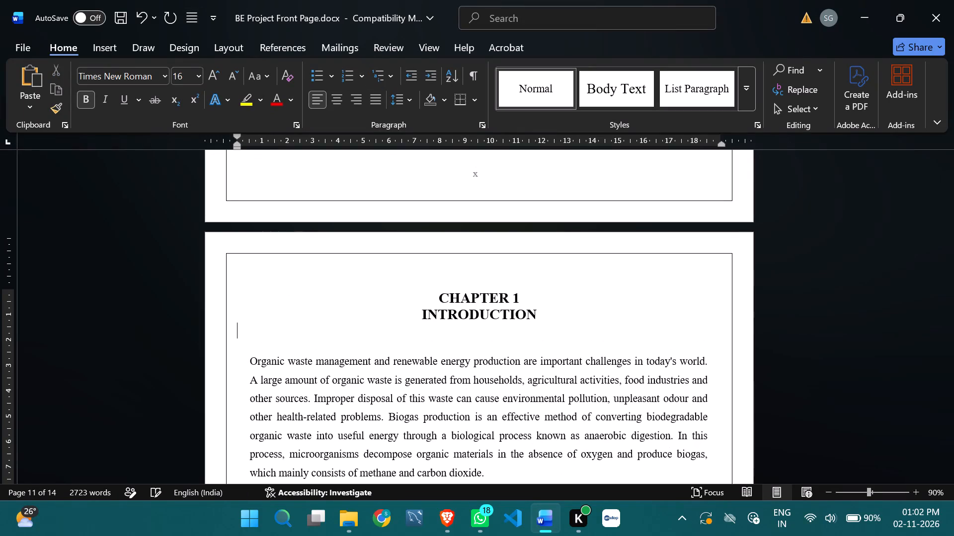
{"action": "key", "text": "space"}
{"action": "key", "text": "space"}
{"action": "key", "text": "space"}
{"action": "key", "text": "space"}
{"action": "key", "text": "space"}
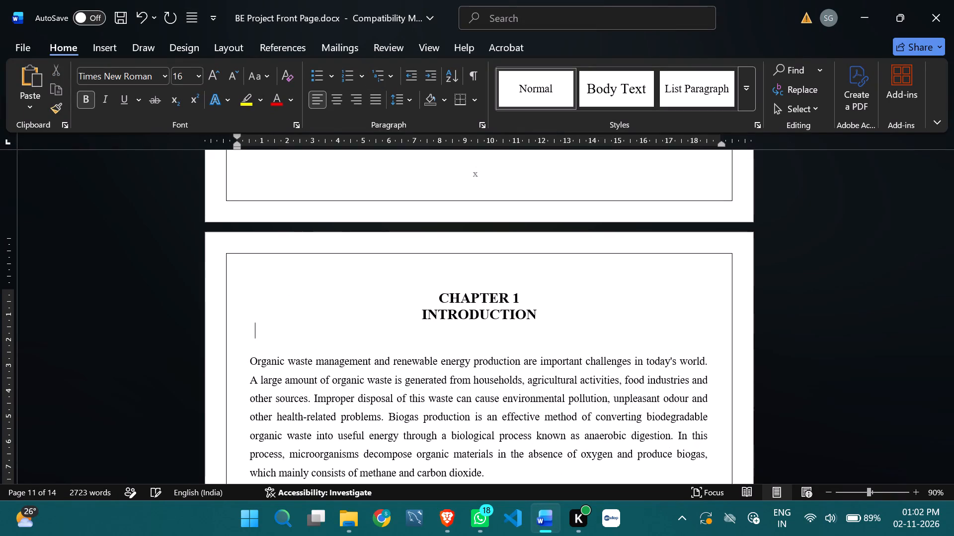
{"action": "type", "text": "1.1"}
{"action": "key", "text": "space"}
{"action": "type", "text": "Introductio"}
{"action": "key", "text": "n"}
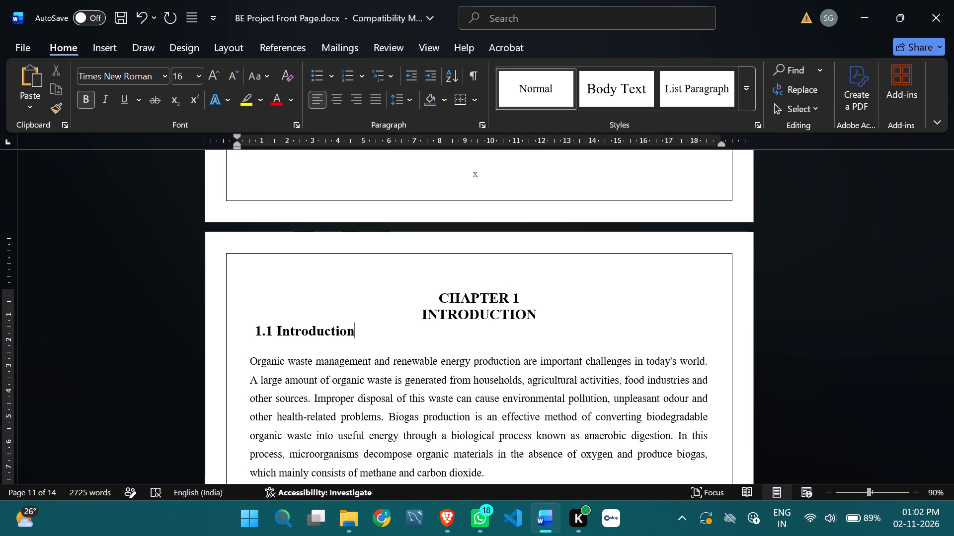
Insert an empty line between "CHAPTER 1" and "INTRODUCTION" in the chapter title.
{"action": "left_click", "coordinate": [567, 303]}
{"action": "key", "text": "Return"}
{"action": "left_click", "coordinate": [413, 353]}
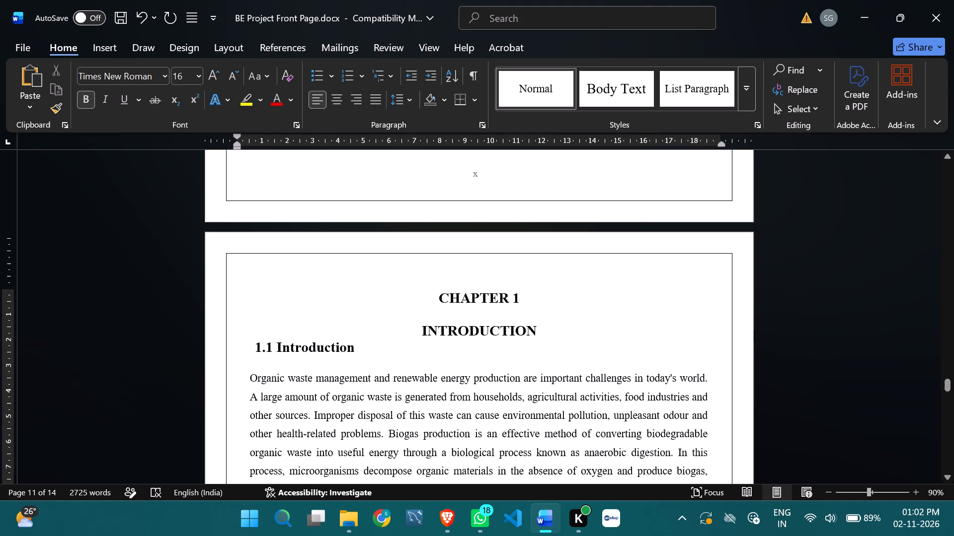
Renumber the Problem Statement heading as 1.2 and the Objectives heading as 1.3.
{"action": "scroll", "coordinate": [411, 345], "scroll_direction": "down", "scroll_amount": 20}
{"action": "scroll", "coordinate": [411, 345], "scroll_direction": "down", "scroll_amount": 2}
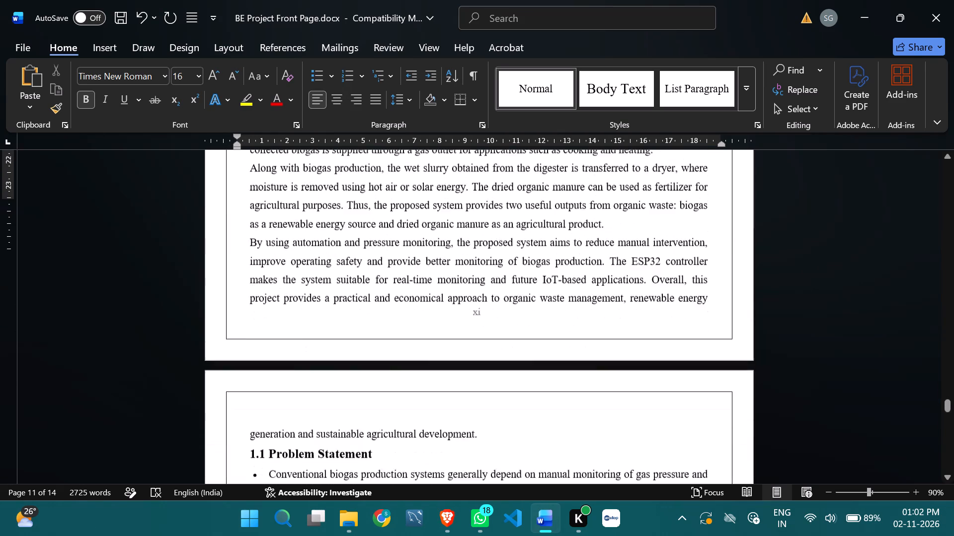
{"action": "scroll", "coordinate": [264, 394], "scroll_direction": "down", "scroll_amount": 3}
{"action": "left_click", "coordinate": [266, 250]}
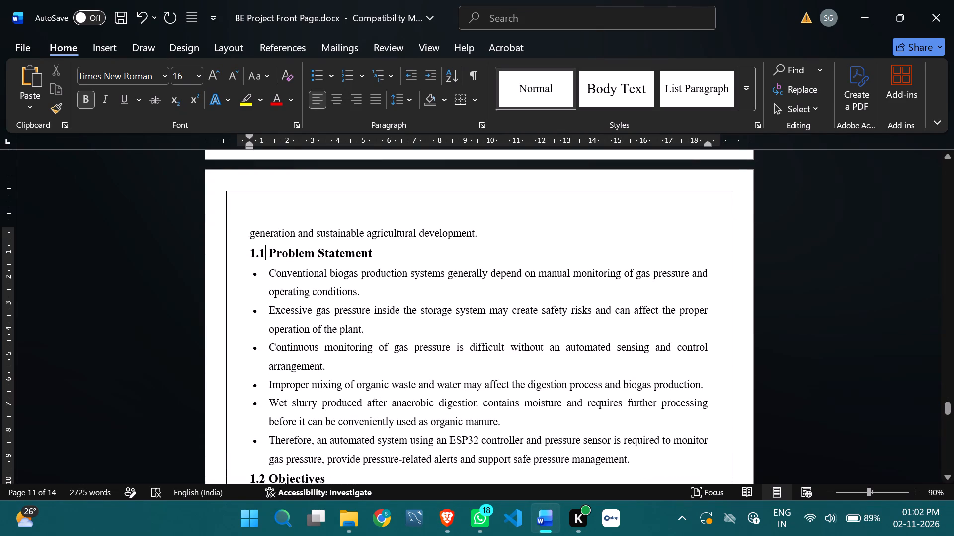
{"action": "key", "text": "BackSpace"}
{"action": "key", "text": "2"}
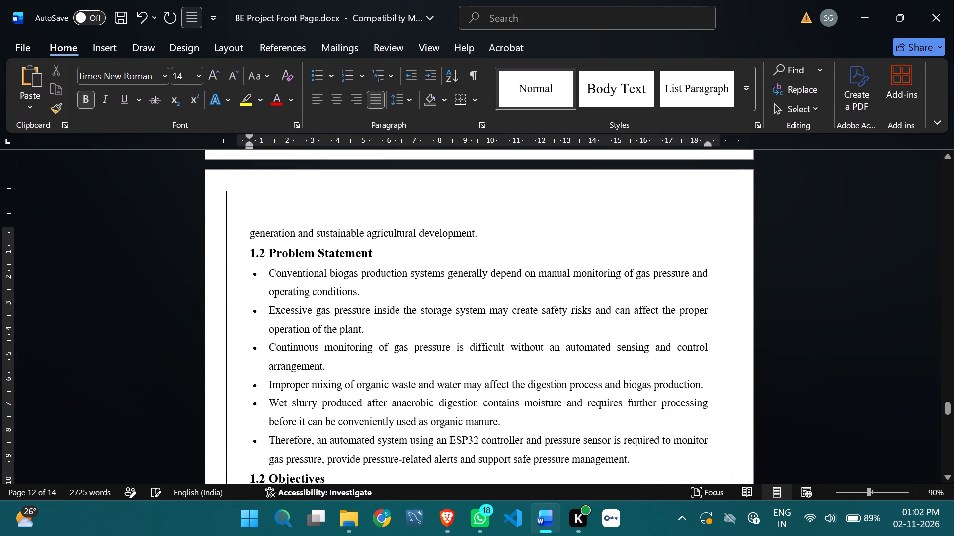
{"action": "scroll", "coordinate": [347, 267], "scroll_direction": "down", "scroll_amount": 7}
{"action": "left_click", "coordinate": [262, 257]}
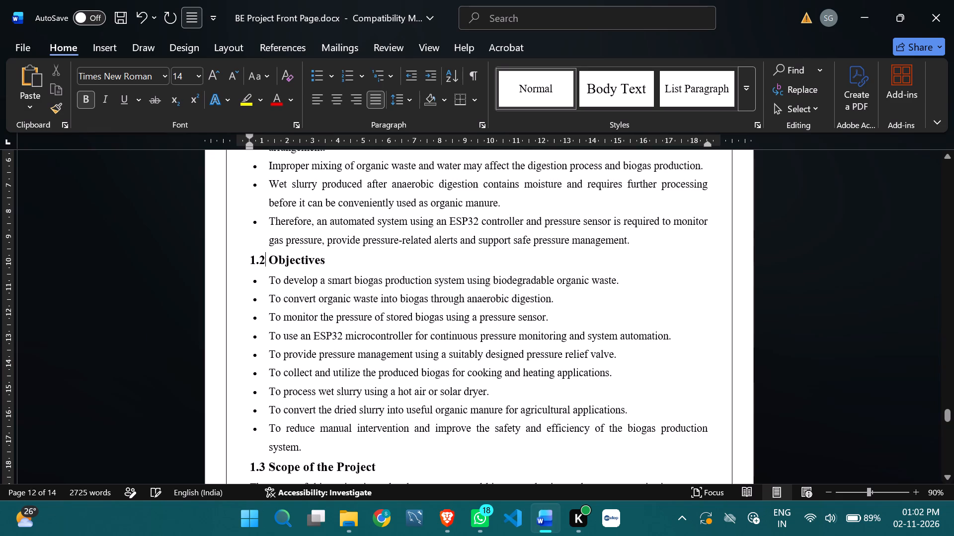
{"action": "key", "text": "BackSpace"}
{"action": "key", "text": "3"}
Renumber the Scope of the Project heading as 1.4 and the Report Organization heading as 1.5.
{"action": "scroll", "coordinate": [328, 263], "scroll_direction": "down", "scroll_amount": 2}
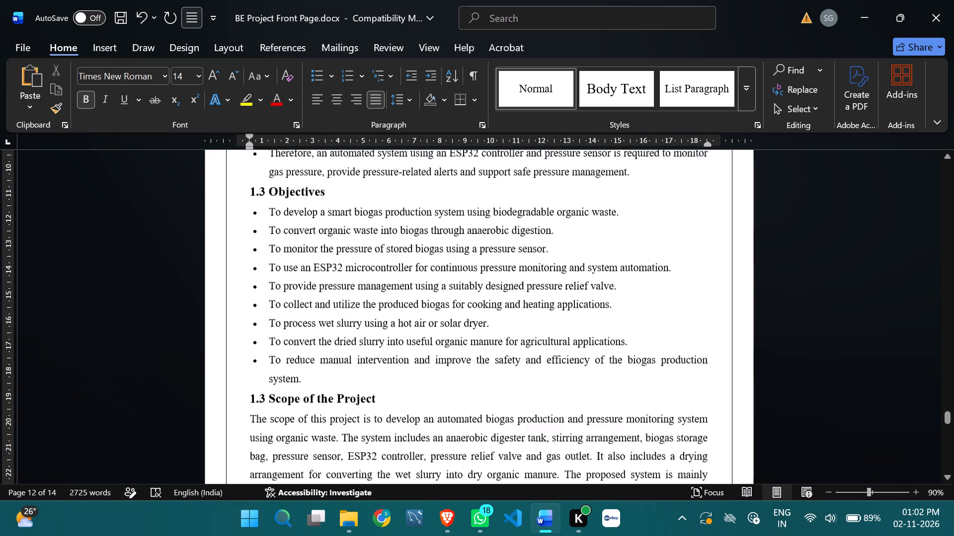
{"action": "scroll", "coordinate": [328, 263], "scroll_direction": "down", "scroll_amount": 3}
{"action": "left_click", "coordinate": [266, 303]}
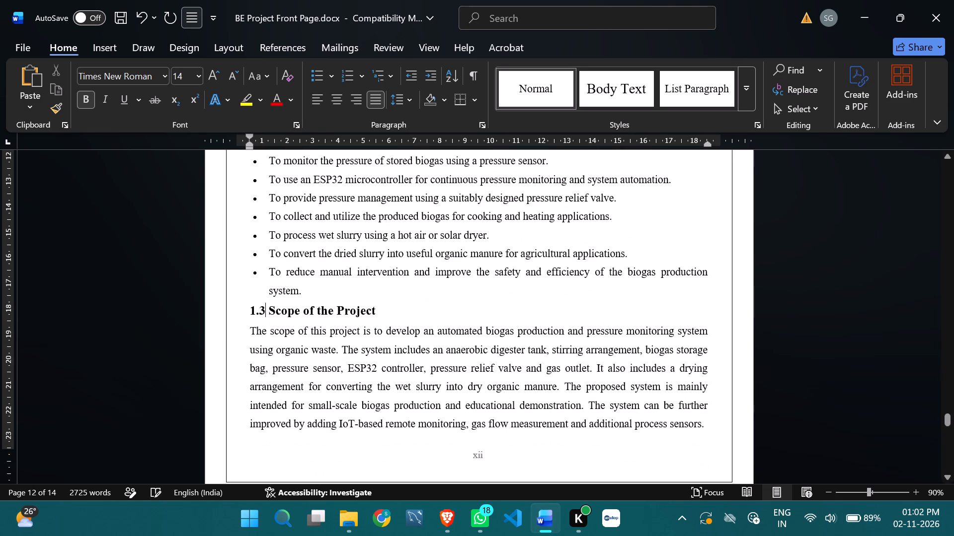
{"action": "key", "text": "BackSpace"}
{"action": "key", "text": "4"}
{"action": "scroll", "coordinate": [268, 296], "scroll_direction": "down", "scroll_amount": 10}
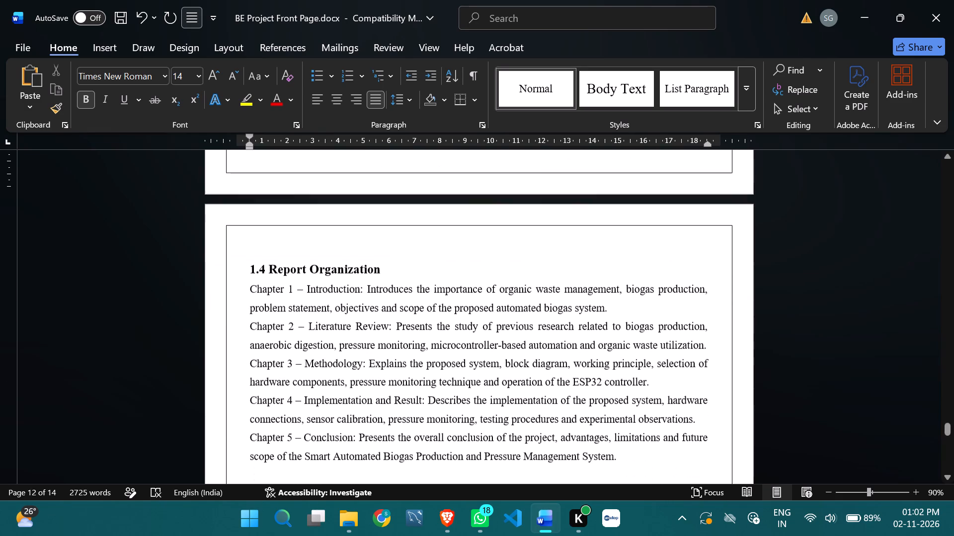
{"action": "left_click", "coordinate": [266, 265]}
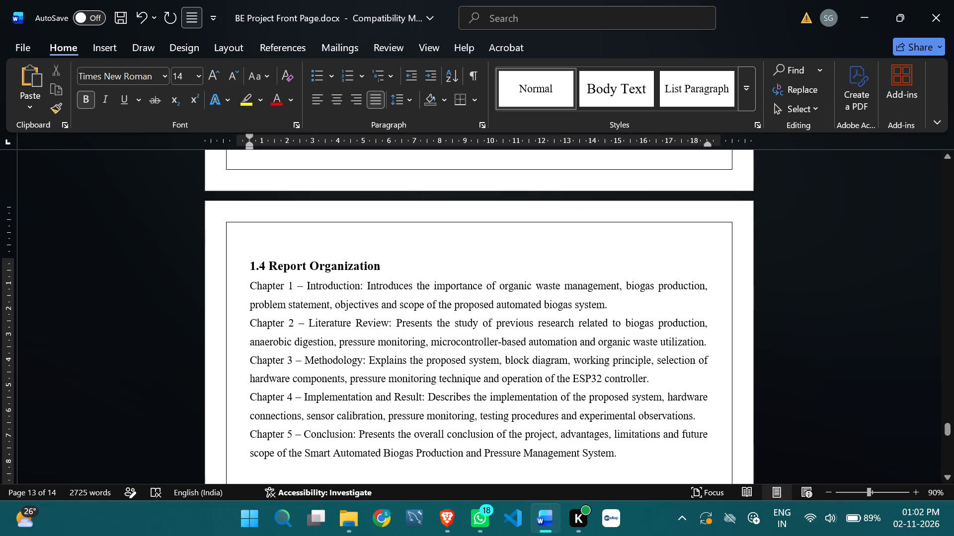
{"action": "key", "text": "BackSpace"}
{"action": "key", "text": "5"}
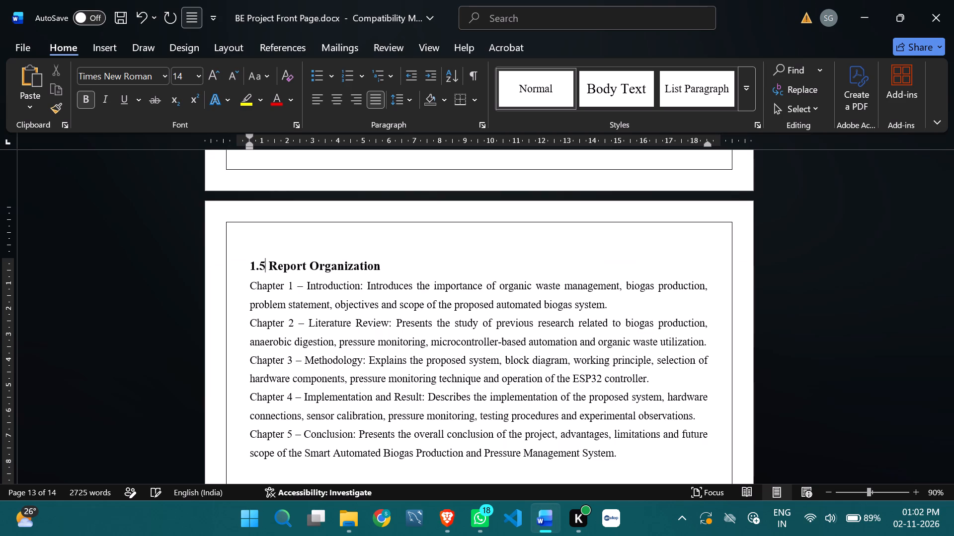
Insert a blank page between the Report Organization section and the References page.
{"action": "scroll", "coordinate": [468, 274], "scroll_direction": "down", "scroll_amount": 20}
{"action": "scroll", "coordinate": [468, 274], "scroll_direction": "down", "scroll_amount": 12}
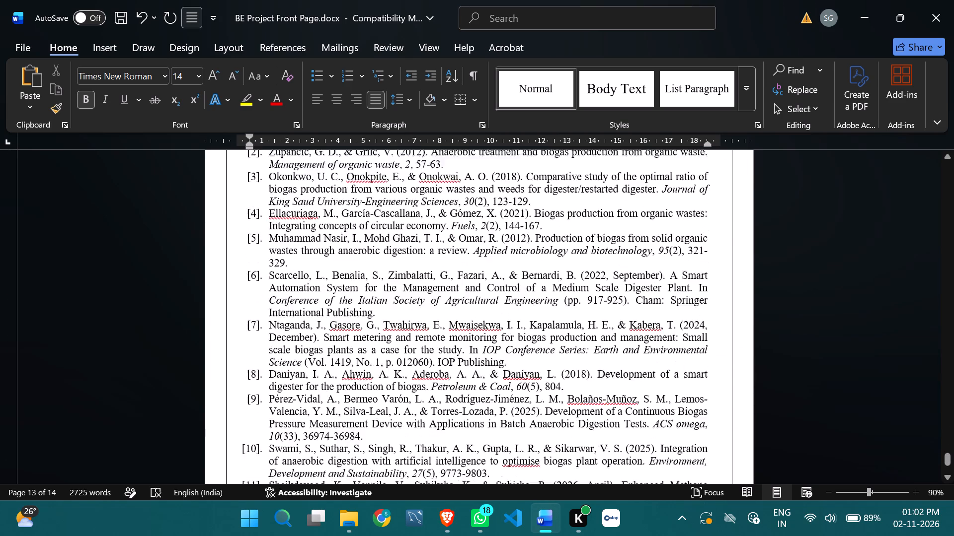
{"action": "scroll", "coordinate": [463, 272], "scroll_direction": "down", "scroll_amount": 5}
{"action": "scroll", "coordinate": [461, 268], "scroll_direction": "up", "scroll_amount": 7}
{"action": "scroll", "coordinate": [460, 267], "scroll_direction": "down", "scroll_amount": 19}
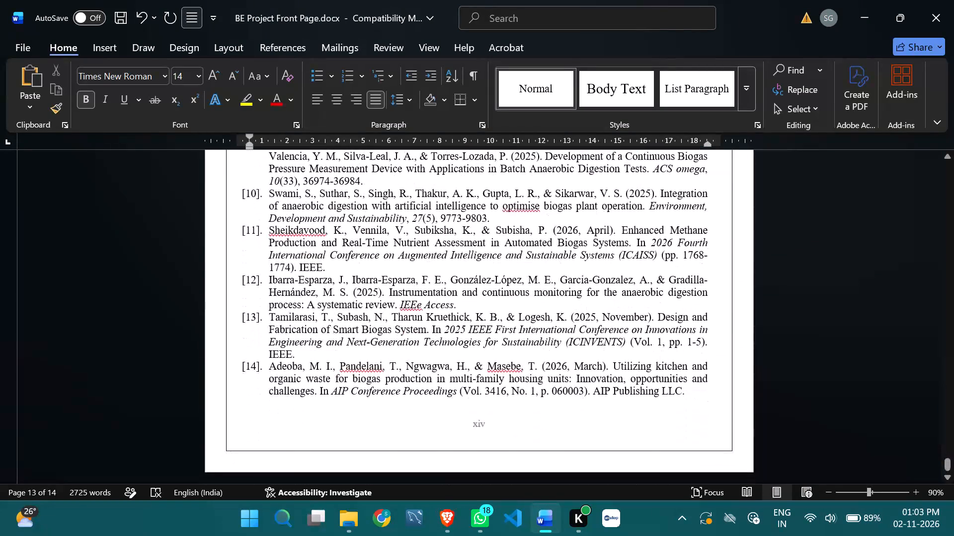
{"action": "scroll", "coordinate": [454, 261], "scroll_direction": "up", "scroll_amount": 20}
{"action": "left_click", "coordinate": [450, 257]}
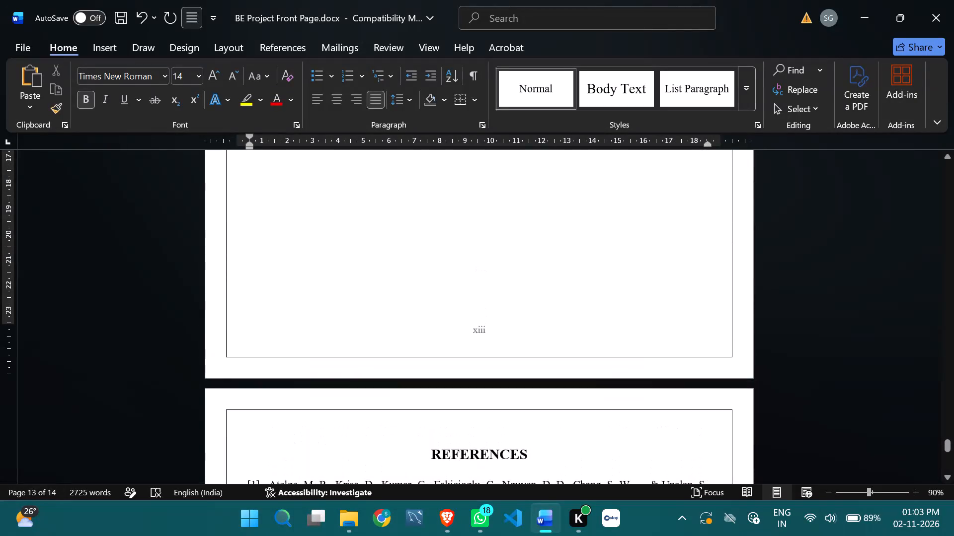
{"action": "scroll", "coordinate": [448, 256], "scroll_direction": "up", "scroll_amount": 12}
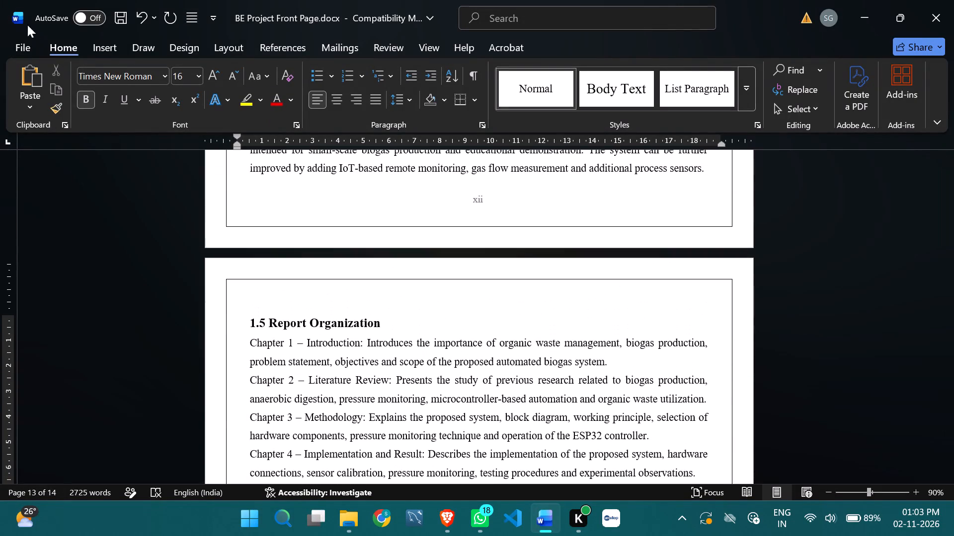
{"action": "left_click", "coordinate": [102, 48]}
{"action": "left_click", "coordinate": [22, 91]}
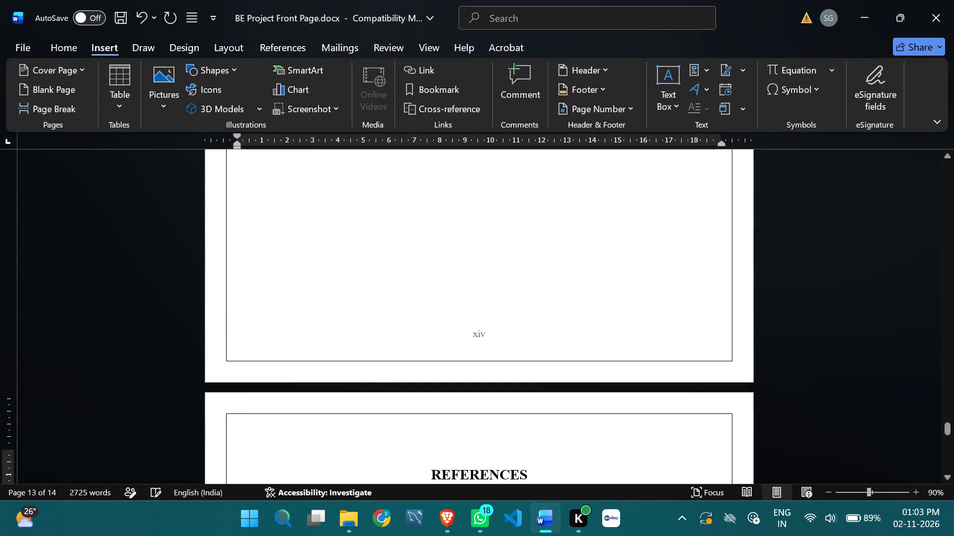
Paste the copied 2.1 Introduction section onto the blank page before the References.
{"action": "scroll", "coordinate": [644, 263], "scroll_direction": "down", "scroll_amount": 3}
{"action": "scroll", "coordinate": [637, 263], "scroll_direction": "up", "scroll_amount": 15}
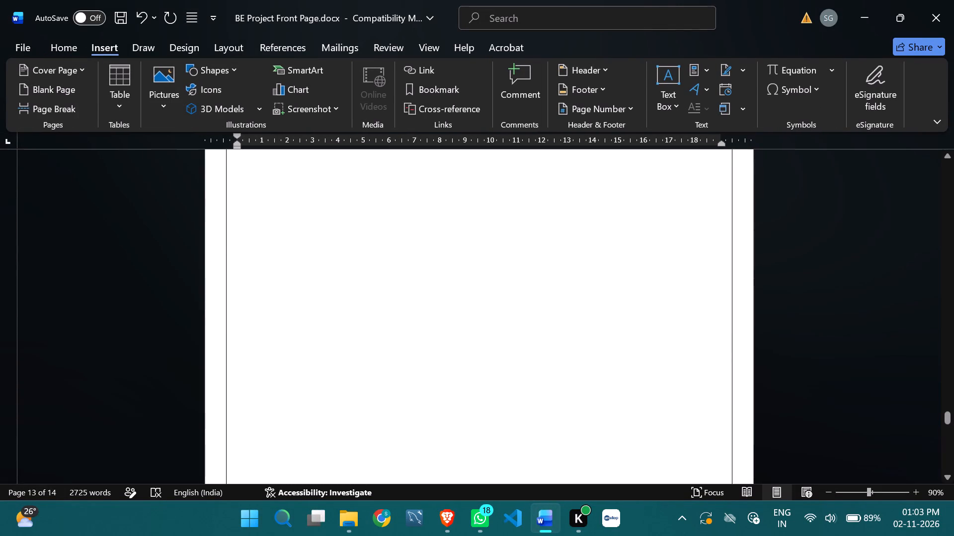
{"action": "scroll", "coordinate": [436, 221], "scroll_direction": "up", "scroll_amount": 5}
{"action": "left_click", "coordinate": [400, 265]}
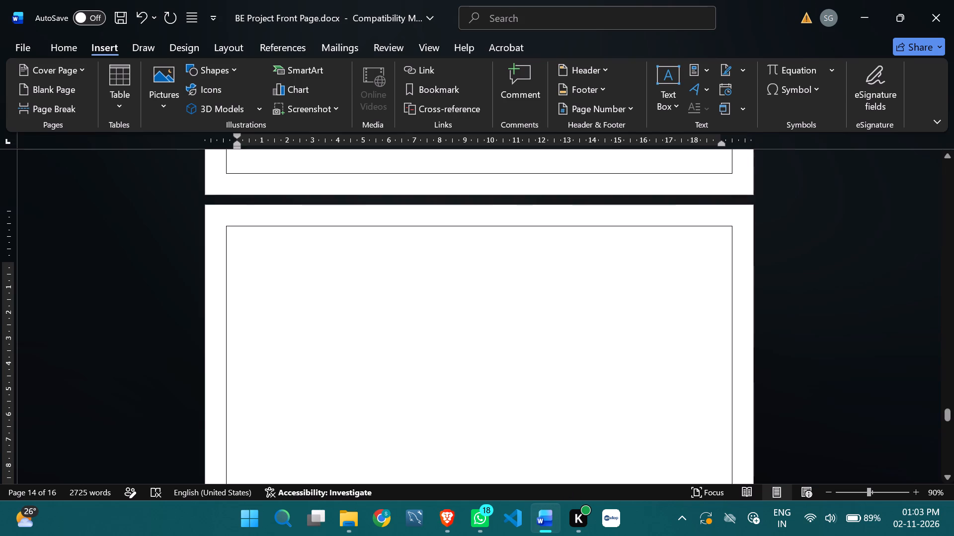
{"action": "key", "text": "ctrl+v"}
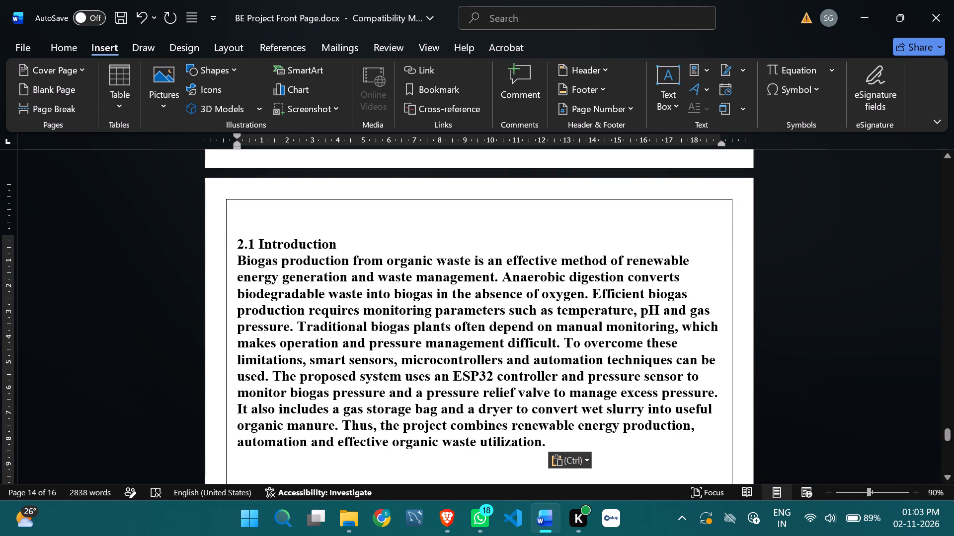
Remove the bold formatting from the whole pasted 2.1 Introduction section and set its font size to 12.
{"action": "left_click_drag", "start_coordinate": [232, 238], "coordinate": [545, 441]}
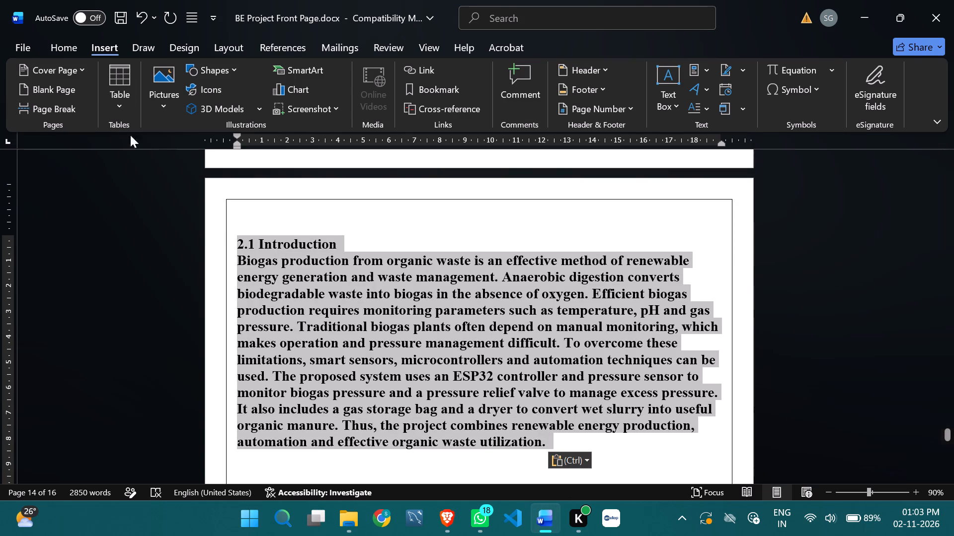
{"action": "left_click", "coordinate": [60, 46]}
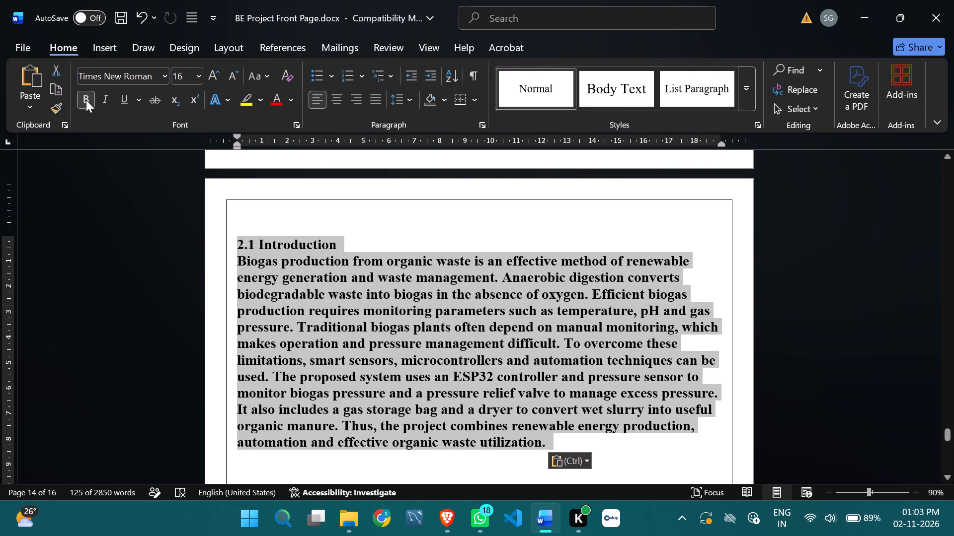
{"action": "left_click", "coordinate": [83, 96]}
{"action": "left_click", "coordinate": [199, 75]}
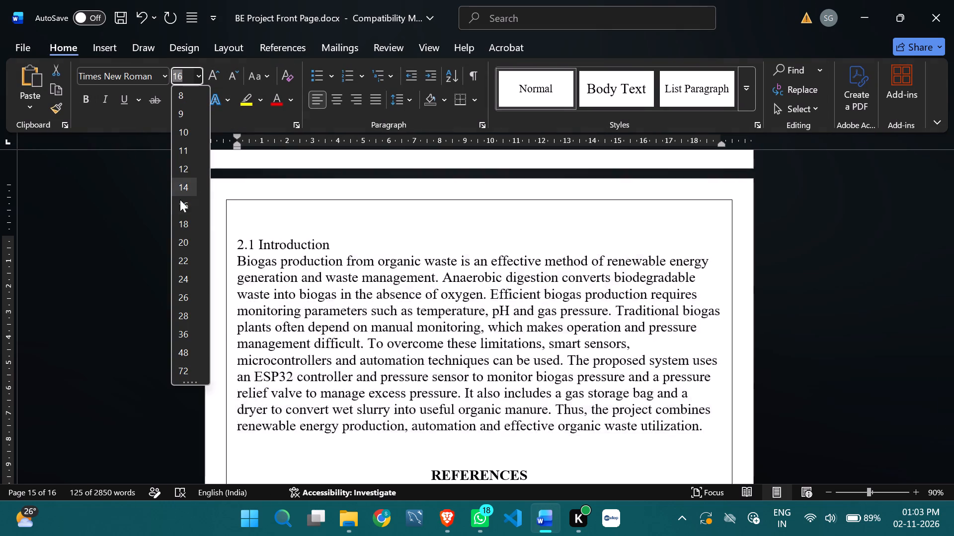
{"action": "left_click", "coordinate": [179, 165]}
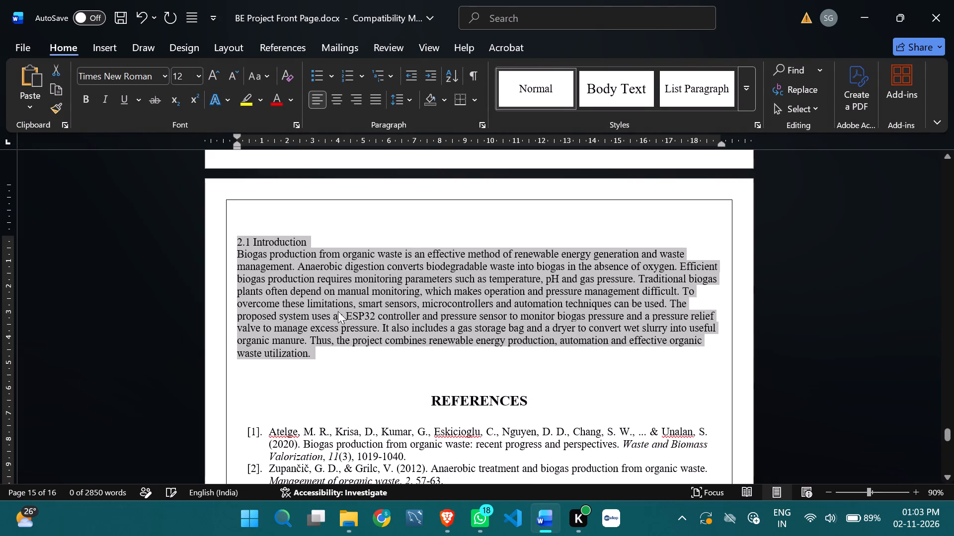
Make the 2.1 Introduction heading bold and set its font size to 14.
{"action": "left_click", "coordinate": [307, 258]}
{"action": "left_click_drag", "start_coordinate": [315, 240], "coordinate": [221, 227]}
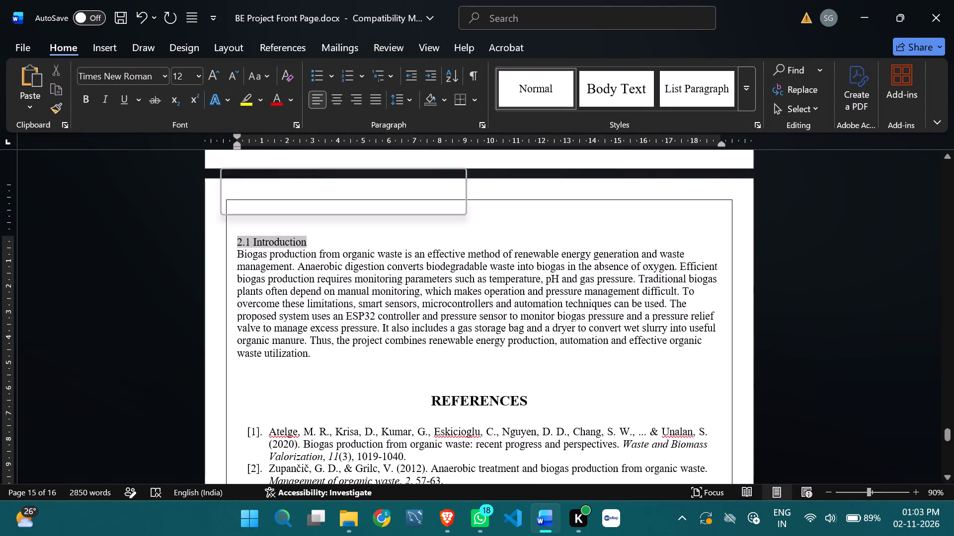
{"action": "left_click", "coordinate": [90, 101]}
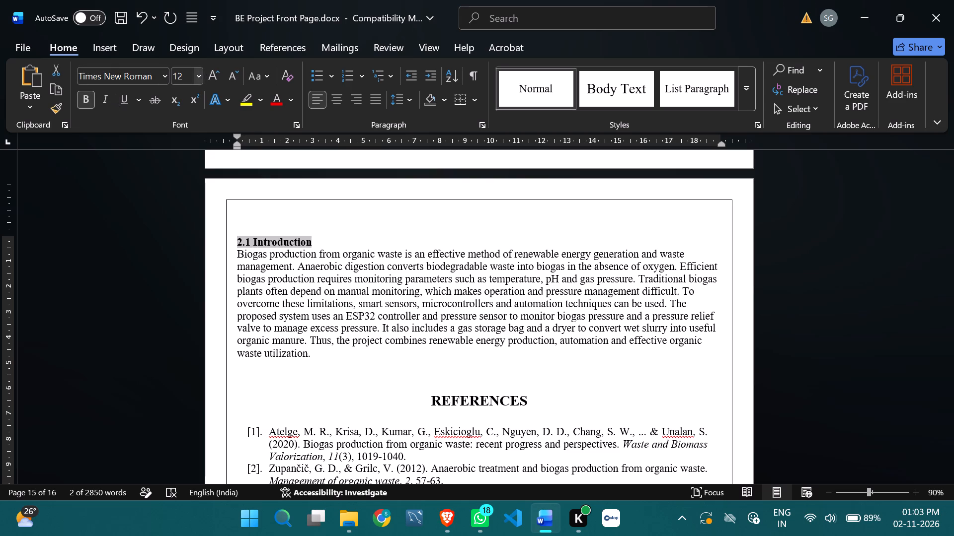
{"action": "left_click", "coordinate": [189, 73]}
{"action": "left_click", "coordinate": [197, 76]}
{"action": "left_click", "coordinate": [182, 185]}
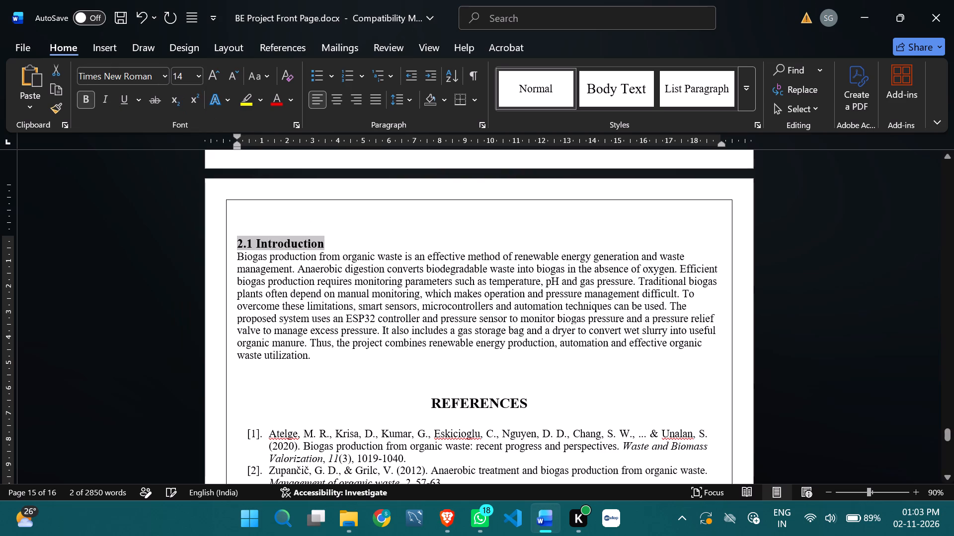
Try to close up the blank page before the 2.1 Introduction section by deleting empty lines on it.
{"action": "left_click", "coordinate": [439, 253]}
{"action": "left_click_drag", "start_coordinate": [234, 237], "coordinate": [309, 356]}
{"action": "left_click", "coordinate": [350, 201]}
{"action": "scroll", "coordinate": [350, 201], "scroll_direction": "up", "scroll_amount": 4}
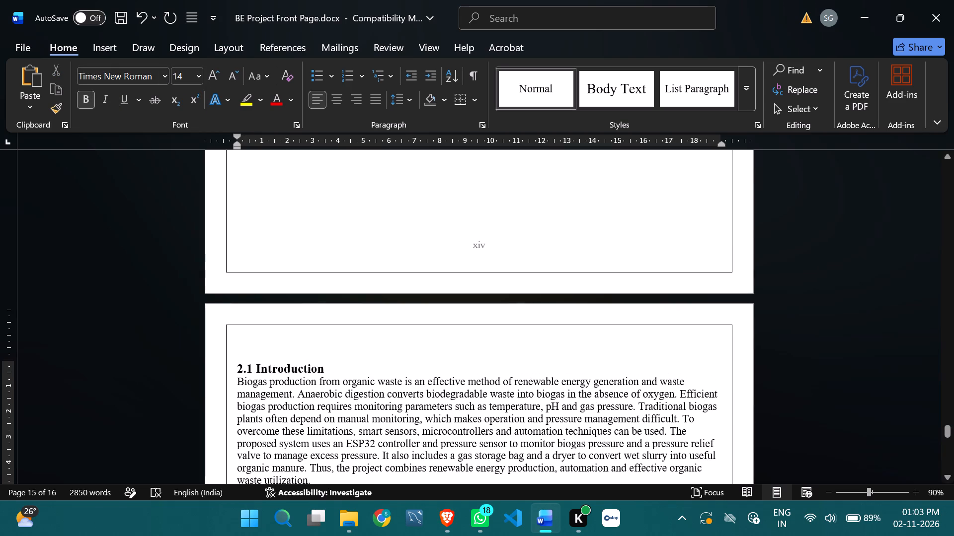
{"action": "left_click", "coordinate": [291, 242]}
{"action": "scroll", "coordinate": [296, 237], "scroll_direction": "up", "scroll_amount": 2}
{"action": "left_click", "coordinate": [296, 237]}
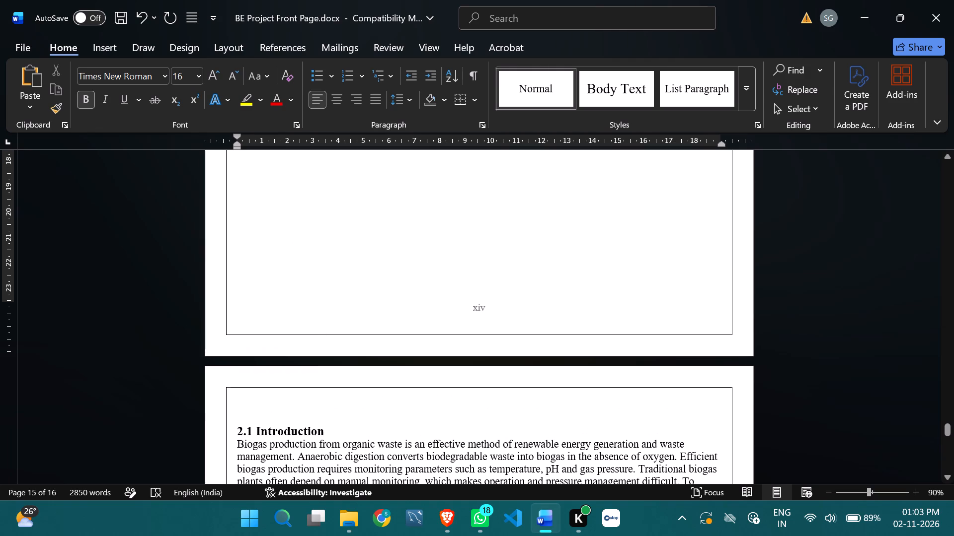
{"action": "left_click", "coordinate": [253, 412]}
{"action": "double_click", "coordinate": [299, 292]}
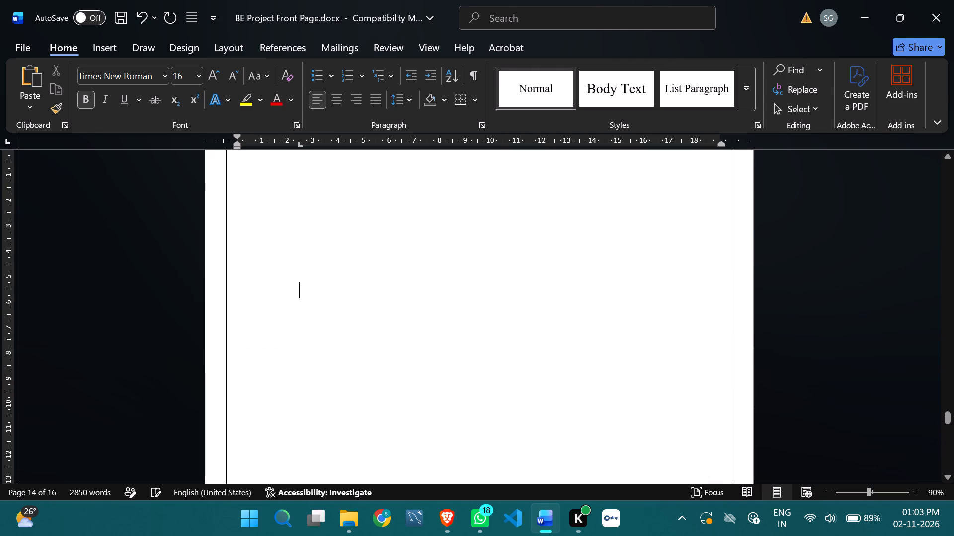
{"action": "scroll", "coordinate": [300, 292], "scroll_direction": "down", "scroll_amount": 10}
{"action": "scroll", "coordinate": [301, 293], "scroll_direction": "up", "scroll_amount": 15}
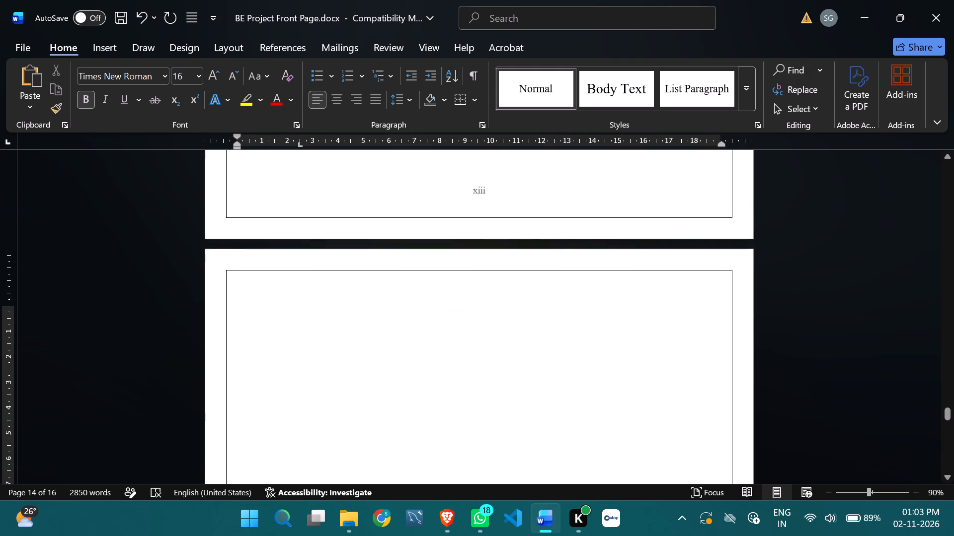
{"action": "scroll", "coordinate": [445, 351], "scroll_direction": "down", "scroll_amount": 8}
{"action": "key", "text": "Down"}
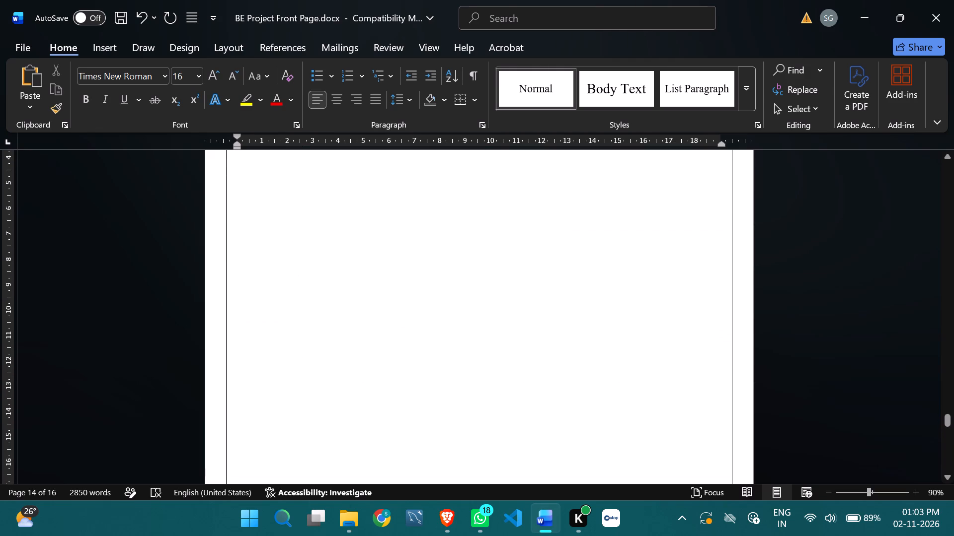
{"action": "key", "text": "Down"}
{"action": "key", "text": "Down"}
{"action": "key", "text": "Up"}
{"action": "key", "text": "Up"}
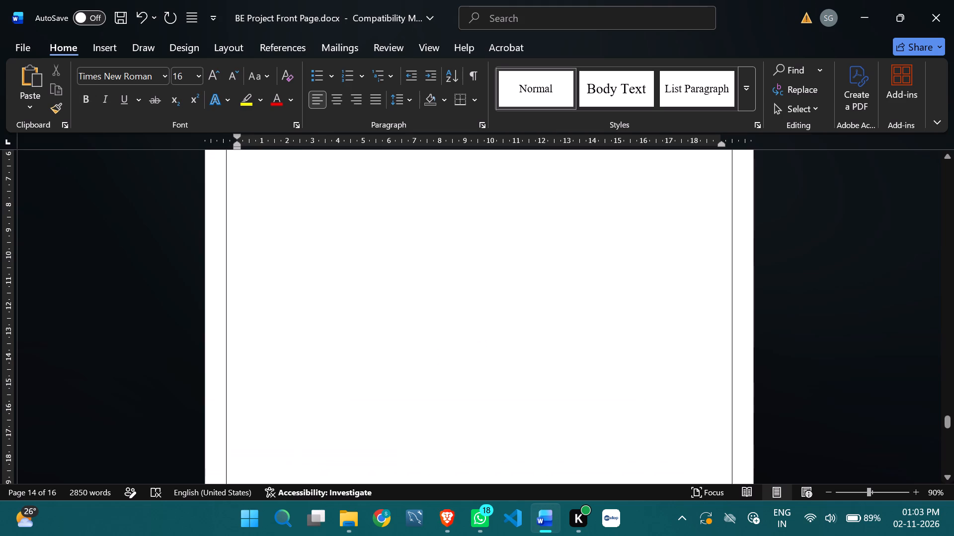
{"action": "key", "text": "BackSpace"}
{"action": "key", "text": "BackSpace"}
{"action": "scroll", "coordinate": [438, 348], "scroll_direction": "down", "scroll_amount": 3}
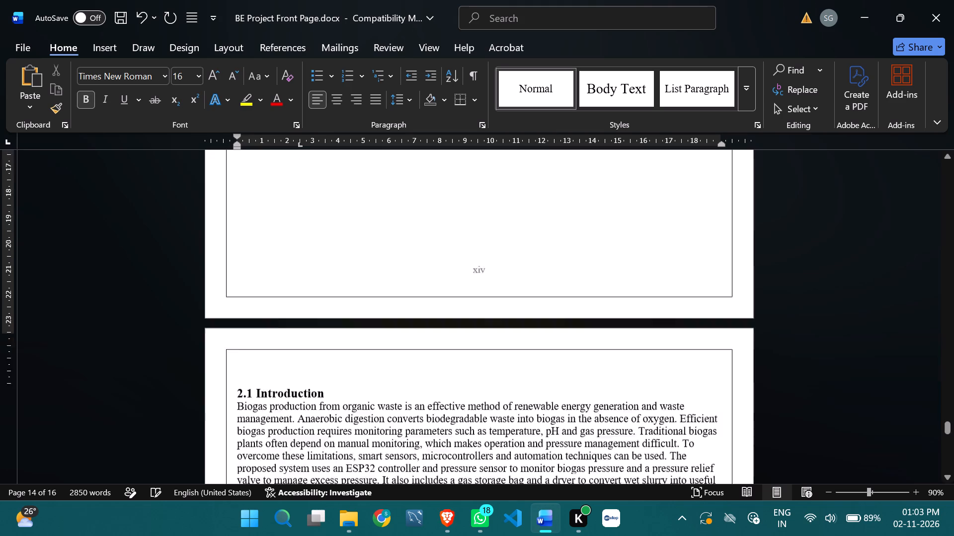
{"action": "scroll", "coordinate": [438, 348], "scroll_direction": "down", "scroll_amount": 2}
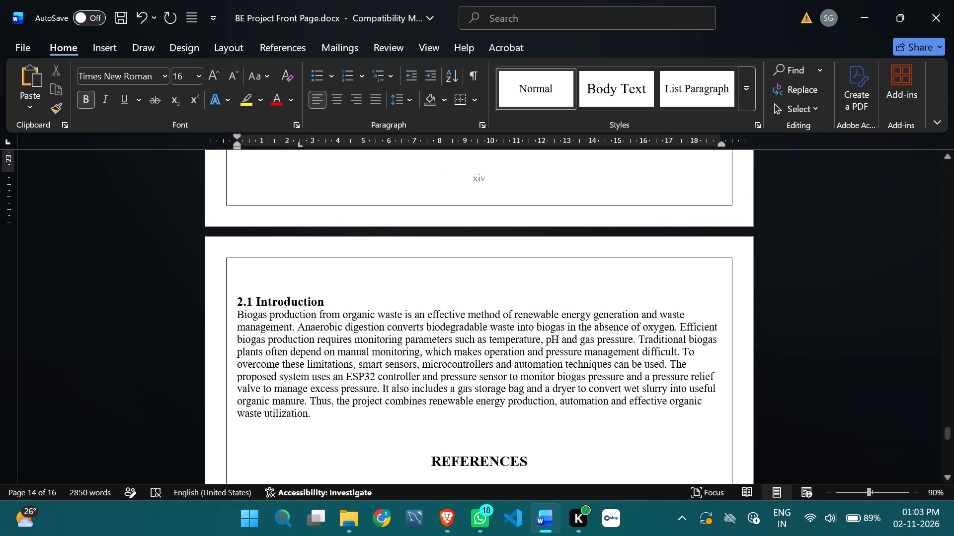
Move the 2.1 Introduction section from the References page to the top of the blank page before it.
{"action": "left_click_drag", "start_coordinate": [235, 295], "coordinate": [312, 412]}
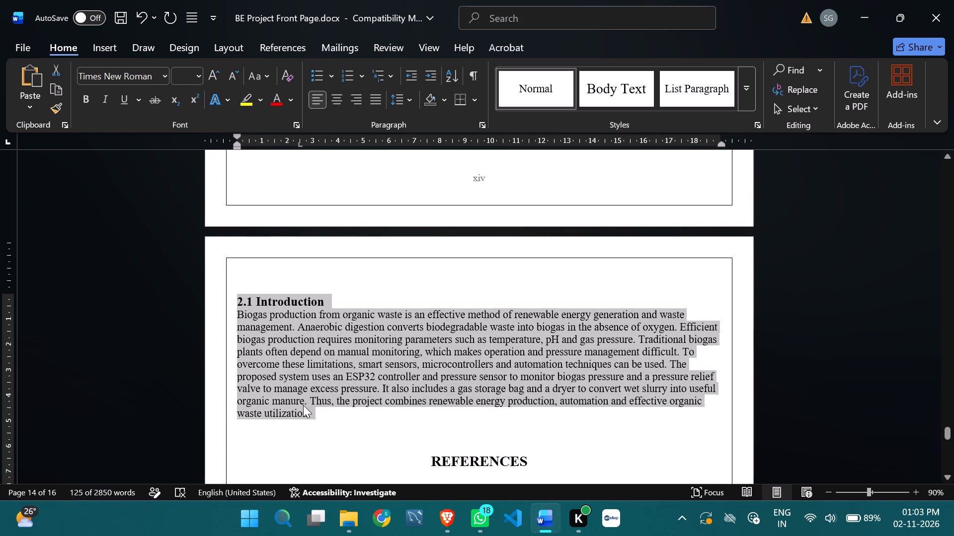
{"action": "key", "text": "ctrl+c"}
{"action": "scroll", "coordinate": [335, 333], "scroll_direction": "up", "scroll_amount": 20}
{"action": "scroll", "coordinate": [335, 333], "scroll_direction": "up", "scroll_amount": 5}
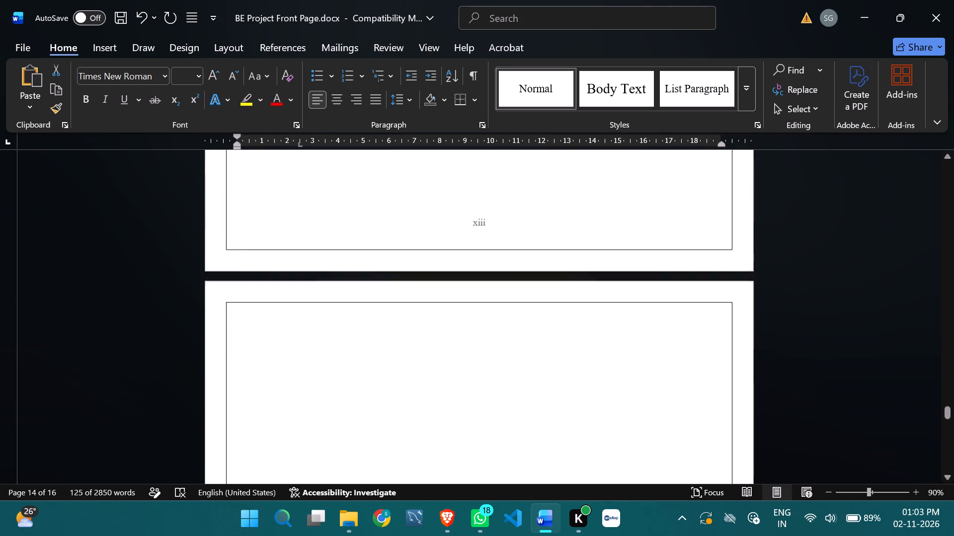
{"action": "left_click", "coordinate": [317, 384]}
{"action": "left_click", "coordinate": [318, 380]}
{"action": "key", "text": "ctrl+v"}
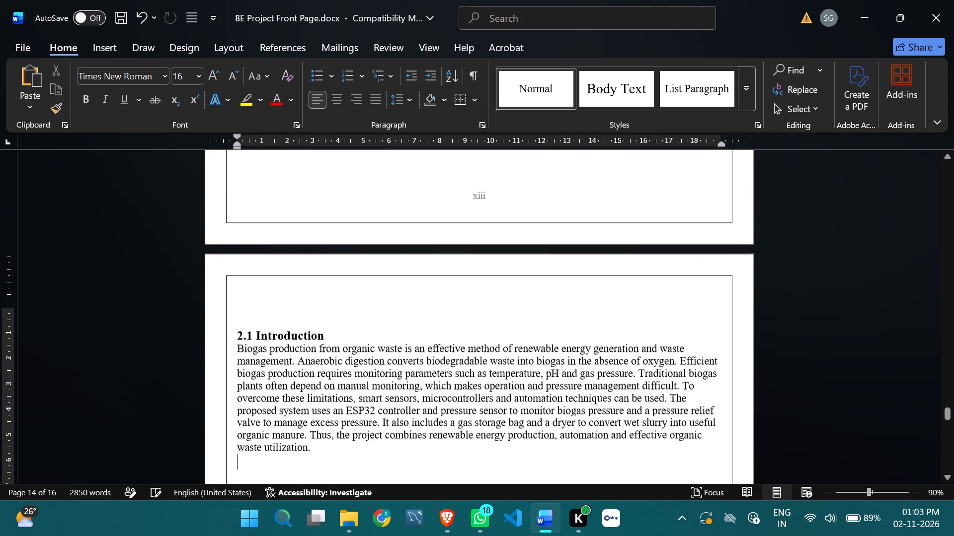
{"action": "scroll", "coordinate": [318, 375], "scroll_direction": "down", "scroll_amount": 20}
{"action": "scroll", "coordinate": [318, 375], "scroll_direction": "down", "scroll_amount": 4}
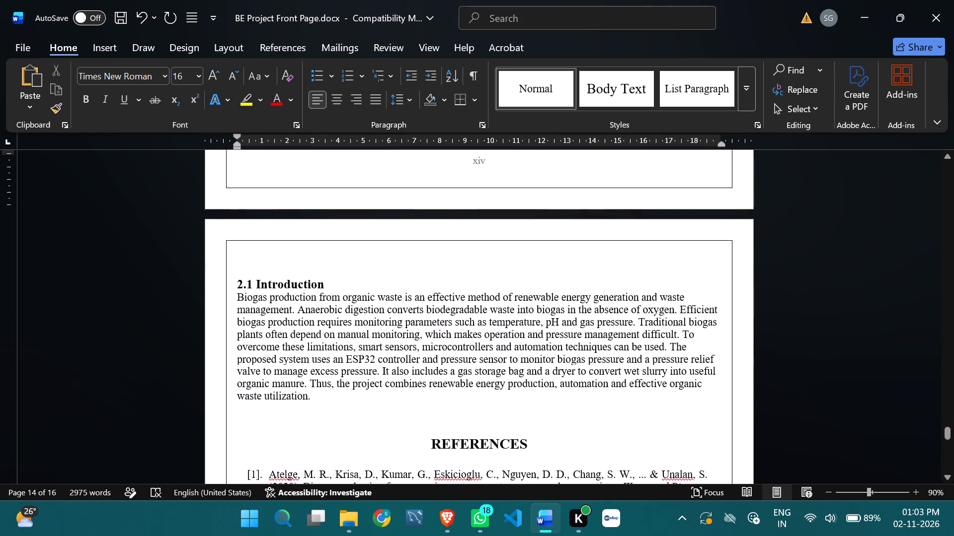
{"action": "left_click_drag", "start_coordinate": [230, 280], "coordinate": [311, 392]}
{"action": "key", "text": "BackSpace"}
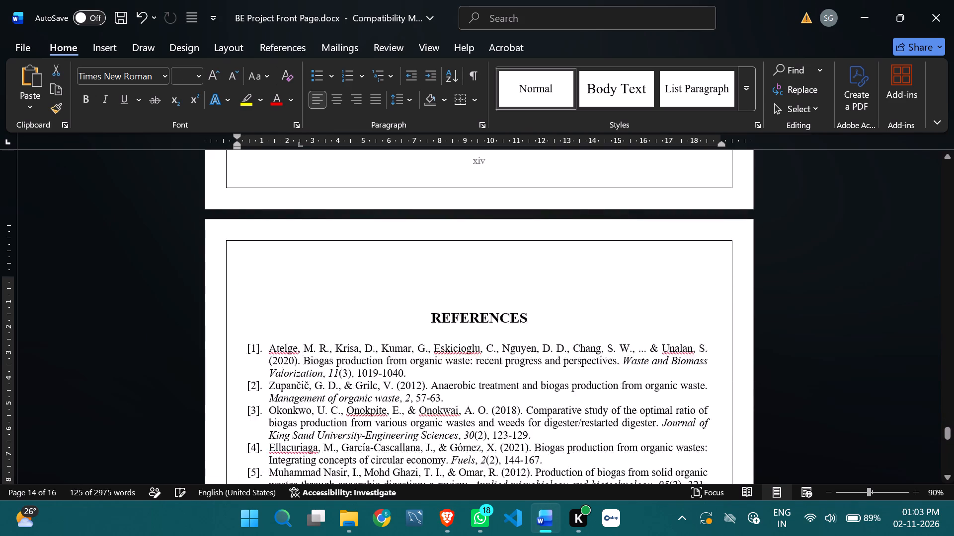
Set the line spacing of the 2.1 Introduction heading and its paragraph to 1.5.
{"action": "scroll", "coordinate": [362, 394], "scroll_direction": "up", "scroll_amount": 10}
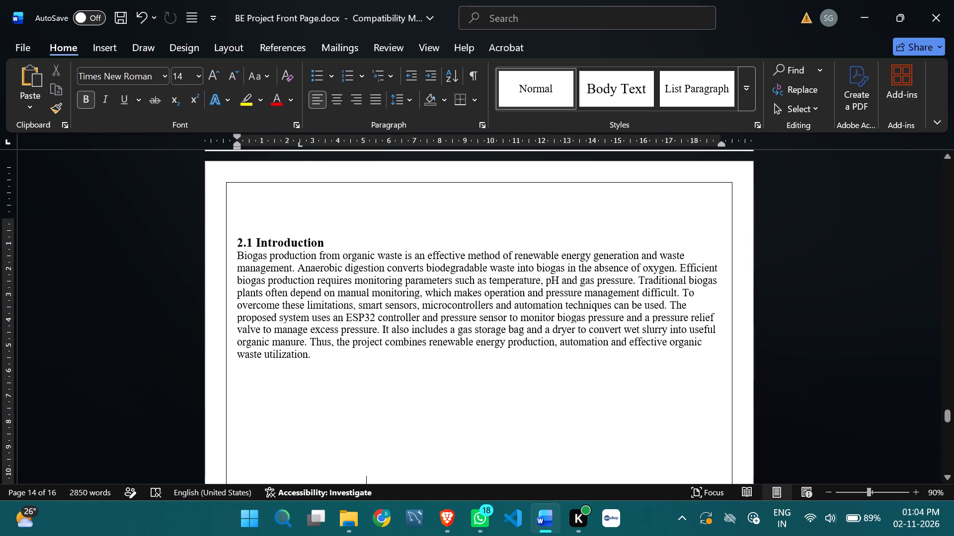
{"action": "left_click", "coordinate": [408, 225]}
{"action": "left_click_drag", "start_coordinate": [236, 259], "coordinate": [320, 334]}
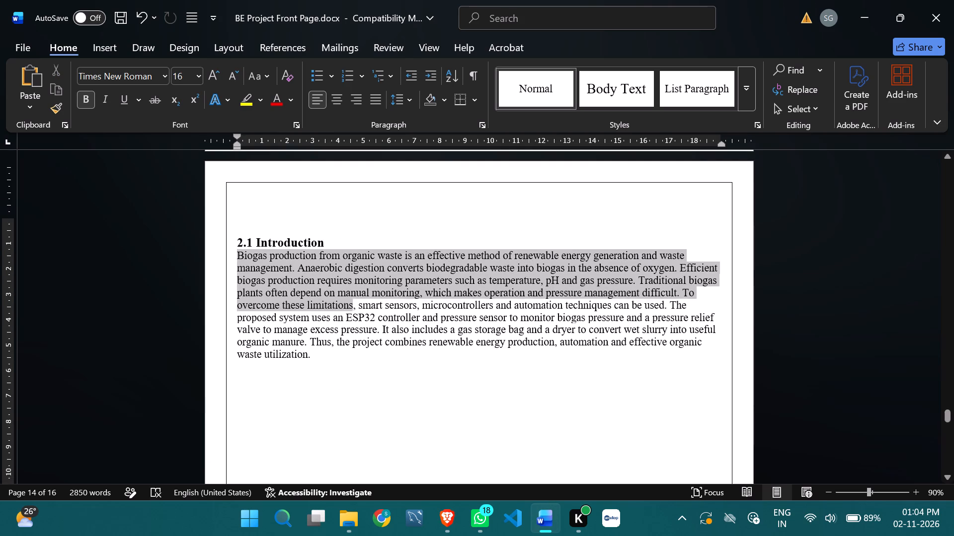
{"action": "left_click_drag", "start_coordinate": [320, 334], "coordinate": [331, 379]}
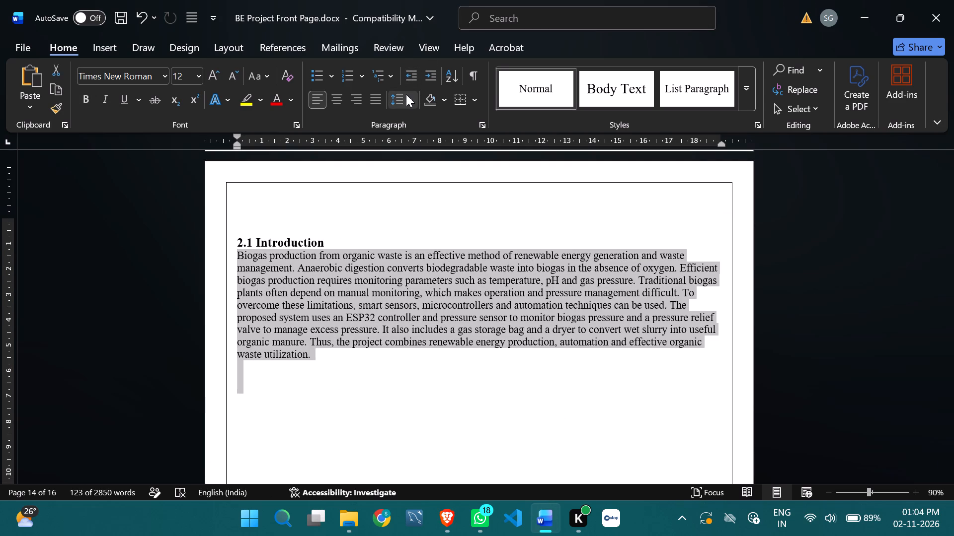
{"action": "left_click", "coordinate": [406, 94]}
{"action": "left_click", "coordinate": [455, 159]}
{"action": "left_click", "coordinate": [354, 220]}
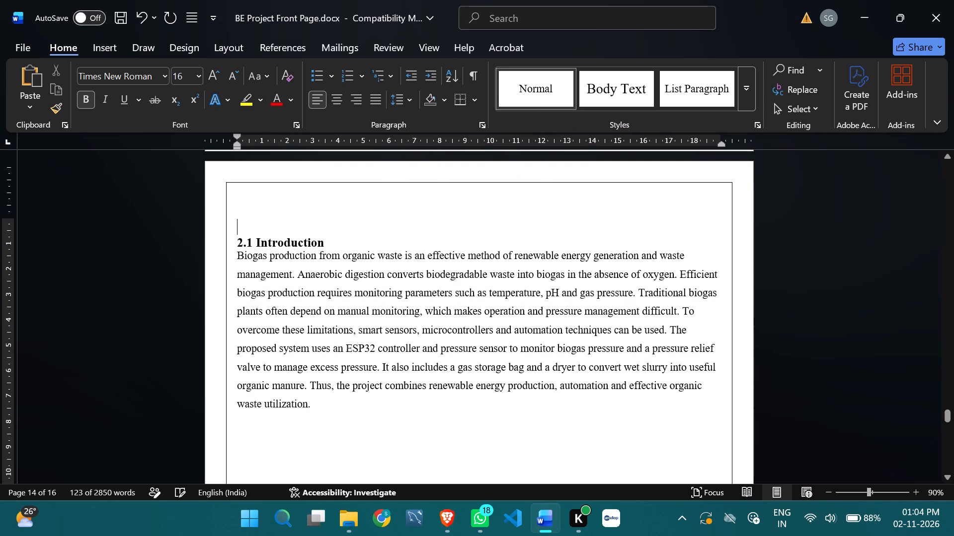
{"action": "left_click_drag", "start_coordinate": [237, 239], "coordinate": [326, 417]}
{"action": "left_click", "coordinate": [409, 98]}
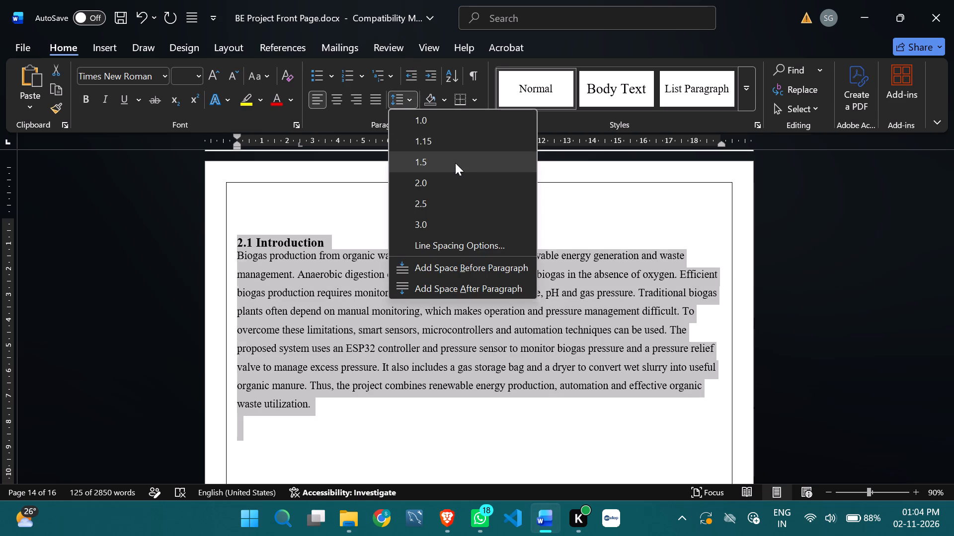
{"action": "left_click", "coordinate": [455, 163]}
{"action": "left_click", "coordinate": [487, 257]}
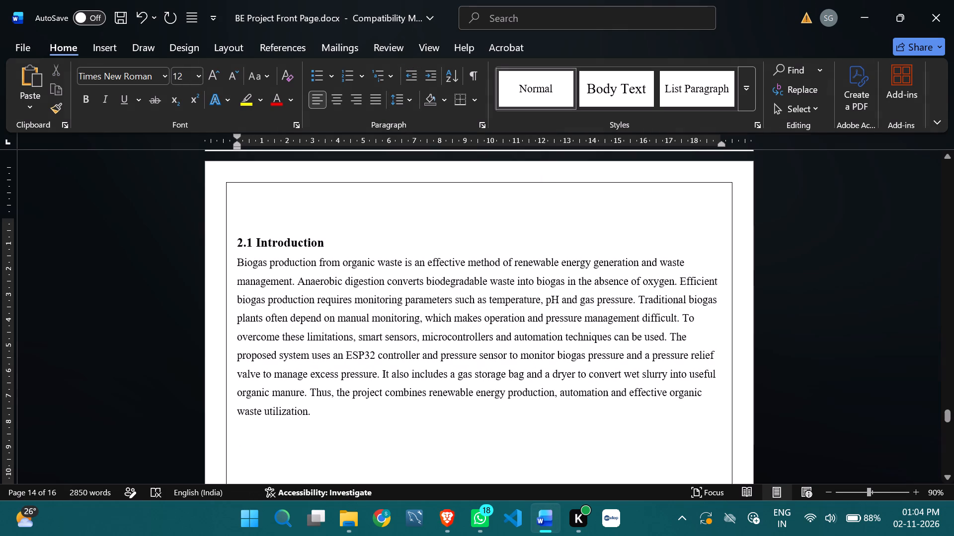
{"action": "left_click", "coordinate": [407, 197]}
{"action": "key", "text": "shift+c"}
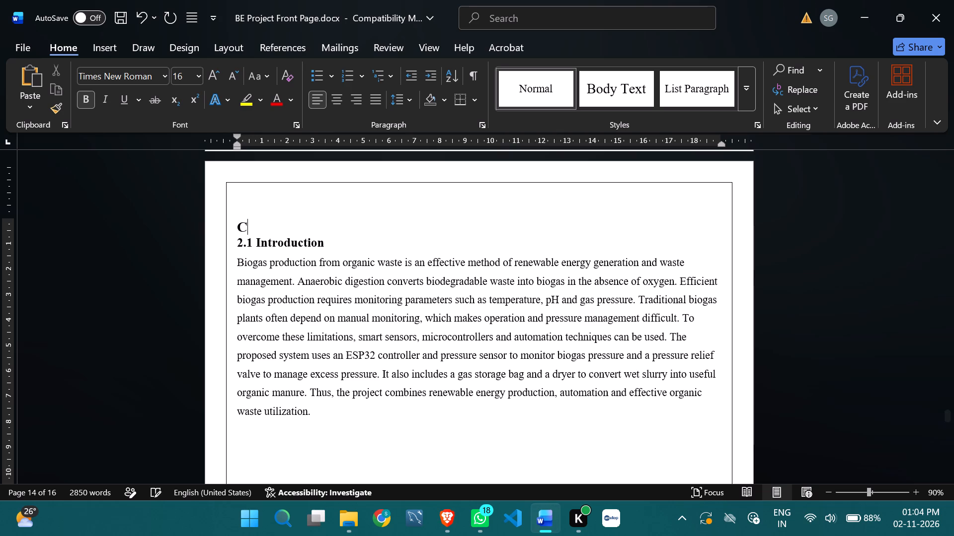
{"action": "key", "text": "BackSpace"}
Copy the centred CHAPTER 1 INTRODUCTION title from the first chapter to the empty line above the 2.1 Introduction heading.
{"action": "scroll", "coordinate": [449, 204], "scroll_direction": "up", "scroll_amount": 13}
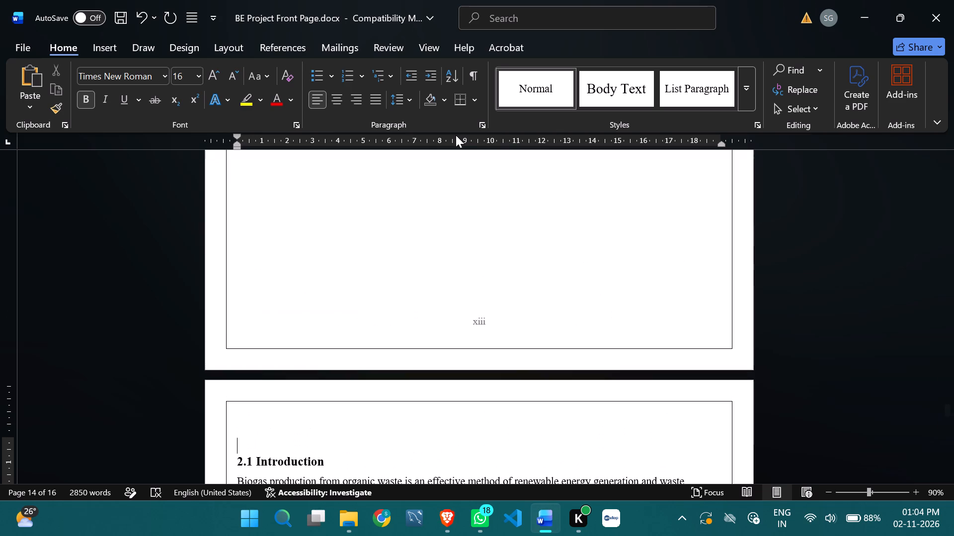
{"action": "scroll", "coordinate": [456, 135], "scroll_direction": "up", "scroll_amount": 7}
{"action": "scroll", "coordinate": [454, 135], "scroll_direction": "up", "scroll_amount": 20}
{"action": "scroll", "coordinate": [454, 135], "scroll_direction": "up", "scroll_amount": 14}
{"action": "scroll", "coordinate": [523, 329], "scroll_direction": "up", "scroll_amount": 20}
{"action": "scroll", "coordinate": [523, 329], "scroll_direction": "up", "scroll_amount": 1}
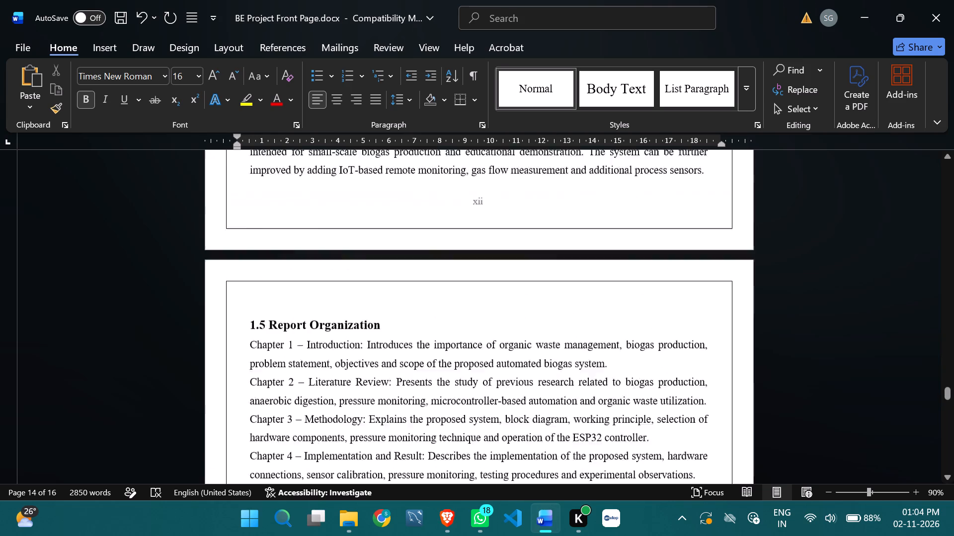
{"action": "scroll", "coordinate": [514, 316], "scroll_direction": "up", "scroll_amount": 20}
{"action": "scroll", "coordinate": [514, 316], "scroll_direction": "up", "scroll_amount": 14}
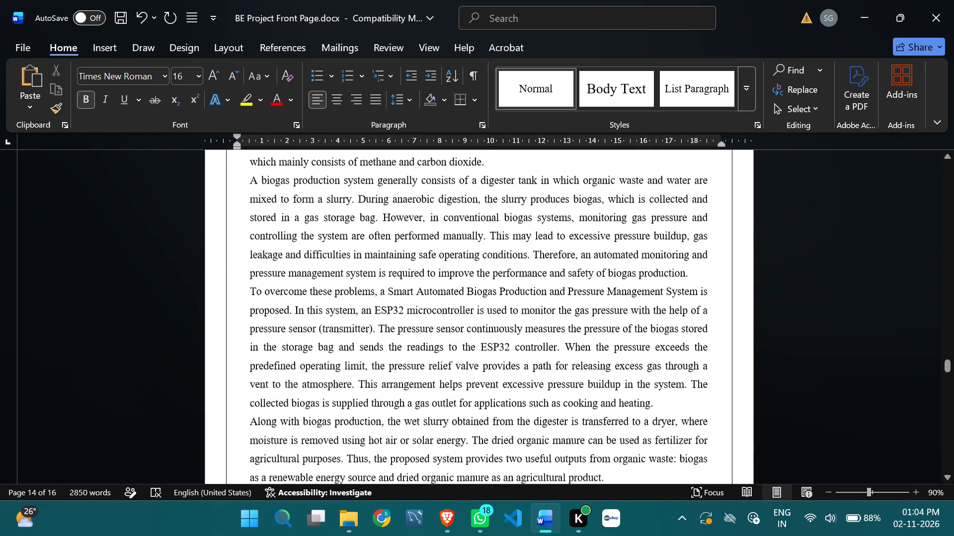
{"action": "scroll", "coordinate": [510, 309], "scroll_direction": "up", "scroll_amount": 9}
{"action": "left_click_drag", "start_coordinate": [438, 289], "coordinate": [565, 349]}
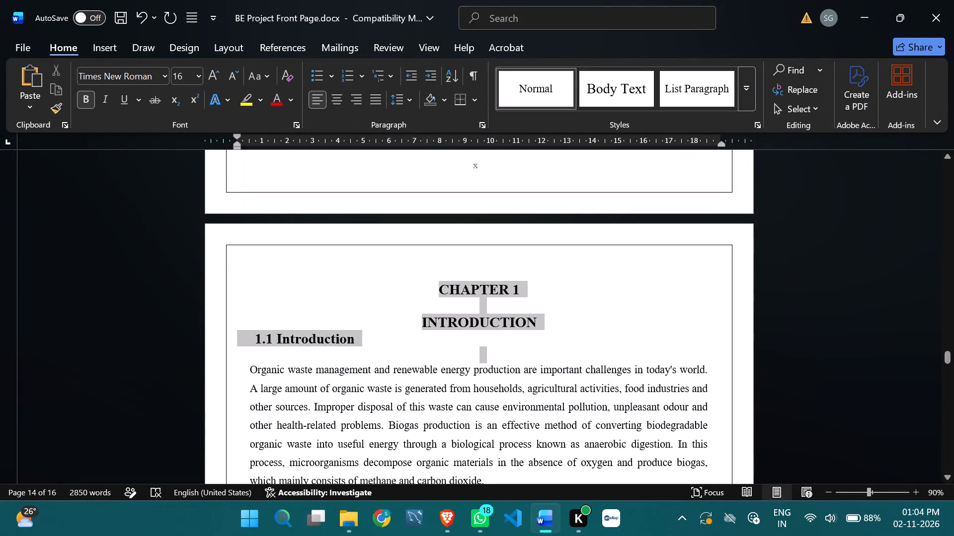
{"action": "left_click_drag", "start_coordinate": [565, 349], "coordinate": [559, 317]}
{"action": "key", "text": "ctrl+c"}
{"action": "scroll", "coordinate": [559, 318], "scroll_direction": "down", "scroll_amount": 8}
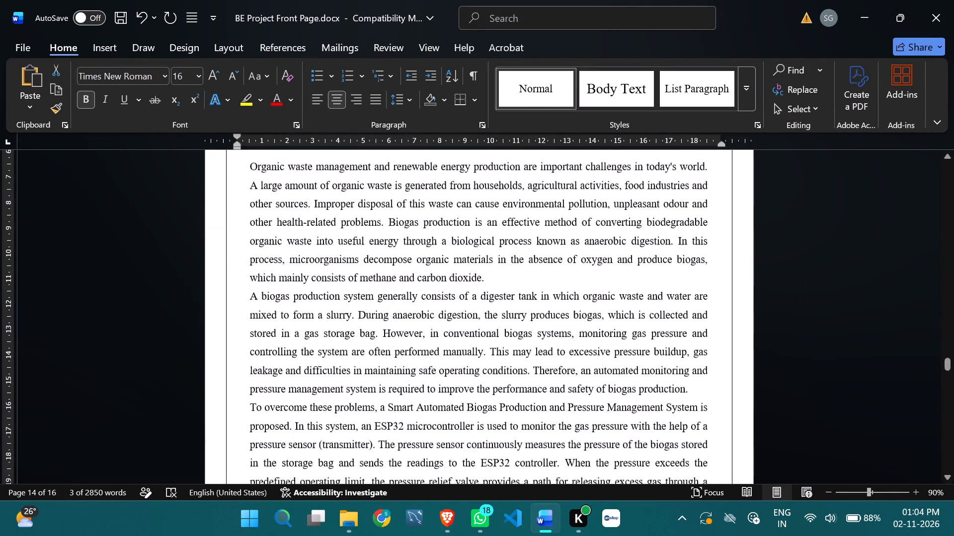
{"action": "scroll", "coordinate": [539, 324], "scroll_direction": "down", "scroll_amount": 20}
{"action": "scroll", "coordinate": [539, 324], "scroll_direction": "down", "scroll_amount": 8}
{"action": "scroll", "coordinate": [522, 308], "scroll_direction": "up", "scroll_amount": 1}
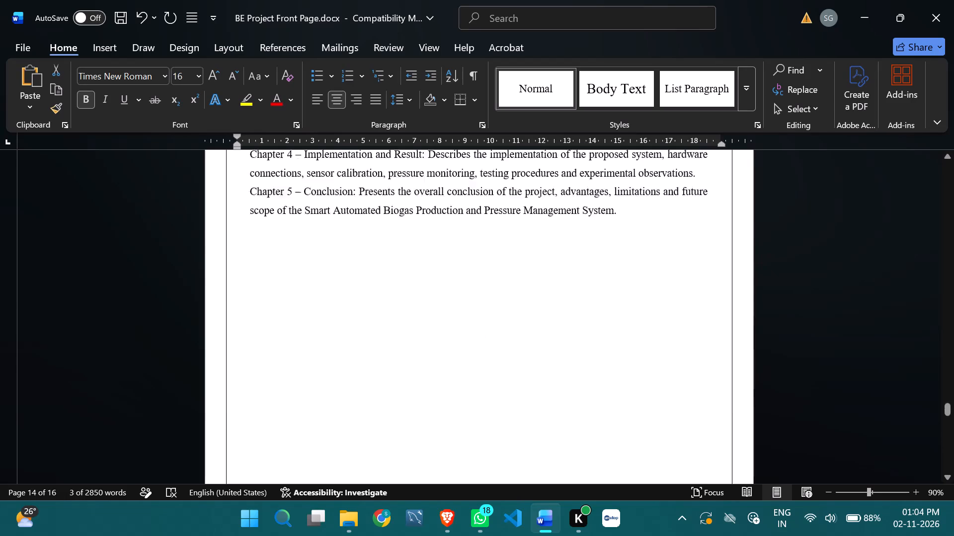
{"action": "scroll", "coordinate": [521, 308], "scroll_direction": "up", "scroll_amount": 1}
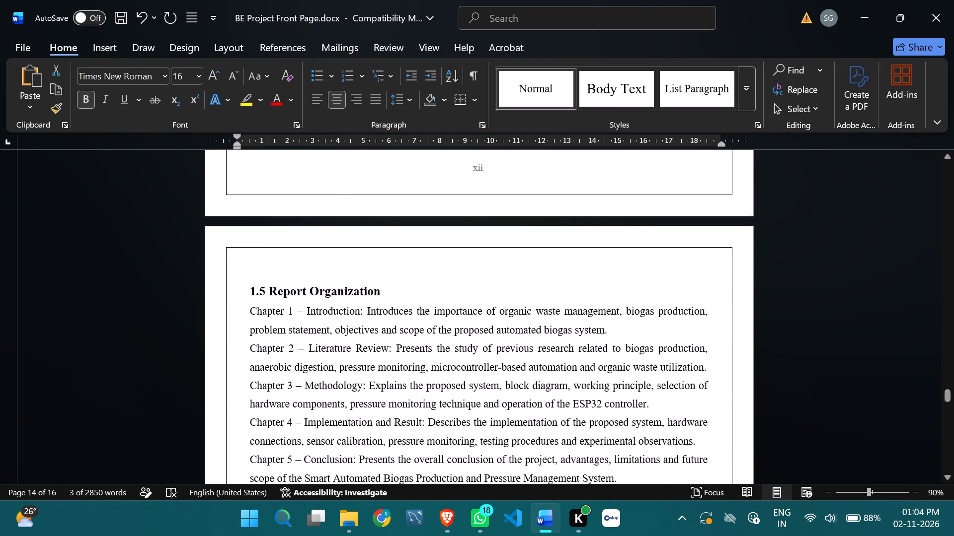
{"action": "scroll", "coordinate": [418, 276], "scroll_direction": "down", "scroll_amount": 4}
{"action": "left_click", "coordinate": [320, 376]}
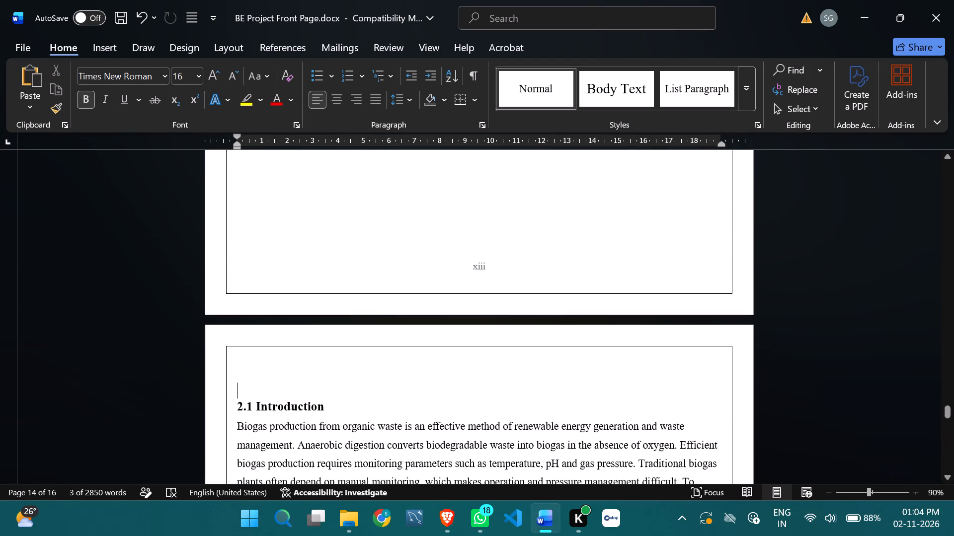
{"action": "key", "text": "ctrl+v"}
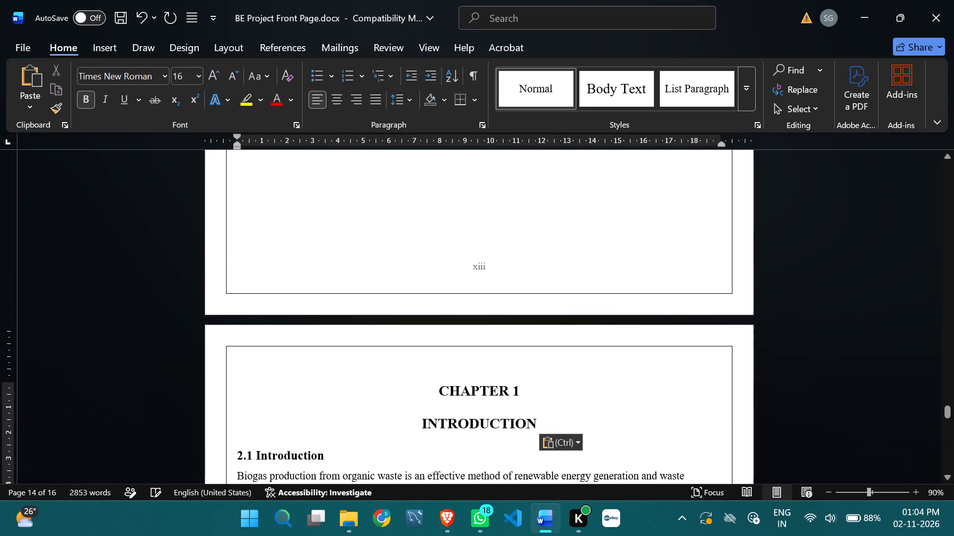
Change the copied chapter title to CHAPTER 2 with the name LITERATURE REVIEW.
{"action": "left_click", "coordinate": [520, 385]}
{"action": "key", "text": "BackSpace"}
{"action": "key", "text": "3"}
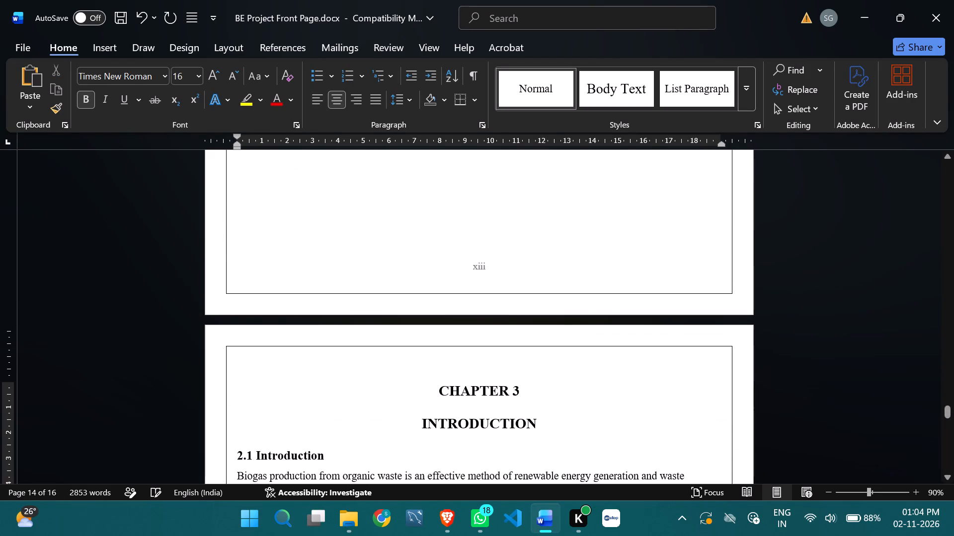
{"action": "key", "text": "BackSpace"}
{"action": "key", "text": "2"}
{"action": "left_click", "coordinate": [538, 423]}
{"action": "left_click_drag", "start_coordinate": [538, 423], "coordinate": [431, 425]}
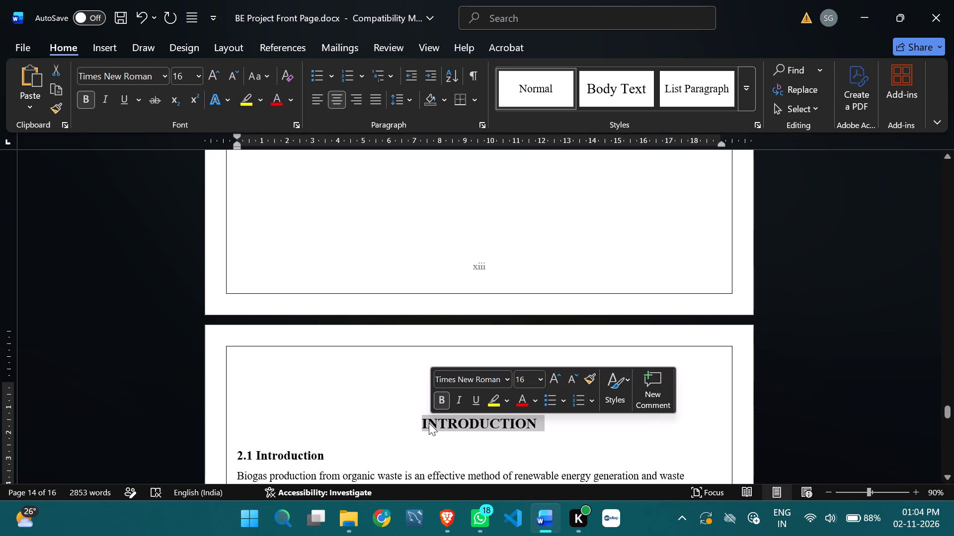
{"action": "key", "text": "shift+l"}
{"action": "type", "text": "ITERATURE REVI"}
{"action": "type", "text": "EW"}
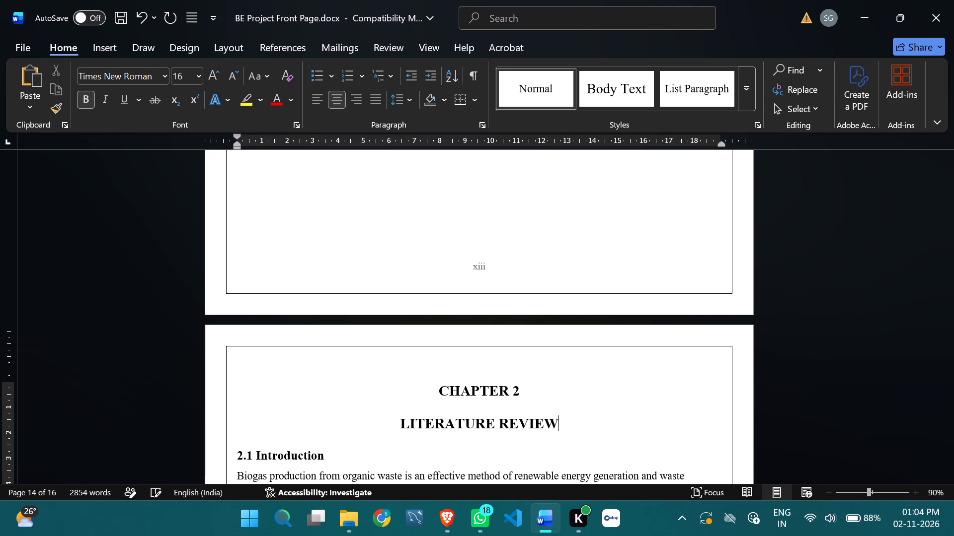
Start a new empty line after the 2.1 Introduction paragraph.
{"action": "scroll", "coordinate": [411, 400], "scroll_direction": "down", "scroll_amount": 4}
{"action": "scroll", "coordinate": [312, 389], "scroll_direction": "down", "scroll_amount": 4}
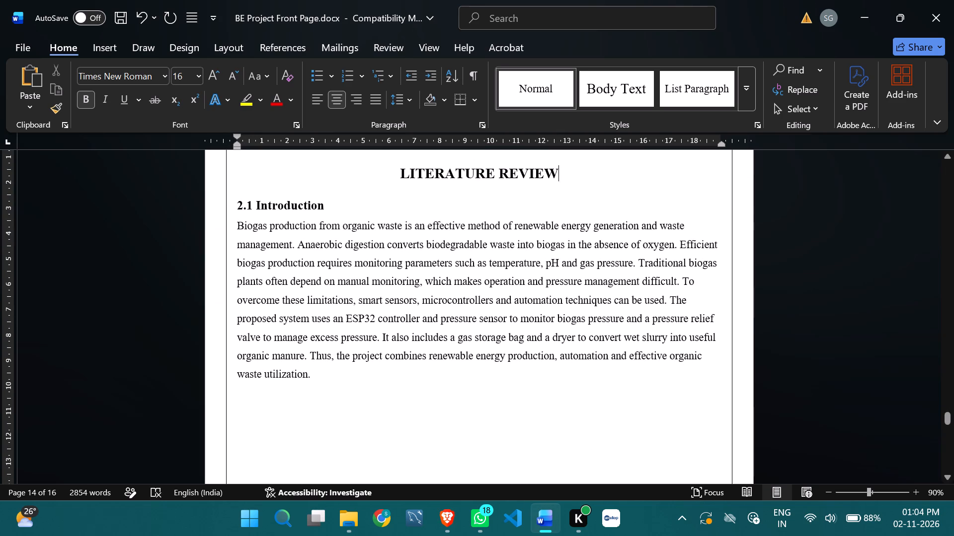
{"action": "left_click", "coordinate": [352, 372]}
{"action": "key", "text": "Return"}
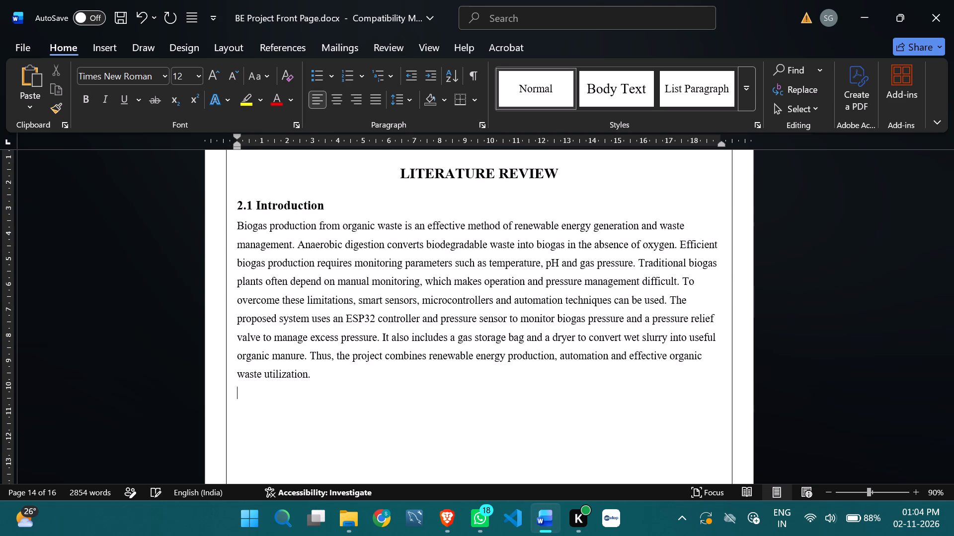
{"action": "left_click", "coordinate": [496, 527]}
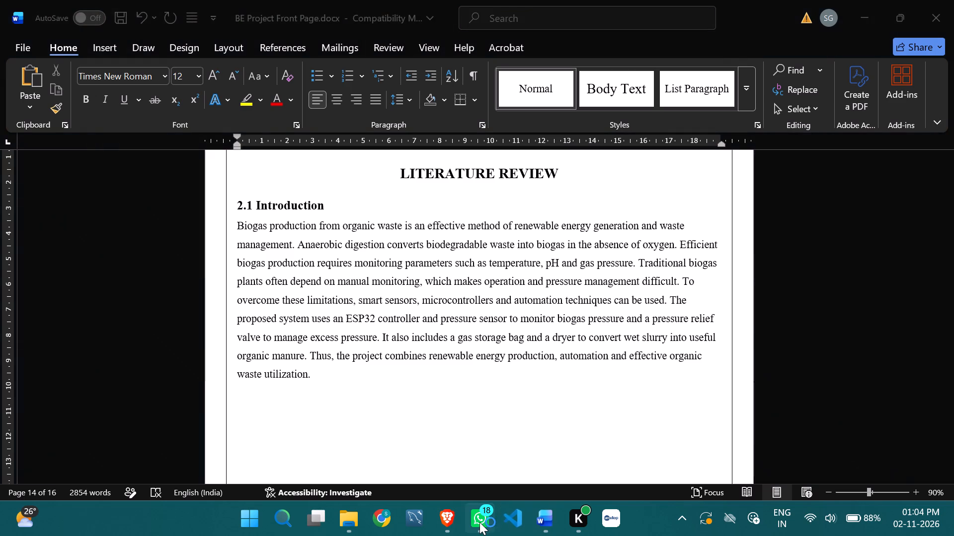
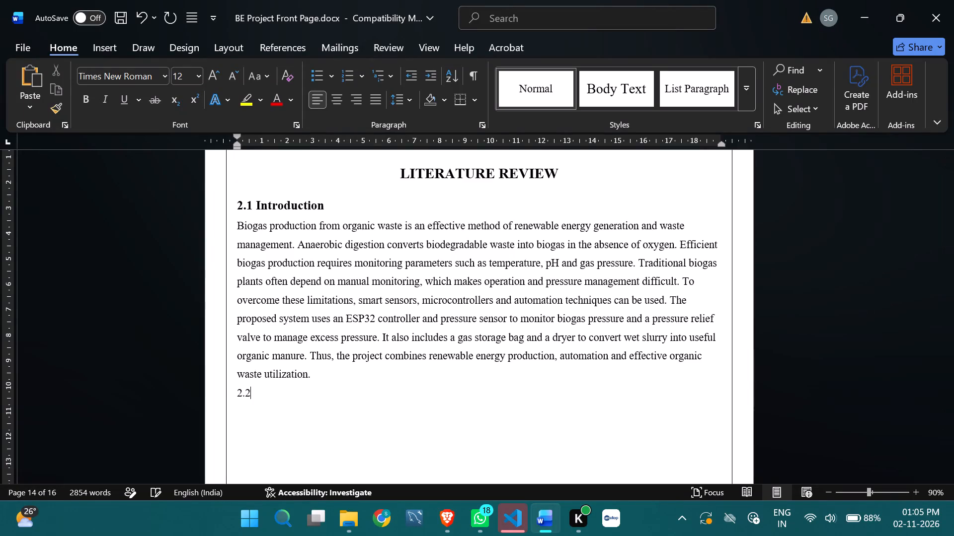
Complete the new heading line below the 2.1 Introduction paragraph so it reads 2.2 Literature Review.
{"action": "key", "text": "shift+l"}
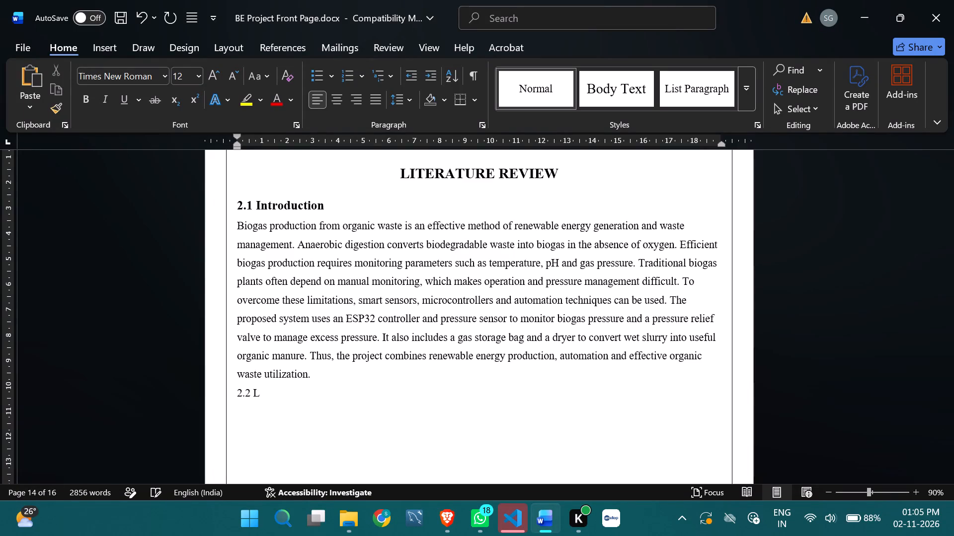
{"action": "type", "text": "iterature Rev"}
{"action": "type", "text": "iew"}
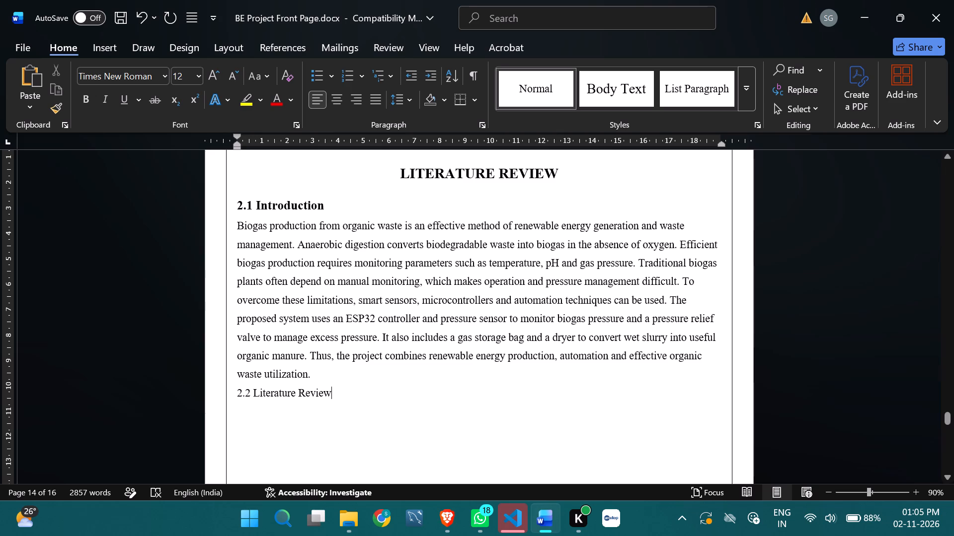
Format the 2.2 Literature Review heading as bold 14 pt to match the 2.1 heading, and start a new line below it.
{"action": "left_click_drag", "start_coordinate": [233, 395], "coordinate": [321, 393]}
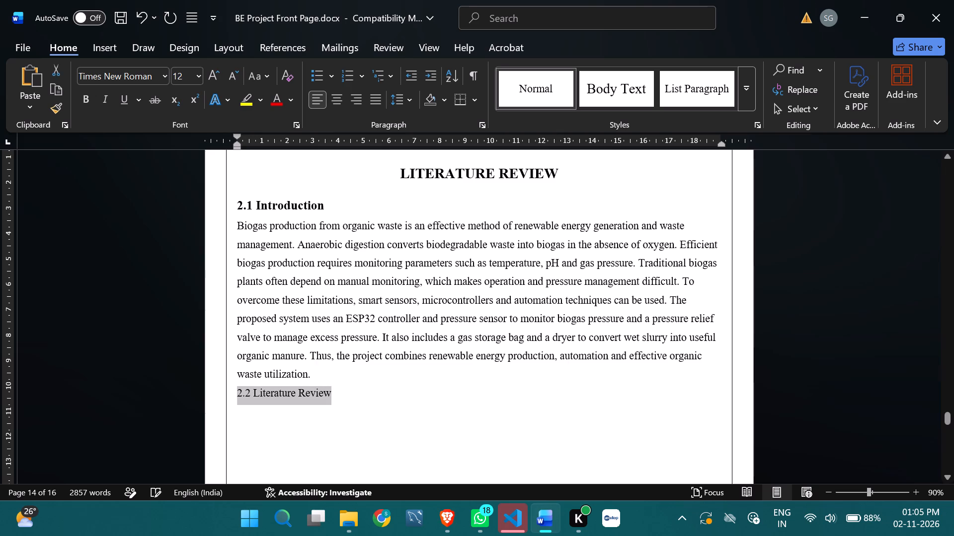
{"action": "left_click", "coordinate": [82, 105]}
{"action": "left_click", "coordinate": [202, 72]}
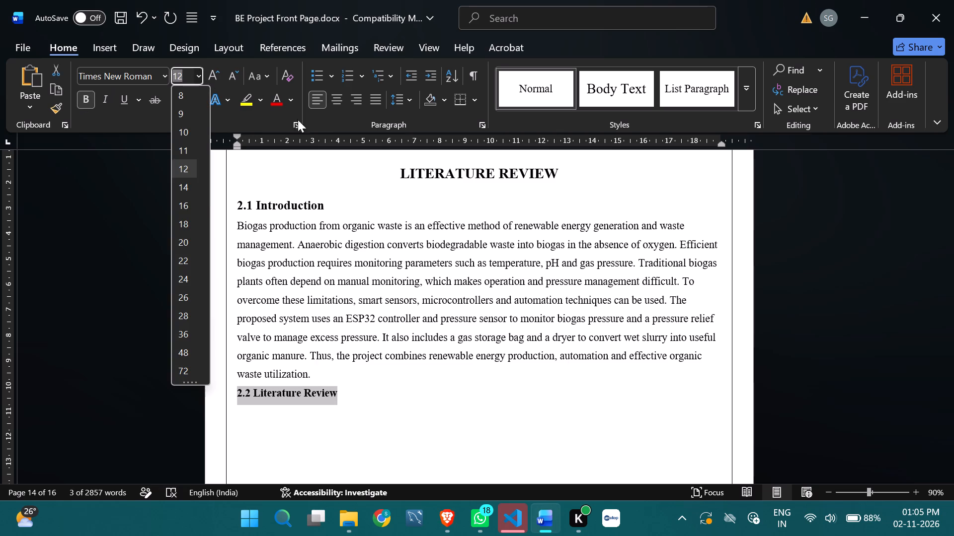
{"action": "left_click", "coordinate": [171, 185]}
{"action": "left_click", "coordinate": [179, 185]}
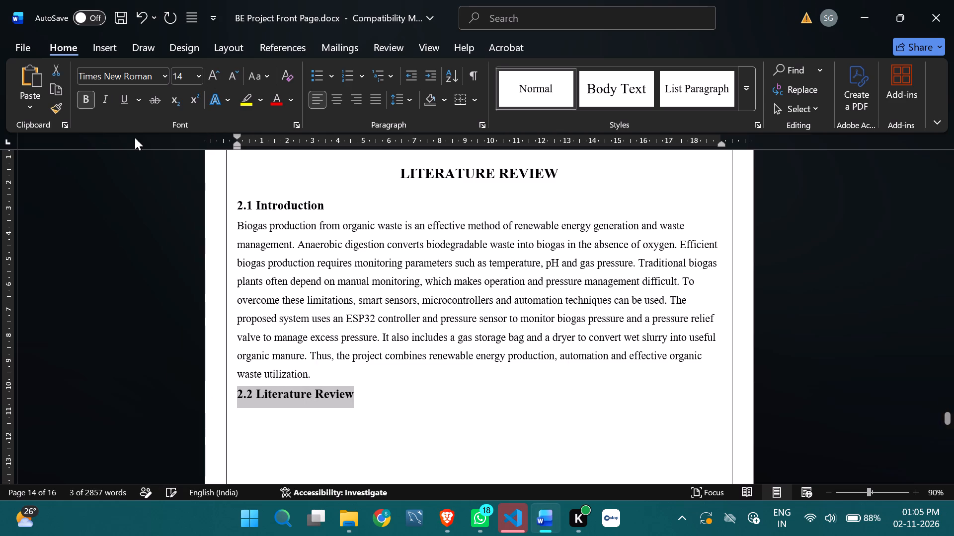
{"action": "left_click", "coordinate": [238, 189]}
{"action": "left_click_drag", "start_coordinate": [232, 204], "coordinate": [323, 209]}
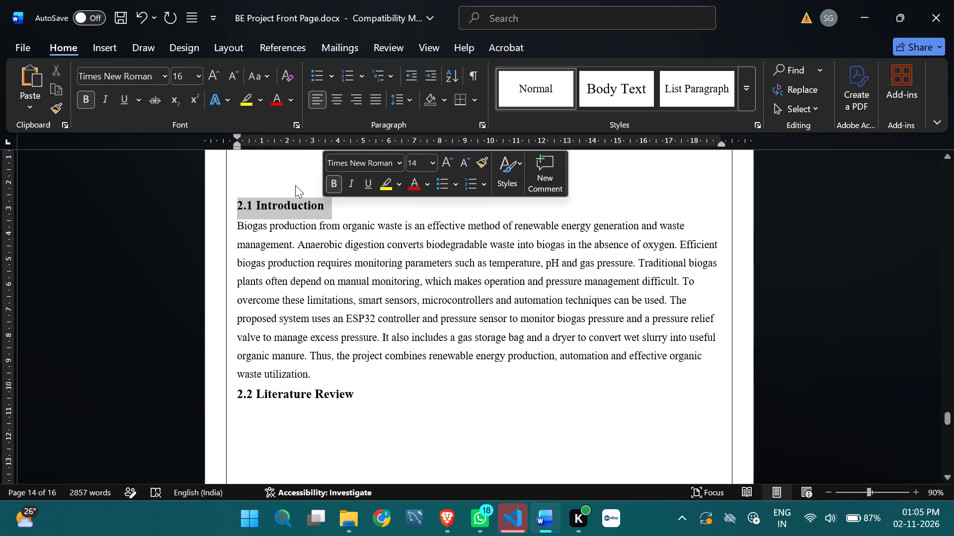
{"action": "left_click", "coordinate": [554, 284]}
{"action": "left_click", "coordinate": [414, 403]}
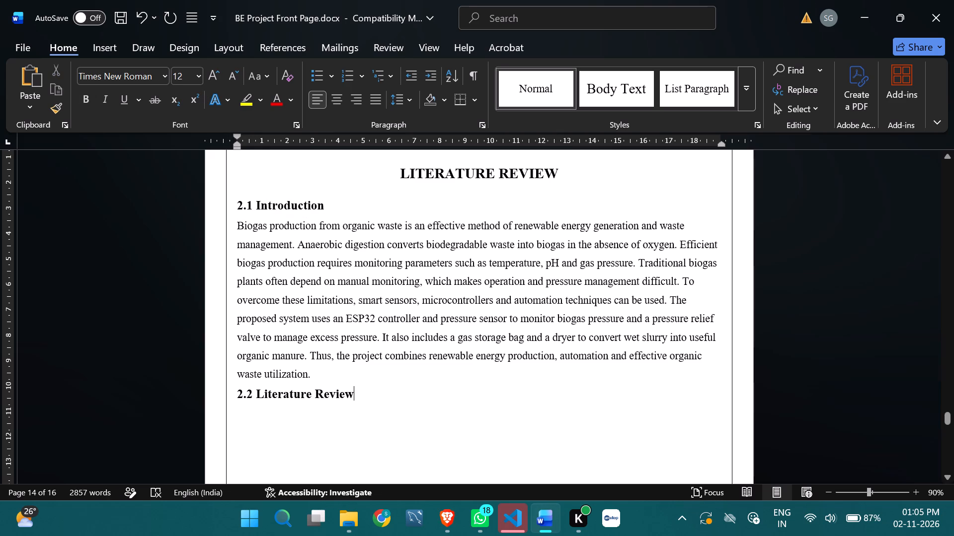
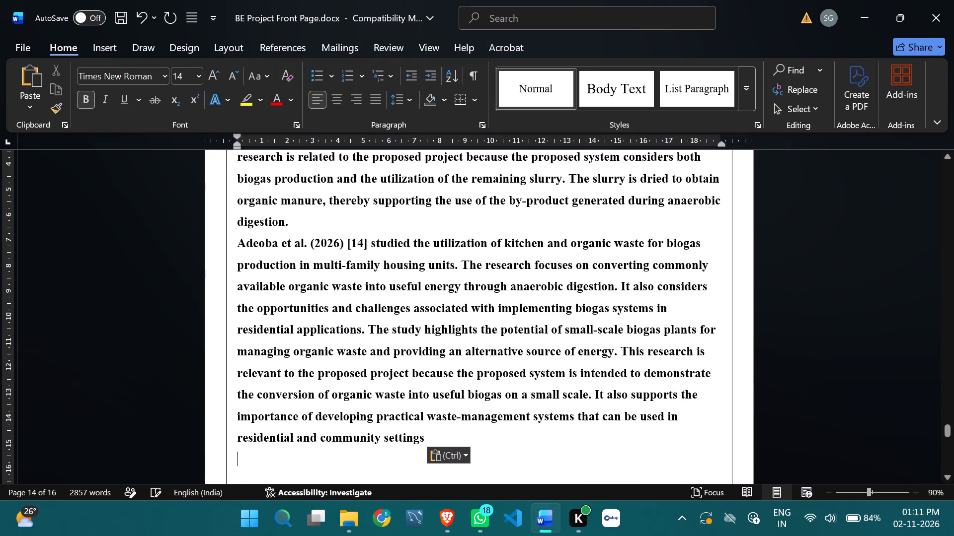
{"action": "left_click", "coordinate": [444, 441]}
{"action": "key", "text": "period"}
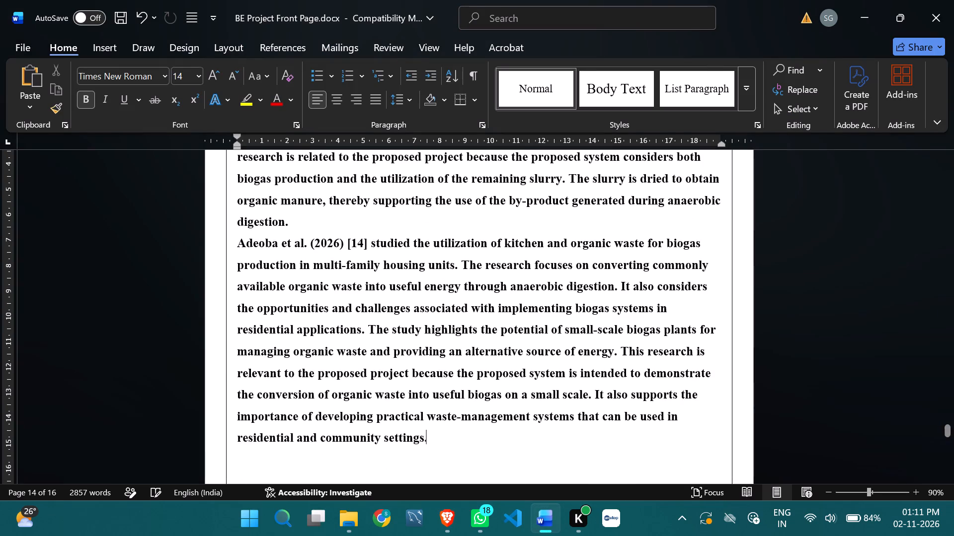
Remove bold from all the pasted study paragraphs under the 2.2 Literature Review heading.
{"action": "left_click_drag", "start_coordinate": [435, 438], "coordinate": [308, 142]}
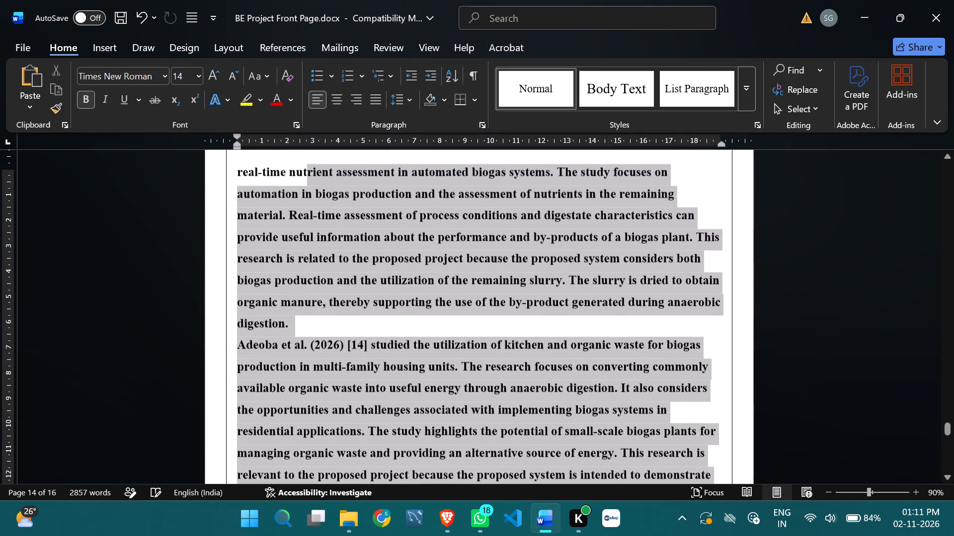
{"action": "left_click_drag", "start_coordinate": [308, 142], "coordinate": [308, 143]}
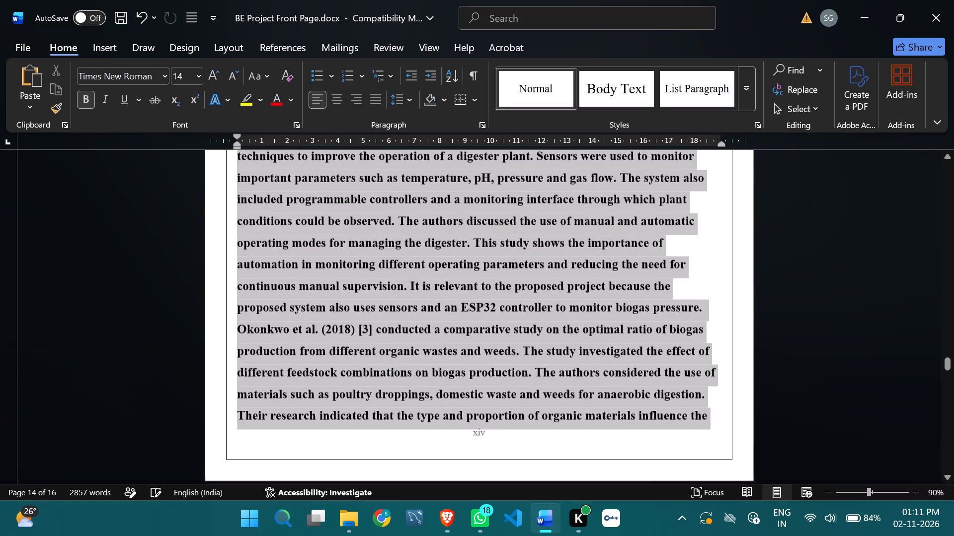
{"action": "left_click_drag", "start_coordinate": [308, 143], "coordinate": [285, 340]}
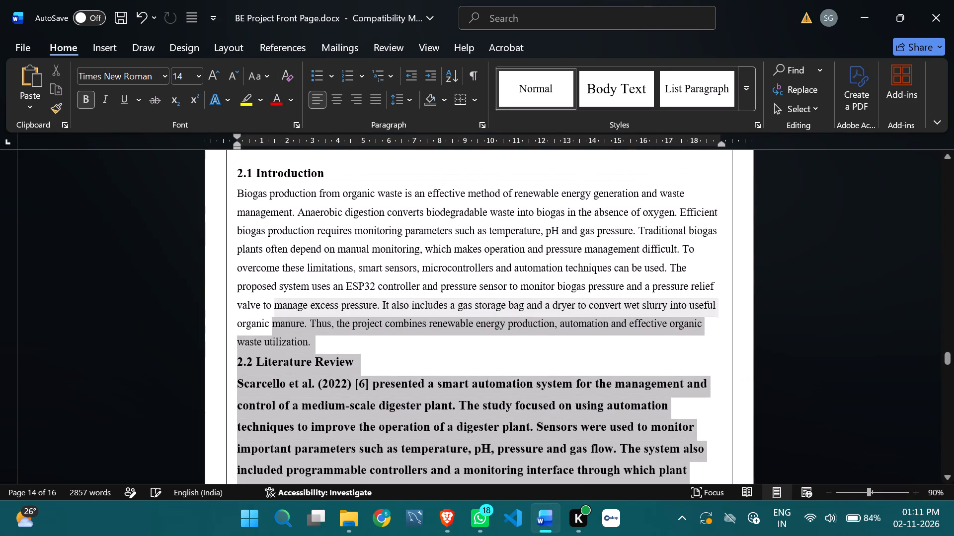
{"action": "left_click_drag", "start_coordinate": [285, 340], "coordinate": [240, 387]}
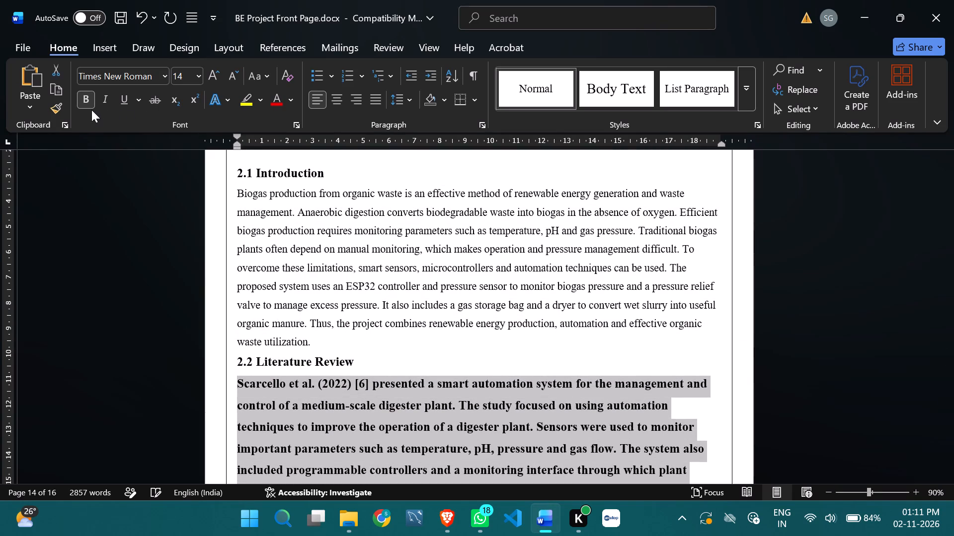
{"action": "left_click", "coordinate": [87, 104]}
Set the pasted study paragraphs under 2.2 Literature Review to 12 pt and justify them.
{"action": "left_click", "coordinate": [197, 70]}
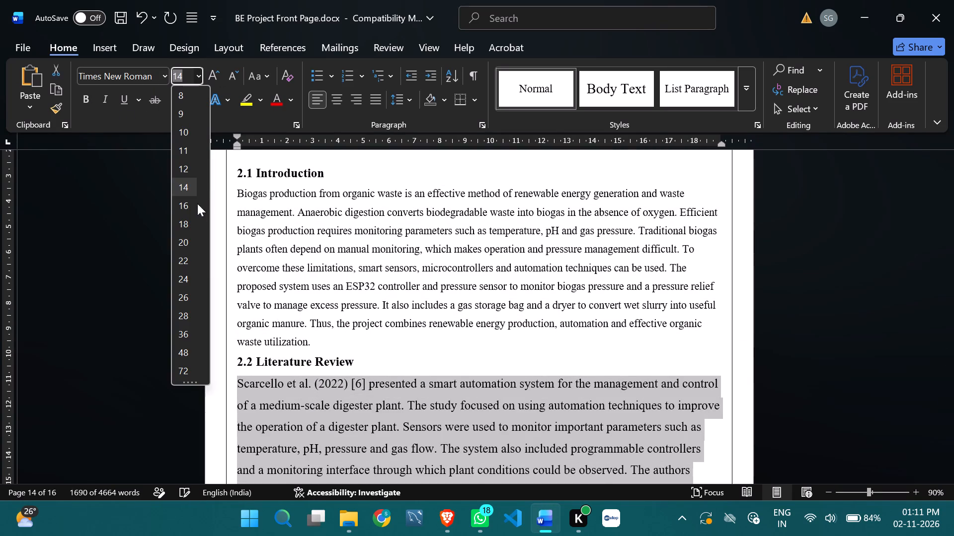
{"action": "left_click", "coordinate": [184, 174]}
{"action": "left_click", "coordinate": [373, 101]}
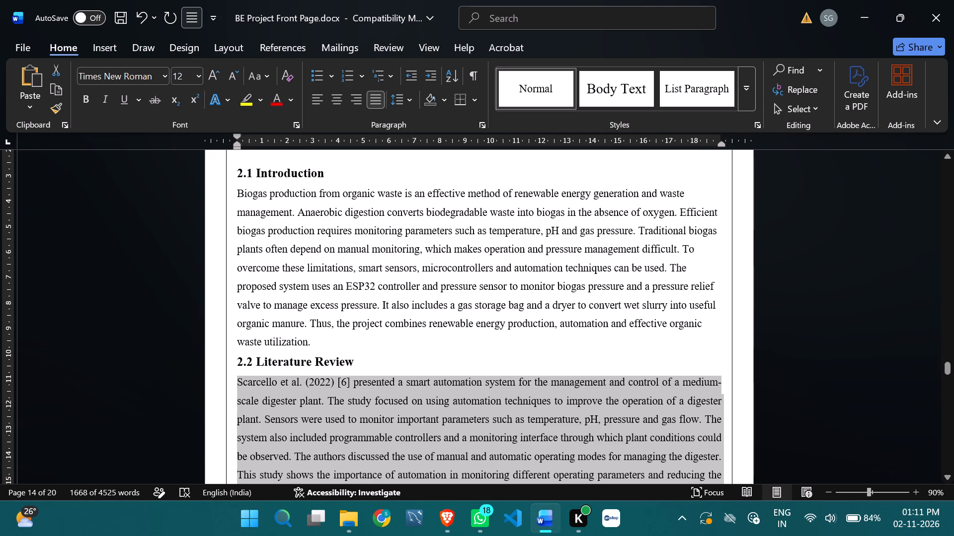
Delete the years (2022), (2018) and (2025) from the Scarcello [6], Okonkwo [3] and Ibarra-Esparza [12] citations, keeping single spaces before the reference numbers.
{"action": "scroll", "coordinate": [475, 314], "scroll_direction": "down", "scroll_amount": 1}
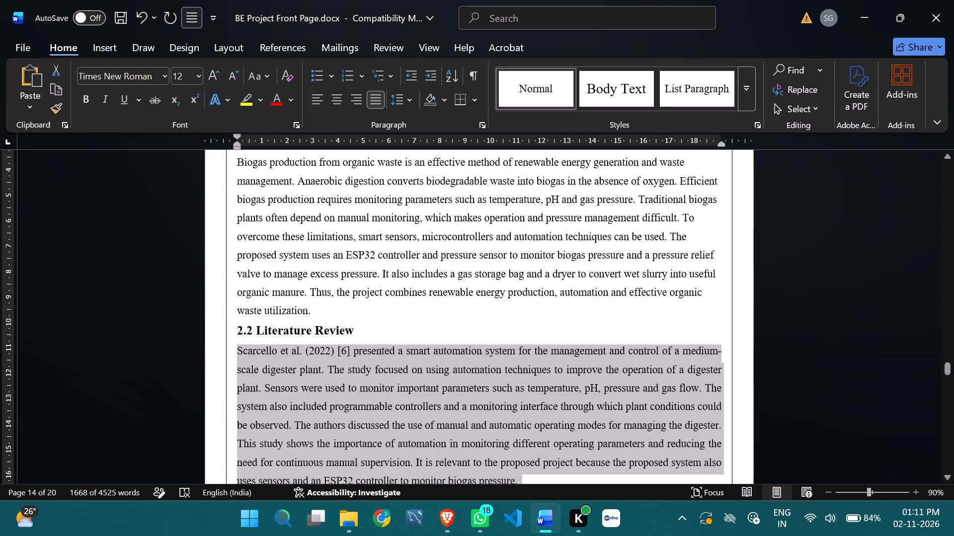
{"action": "scroll", "coordinate": [475, 313], "scroll_direction": "down", "scroll_amount": 4}
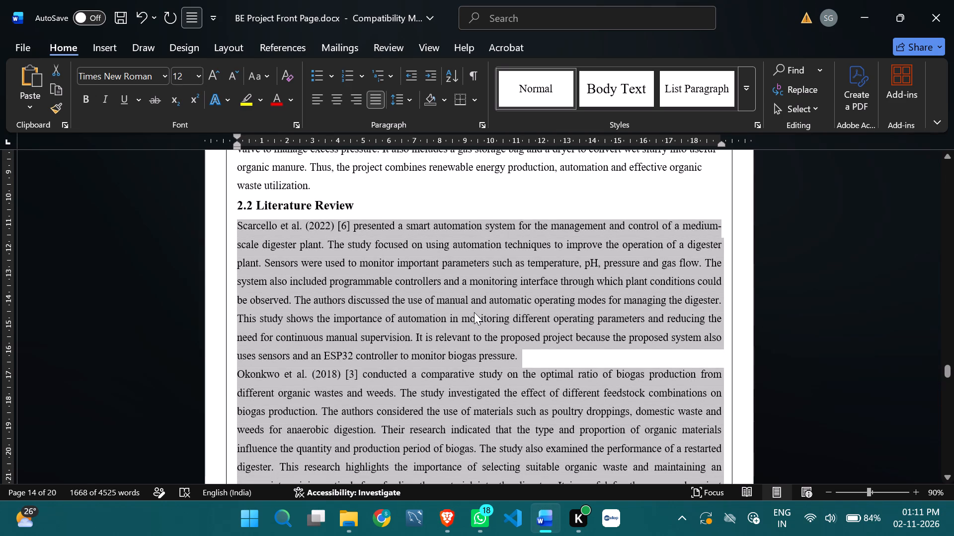
{"action": "scroll", "coordinate": [474, 312], "scroll_direction": "down", "scroll_amount": 1}
{"action": "left_click", "coordinate": [468, 327]}
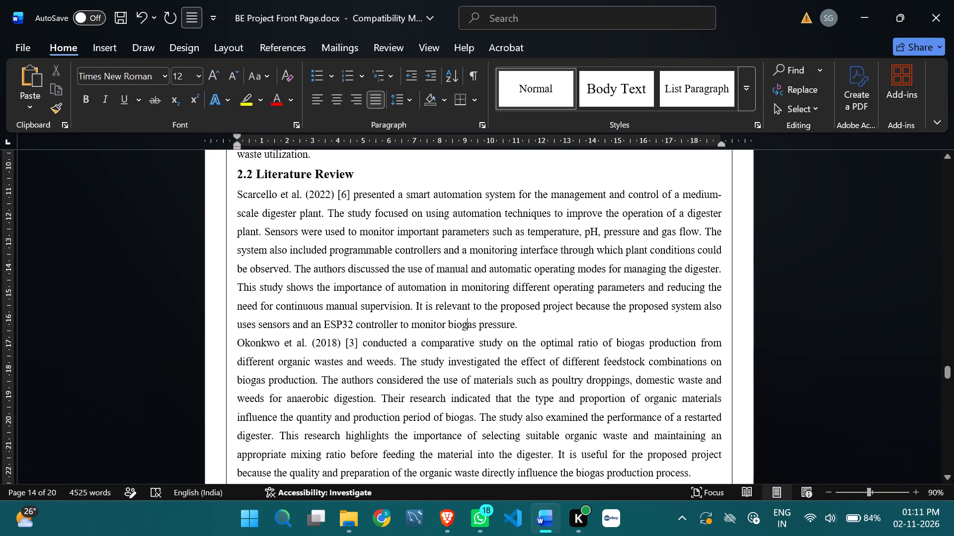
{"action": "left_click_drag", "start_coordinate": [333, 191], "coordinate": [307, 189]}
{"action": "key", "text": "BackSpace"}
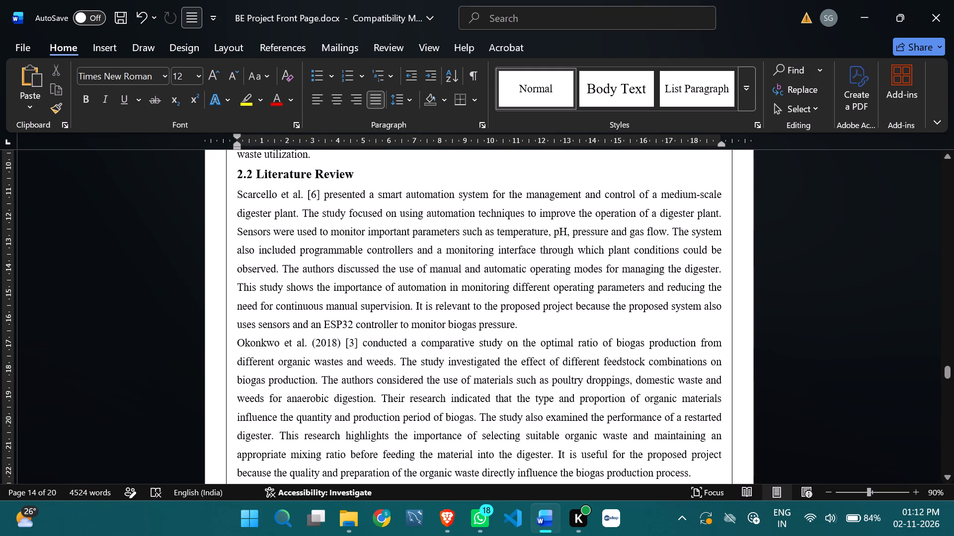
{"action": "left_click_drag", "start_coordinate": [342, 343], "coordinate": [311, 340]}
{"action": "key", "text": "BackSpace"}
{"action": "scroll", "coordinate": [312, 322], "scroll_direction": "down", "scroll_amount": 7}
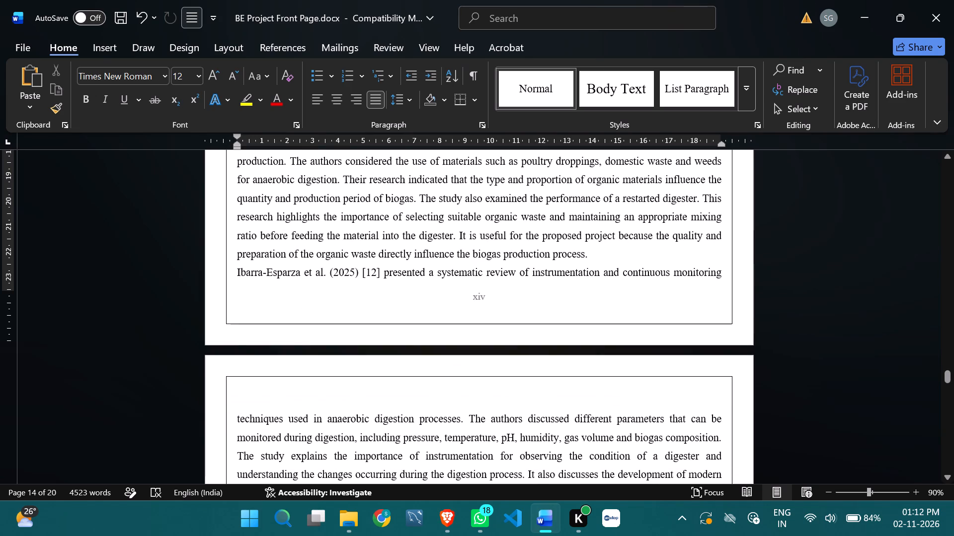
{"action": "left_click_drag", "start_coordinate": [358, 271], "coordinate": [331, 273]}
{"action": "key", "text": "BackSpace"}
{"action": "scroll", "coordinate": [331, 284], "scroll_direction": "down", "scroll_amount": 5}
{"action": "scroll", "coordinate": [332, 289], "scroll_direction": "up", "scroll_amount": 2}
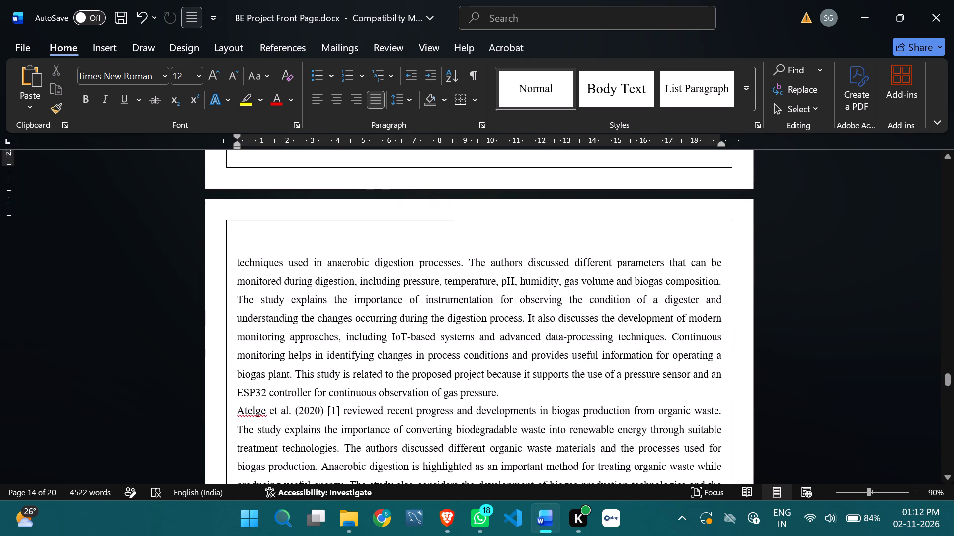
{"action": "scroll", "coordinate": [331, 289], "scroll_direction": "up", "scroll_amount": 3}
{"action": "key", "text": "BackSpace"}
{"action": "scroll", "coordinate": [329, 287], "scroll_direction": "up", "scroll_amount": 7}
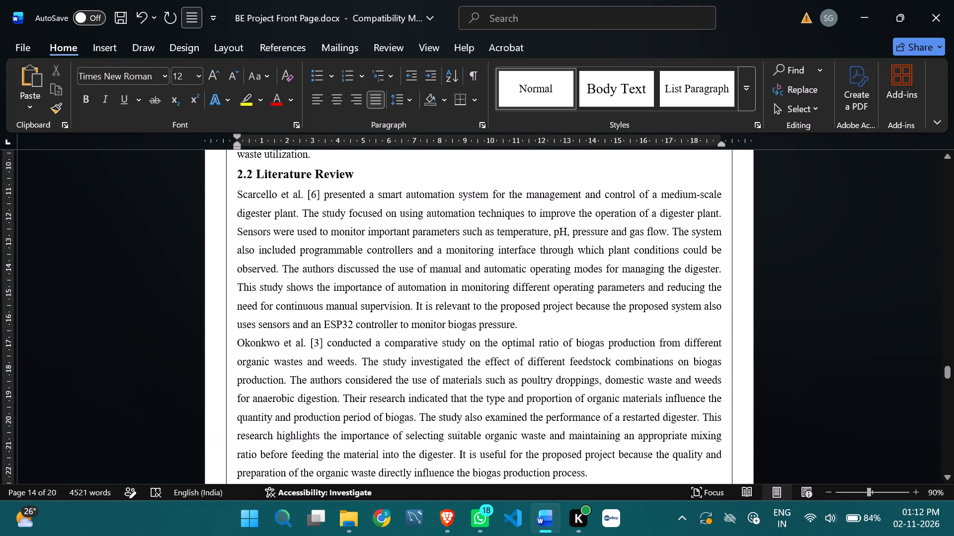
{"action": "key", "text": "space"}
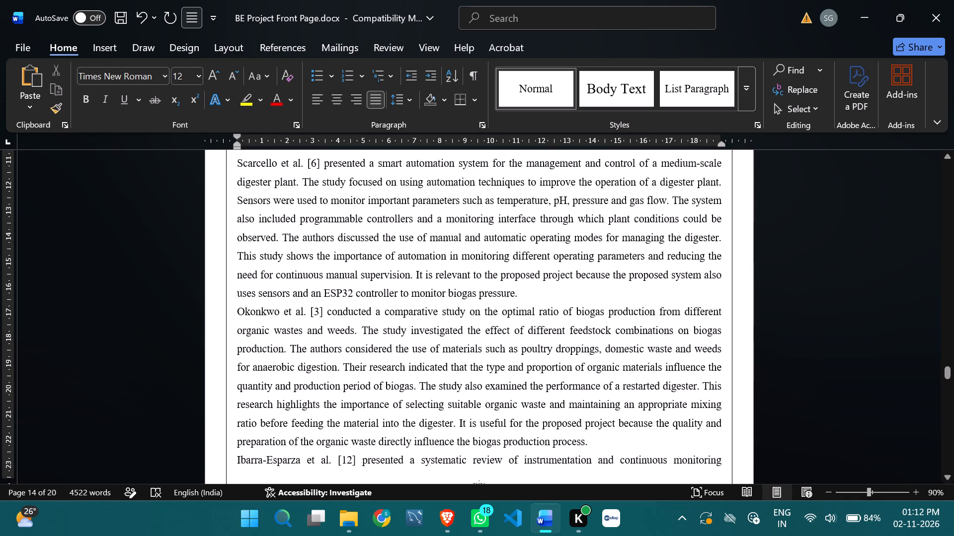
Colour the opening citations "Scarcello et al. [6]", "Okonkwo et al. [3]" and "Ibarra-Esparza et al. [12]" in theme blue.
{"action": "left_click_drag", "start_coordinate": [320, 165], "coordinate": [247, 166]}
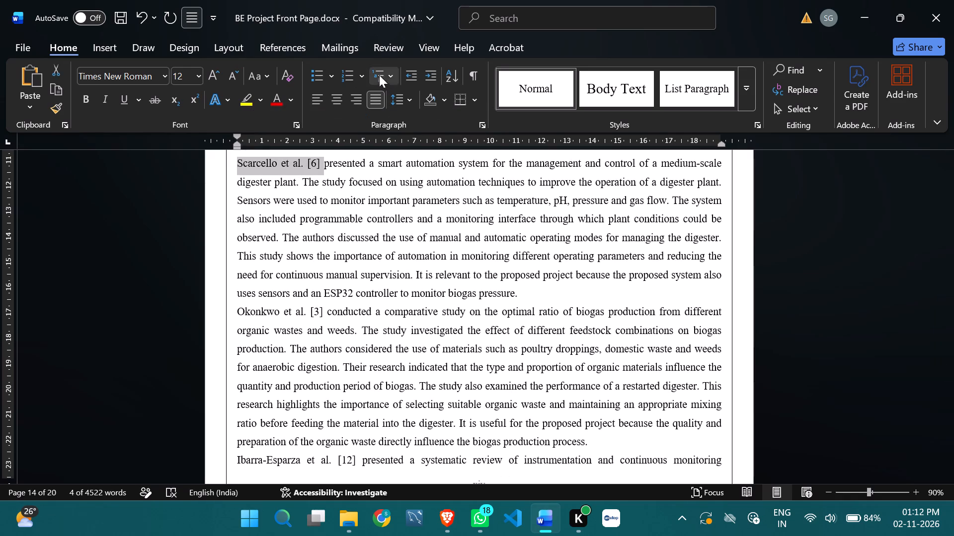
{"action": "left_click", "coordinate": [296, 96]}
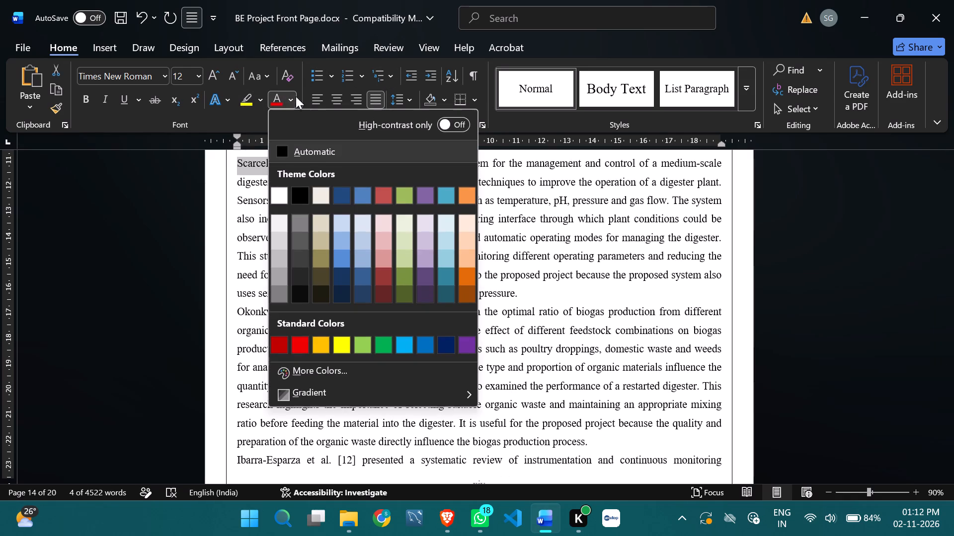
{"action": "left_click", "coordinate": [371, 193]}
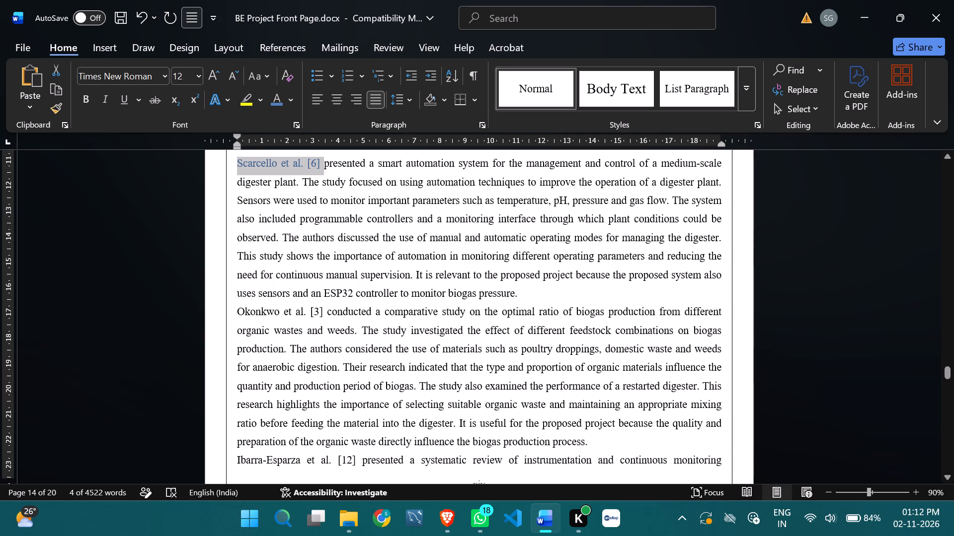
{"action": "left_click_drag", "start_coordinate": [321, 310], "coordinate": [240, 309]}
{"action": "left_click", "coordinate": [325, 288]}
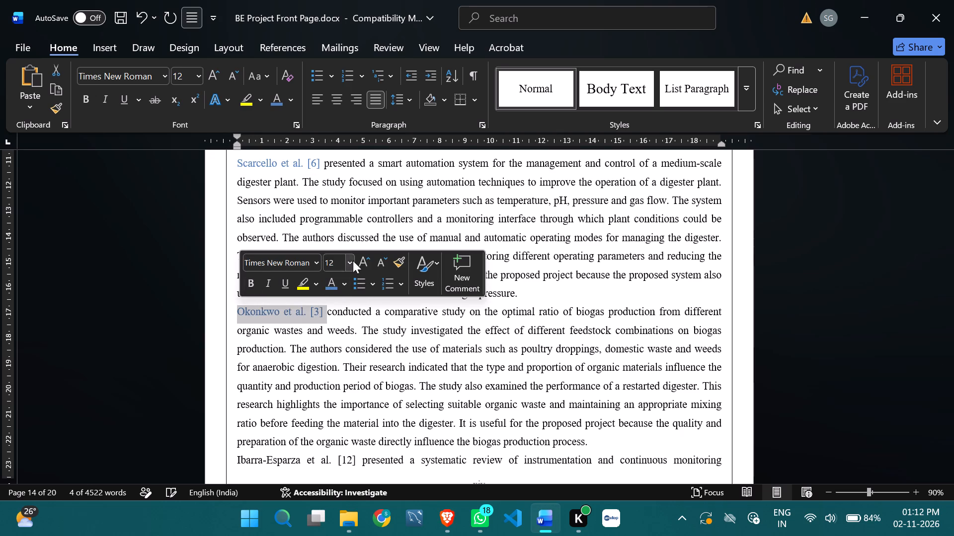
{"action": "scroll", "coordinate": [383, 244], "scroll_direction": "down", "scroll_amount": 2}
{"action": "scroll", "coordinate": [401, 239], "scroll_direction": "up", "scroll_amount": 3}
{"action": "scroll", "coordinate": [399, 240], "scroll_direction": "down", "scroll_amount": 4}
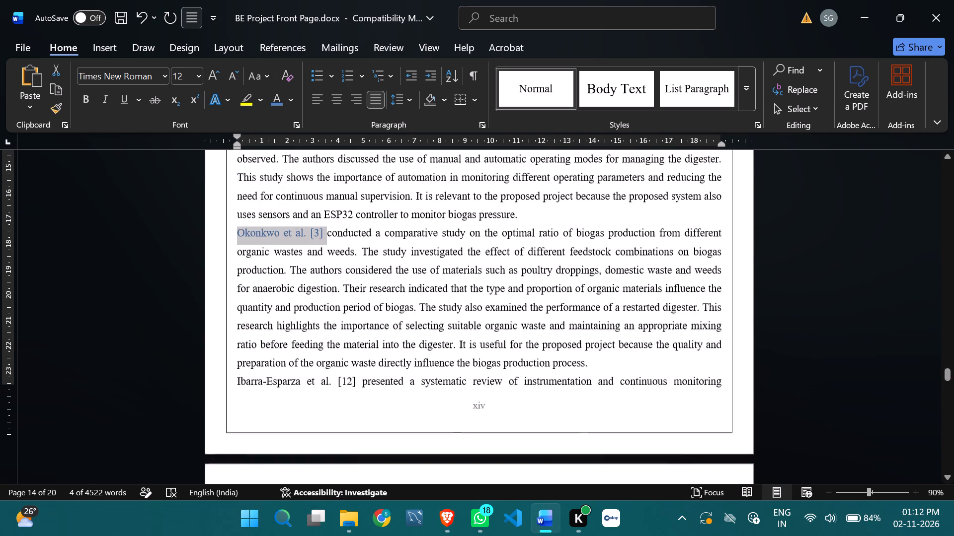
{"action": "scroll", "coordinate": [397, 244], "scroll_direction": "down", "scroll_amount": 2}
{"action": "left_click_drag", "start_coordinate": [359, 304], "coordinate": [329, 302]}
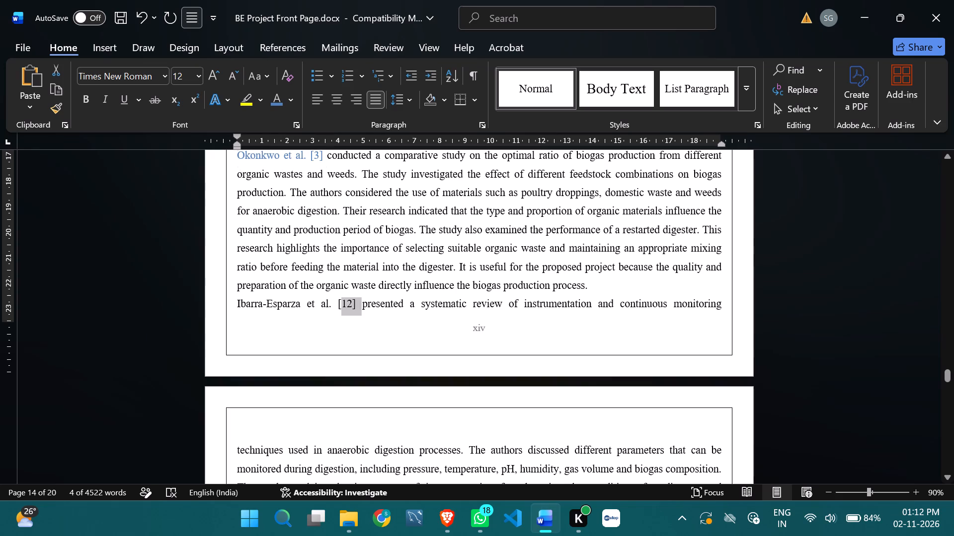
{"action": "left_click_drag", "start_coordinate": [329, 302], "coordinate": [244, 302]}
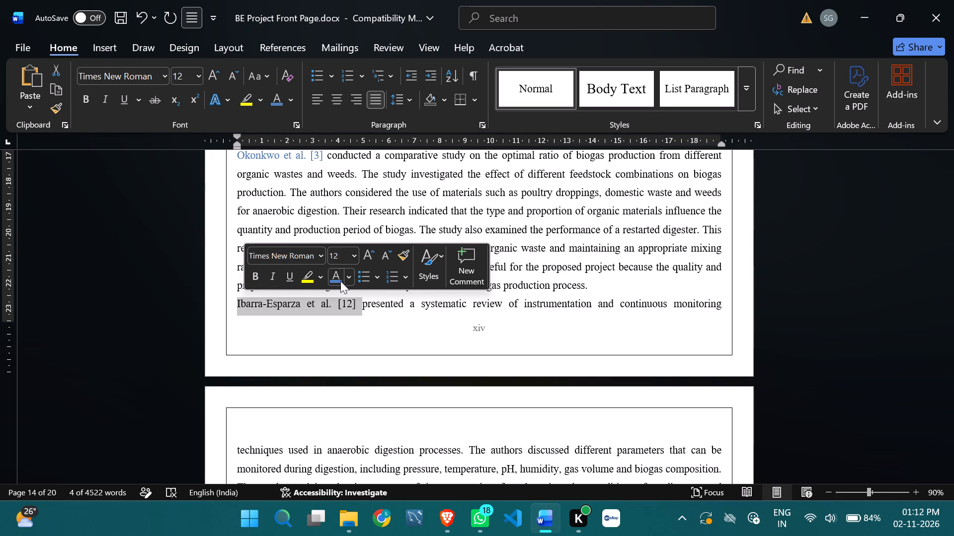
{"action": "left_click", "coordinate": [339, 280]}
Delete the year (2020) from the Atelge et al. [1] citation in section 2.2.
{"action": "scroll", "coordinate": [426, 314], "scroll_direction": "down", "scroll_amount": 5}
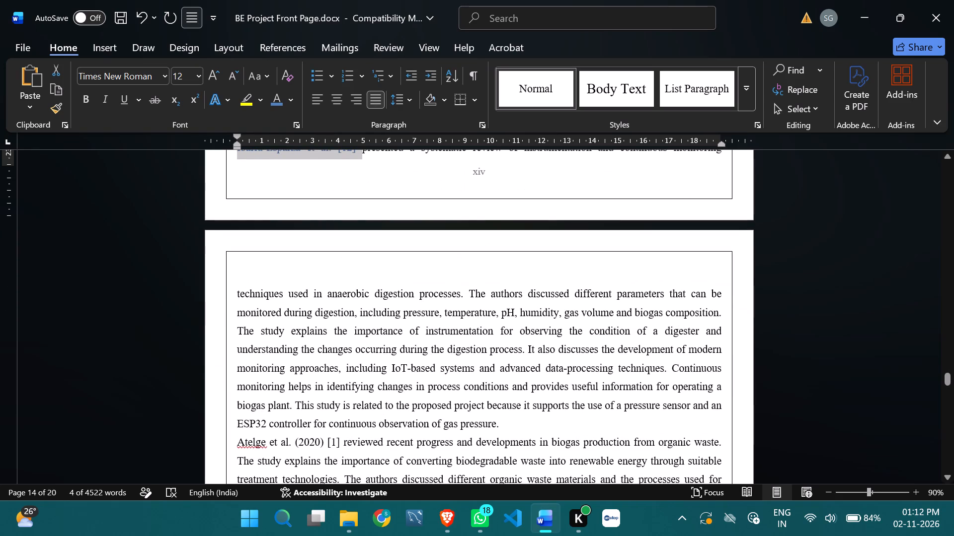
{"action": "scroll", "coordinate": [366, 314], "scroll_direction": "down", "scroll_amount": 2}
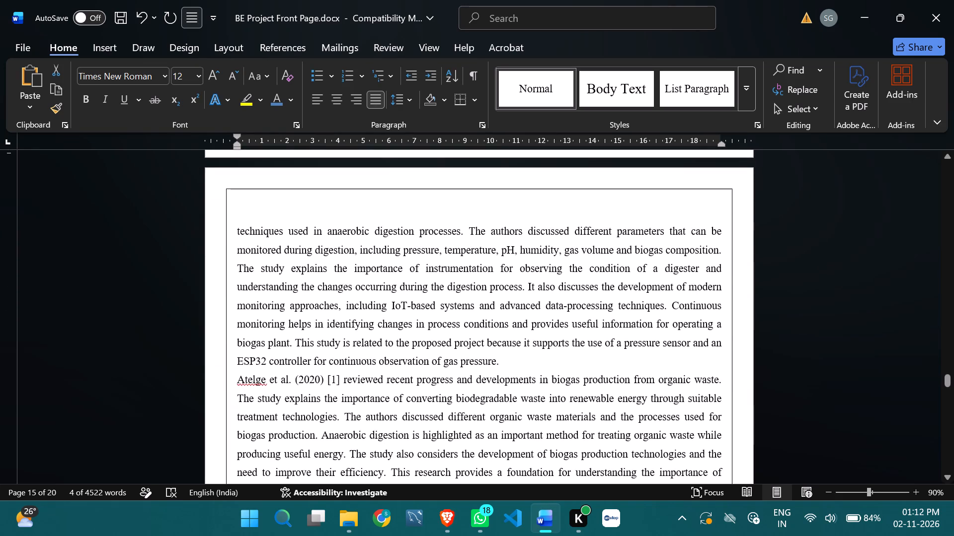
{"action": "left_click", "coordinate": [321, 379]}
{"action": "left_click", "coordinate": [327, 376]}
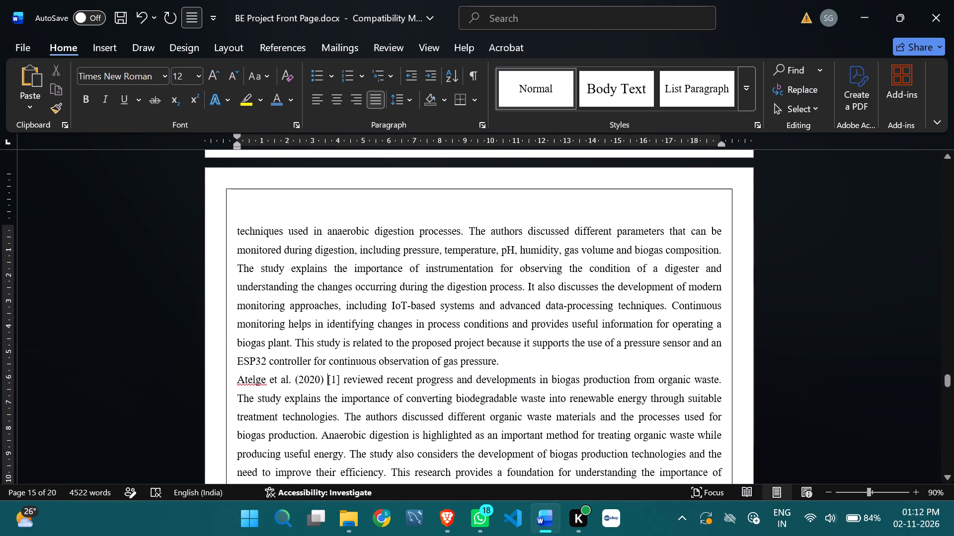
{"action": "key", "text": "BackSpace"}
{"action": "key", "text": "BackSpace"}
{"action": "key", "text": "BackSpace"}
{"action": "key", "text": "BackSpace"}
{"action": "key", "text": "BackSpace"}
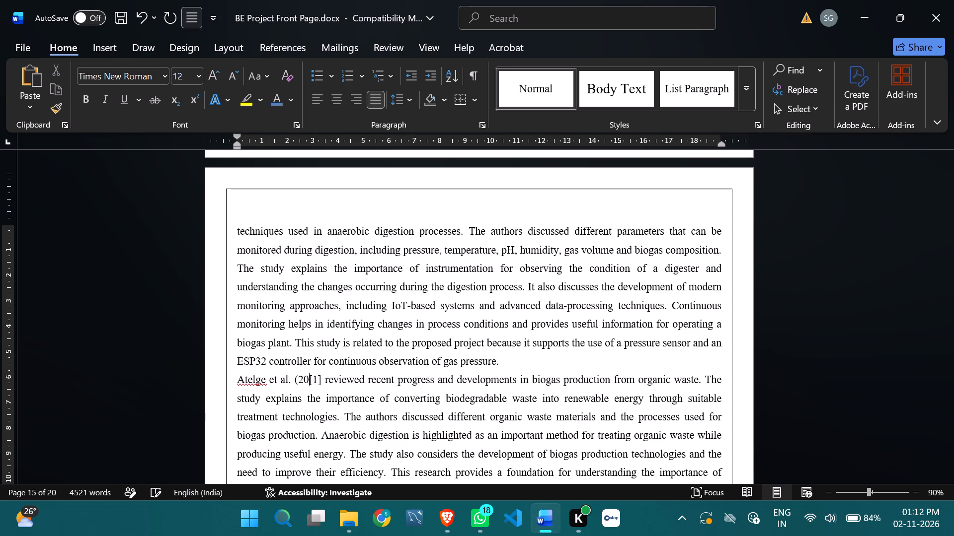
{"action": "key", "text": "BackSpace"}
{"action": "key", "text": "BackSpace"}
Colour the citation "Atelge et al. [1]" in the same blue, leaving it non-bold.
{"action": "left_click_drag", "start_coordinate": [308, 377], "coordinate": [291, 376]}
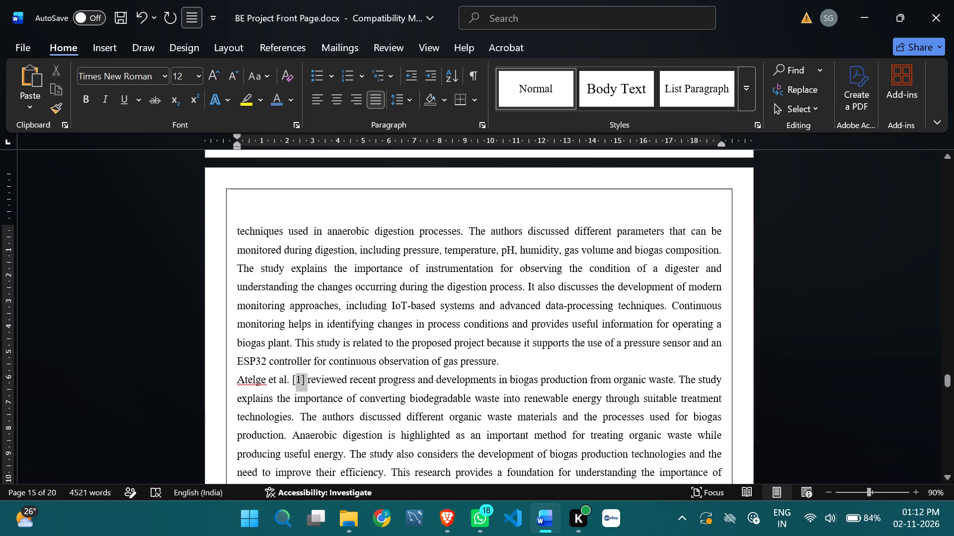
{"action": "left_click_drag", "start_coordinate": [291, 376], "coordinate": [244, 374]}
{"action": "left_click", "coordinate": [249, 348]}
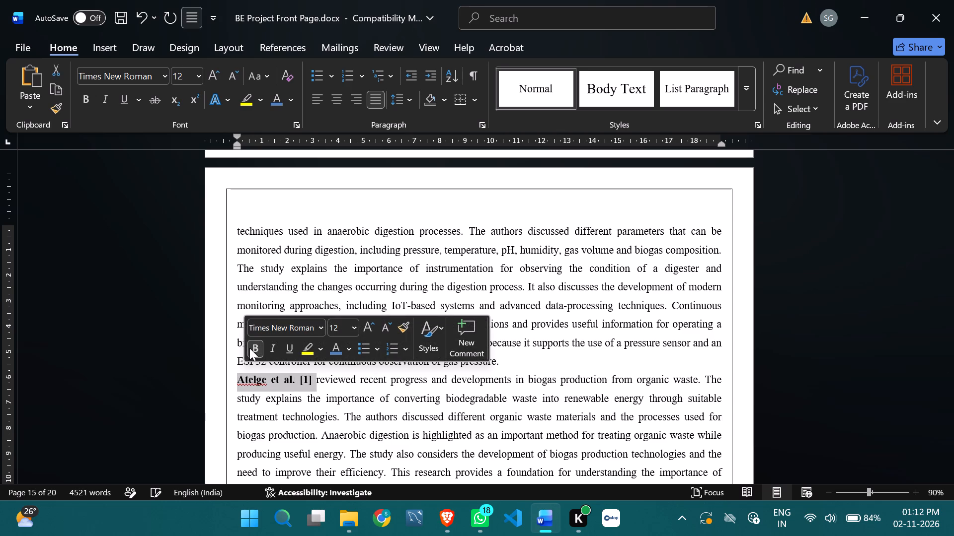
{"action": "left_click", "coordinate": [249, 348]}
{"action": "left_click", "coordinate": [336, 349]}
Remove the year (2025) from the Pérez-Vidal et al. [9] citation and colour the citation blue.
{"action": "scroll", "coordinate": [507, 250], "scroll_direction": "down", "scroll_amount": 2}
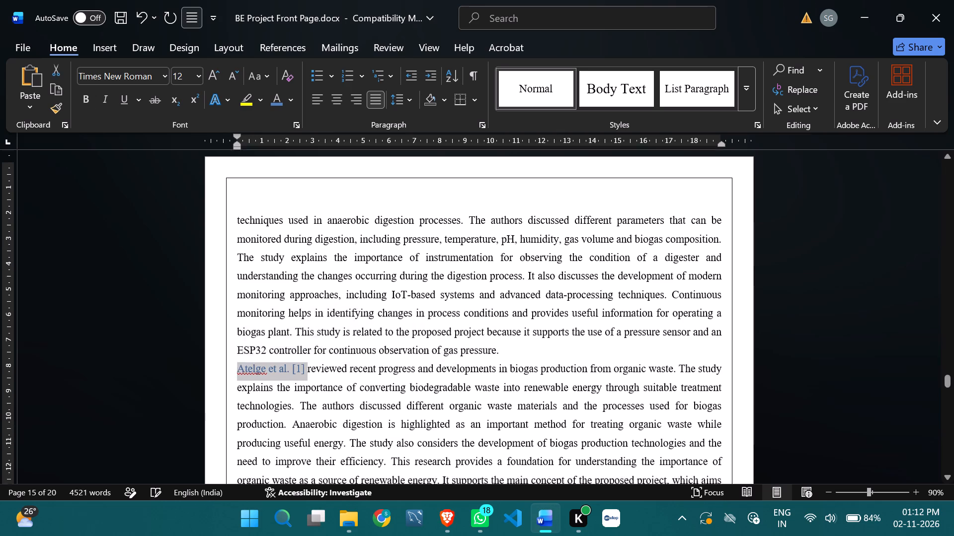
{"action": "scroll", "coordinate": [507, 250], "scroll_direction": "down", "scroll_amount": 3}
{"action": "scroll", "coordinate": [329, 318], "scroll_direction": "down", "scroll_amount": 1}
{"action": "left_click_drag", "start_coordinate": [345, 340], "coordinate": [346, 339]}
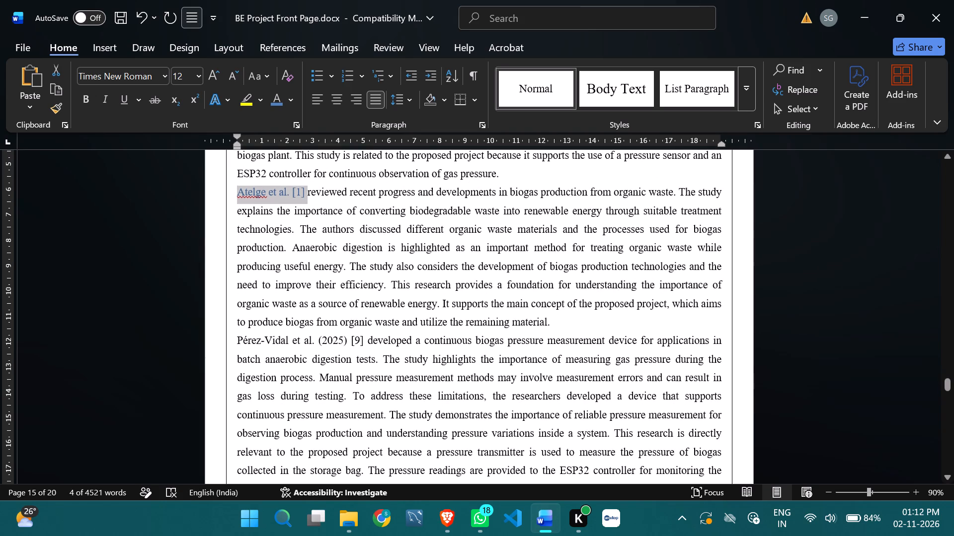
{"action": "left_click_drag", "start_coordinate": [346, 339], "coordinate": [318, 339]}
{"action": "key", "text": "BackSpace"}
{"action": "left_click_drag", "start_coordinate": [332, 338], "coordinate": [239, 338]}
{"action": "left_click", "coordinate": [327, 311]}
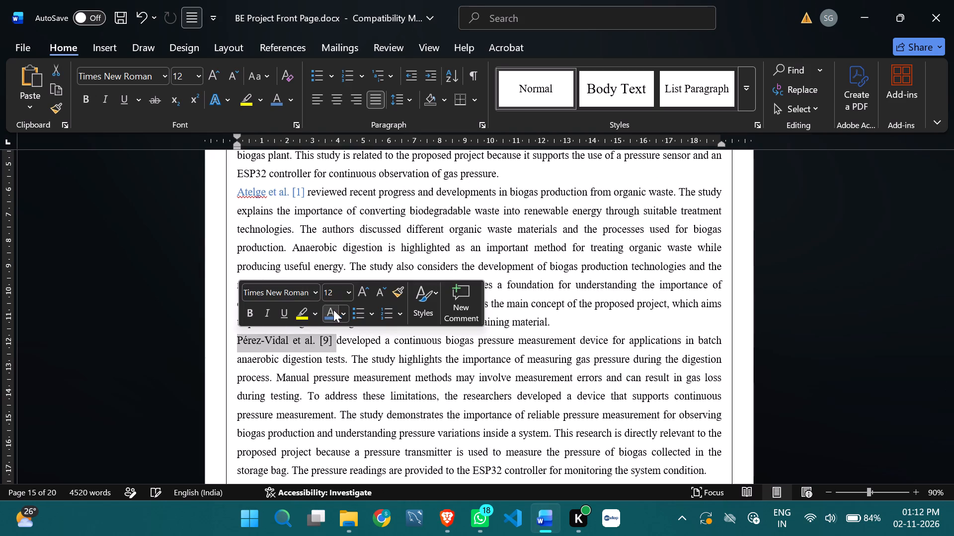
Remove the year from the Nasir et al. [5] citation and colour the citation blue.
{"action": "scroll", "coordinate": [348, 343], "scroll_direction": "down", "scroll_amount": 5}
{"action": "left_click_drag", "start_coordinate": [380, 329], "coordinate": [349, 326]}
{"action": "key", "text": "BackSpace"}
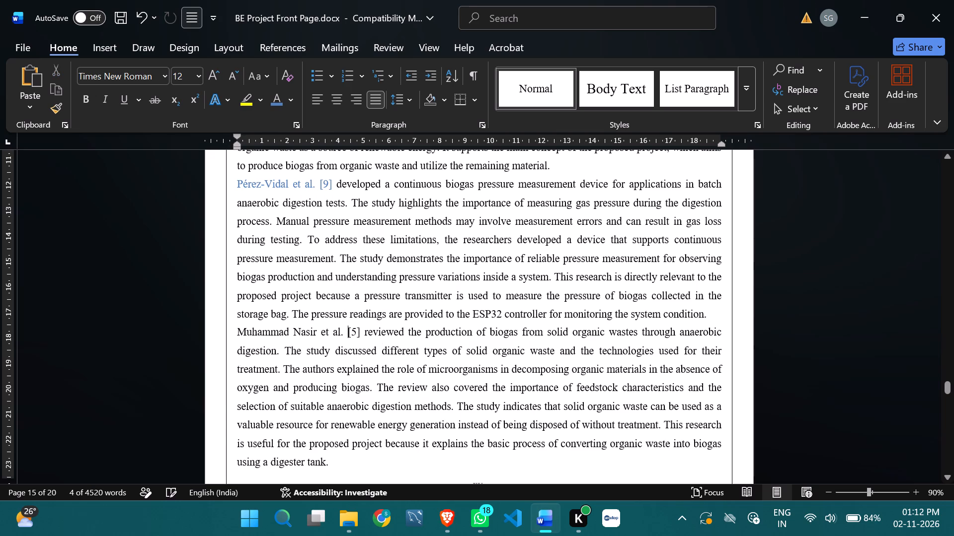
{"action": "left_click_drag", "start_coordinate": [362, 332], "coordinate": [255, 329]}
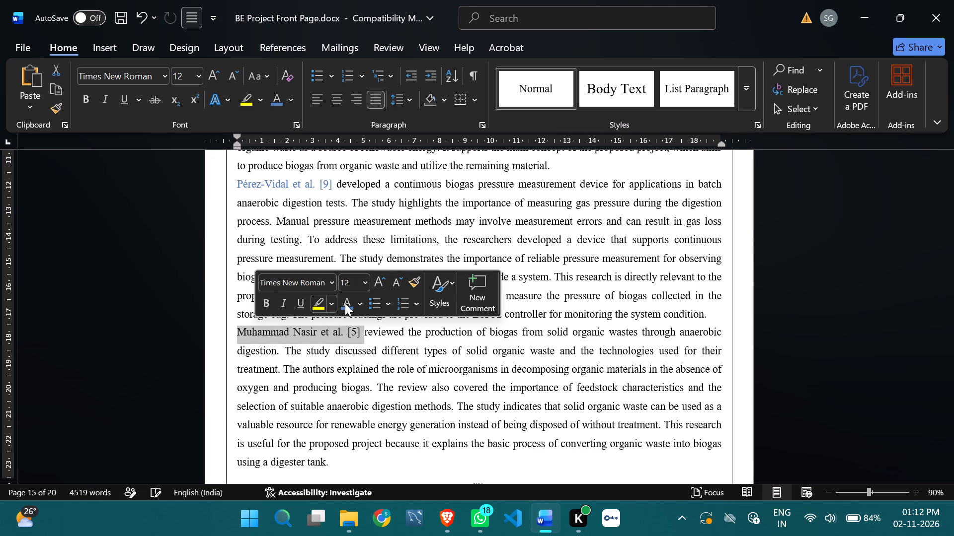
{"action": "left_click", "coordinate": [345, 303]}
Remove the year (2024) from the Ntaganda et al. [7] citation and colour the citation blue.
{"action": "scroll", "coordinate": [349, 325], "scroll_direction": "down", "scroll_amount": 7}
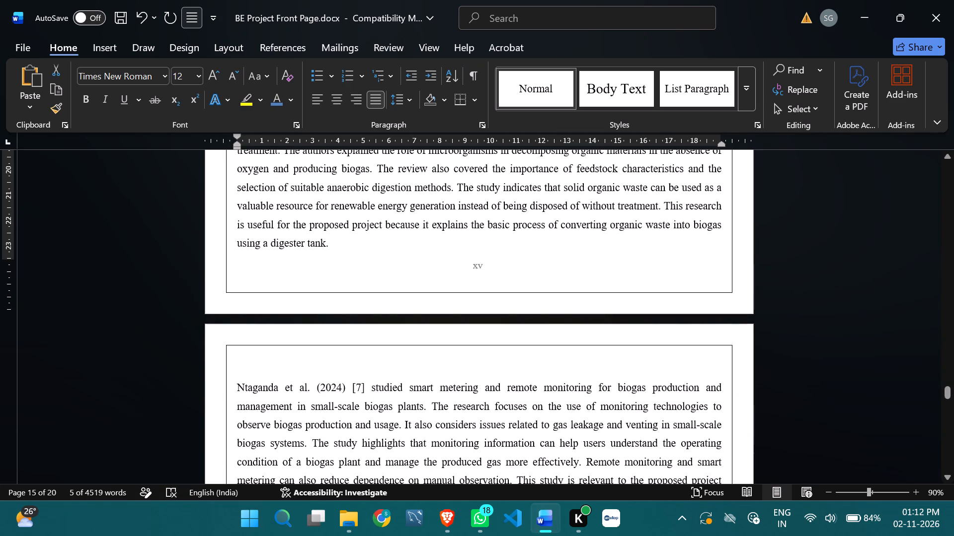
{"action": "left_click_drag", "start_coordinate": [345, 384], "coordinate": [318, 384]}
{"action": "key", "text": "BackSpace"}
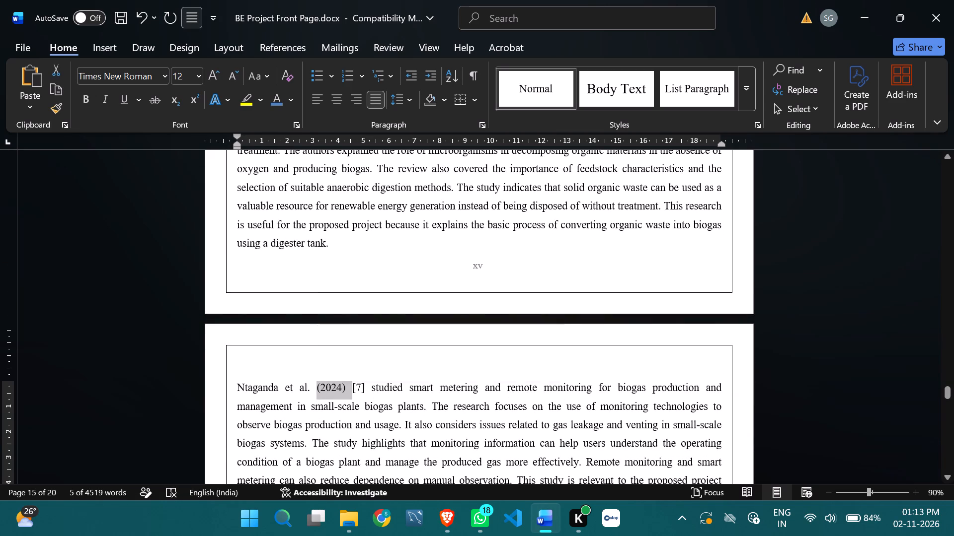
{"action": "left_click_drag", "start_coordinate": [322, 387], "coordinate": [252, 388]}
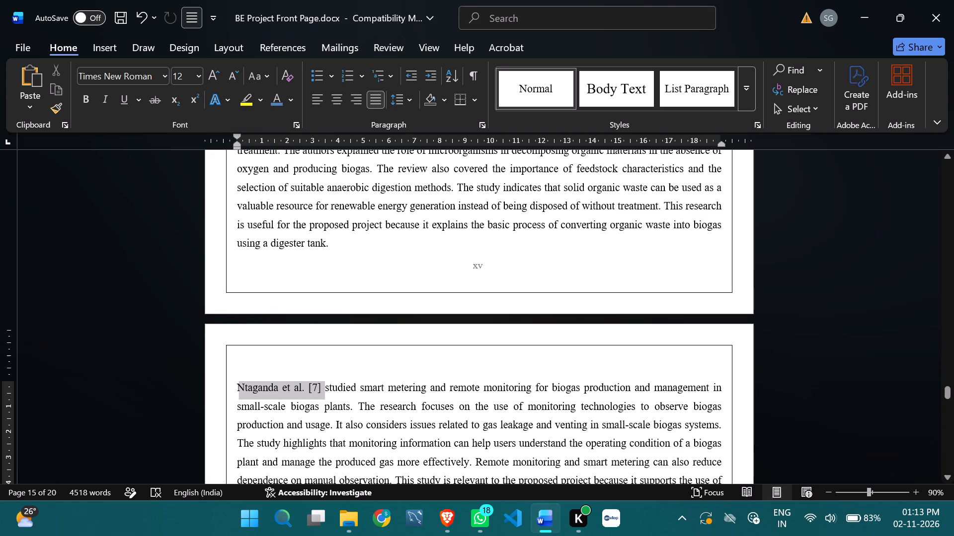
{"action": "left_click_drag", "start_coordinate": [252, 388], "coordinate": [250, 387]}
{"action": "left_click", "coordinate": [340, 356]}
Remove the year (2021) from the Ellacuriaga et al. [4] citation and colour the citation blue.
{"action": "scroll", "coordinate": [365, 310], "scroll_direction": "down", "scroll_amount": 6}
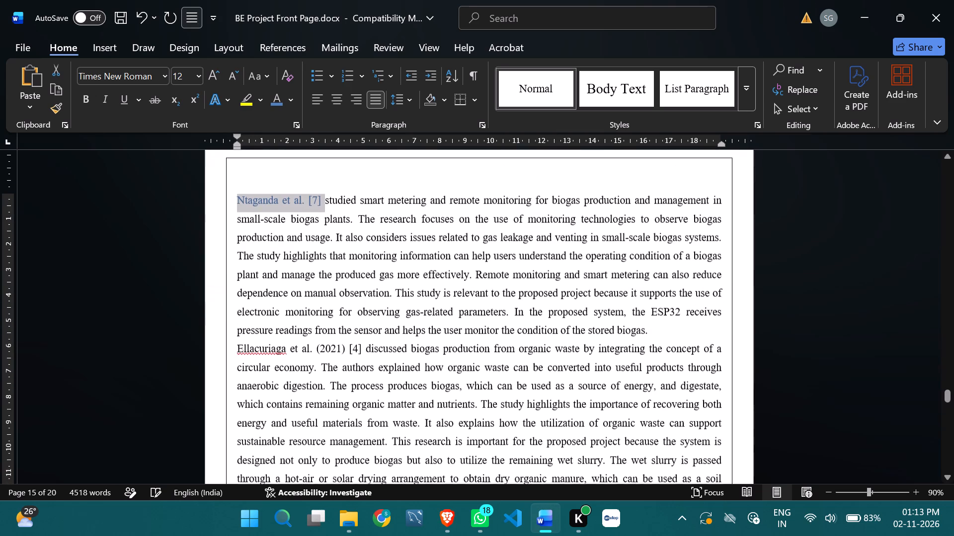
{"action": "left_click_drag", "start_coordinate": [347, 350], "coordinate": [317, 350]}
{"action": "key", "text": "BackSpace"}
{"action": "left_click_drag", "start_coordinate": [329, 349], "coordinate": [249, 351]}
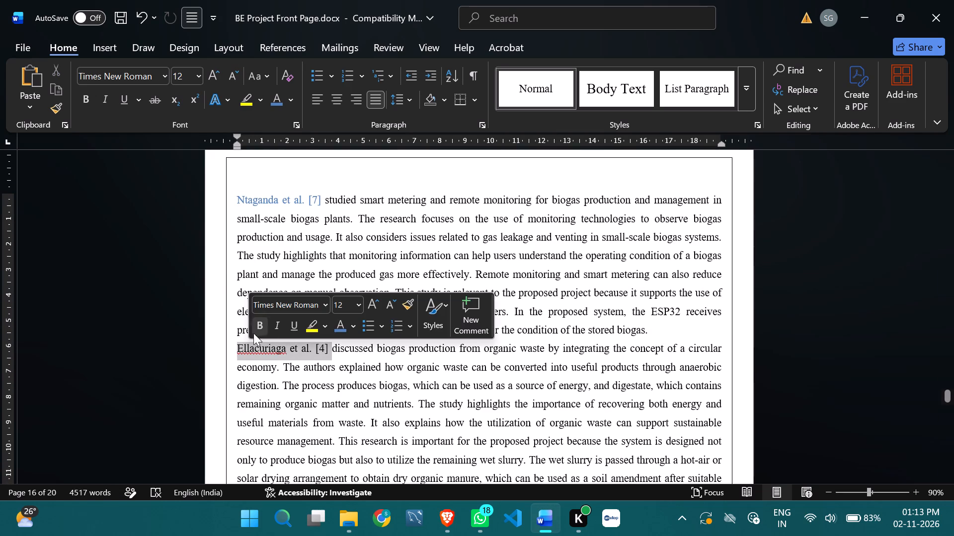
{"action": "left_click", "coordinate": [335, 326]}
Remove the year (2018) from the Daniyan et al. [8] citation and colour the citation blue.
{"action": "scroll", "coordinate": [456, 273], "scroll_direction": "down", "scroll_amount": 3}
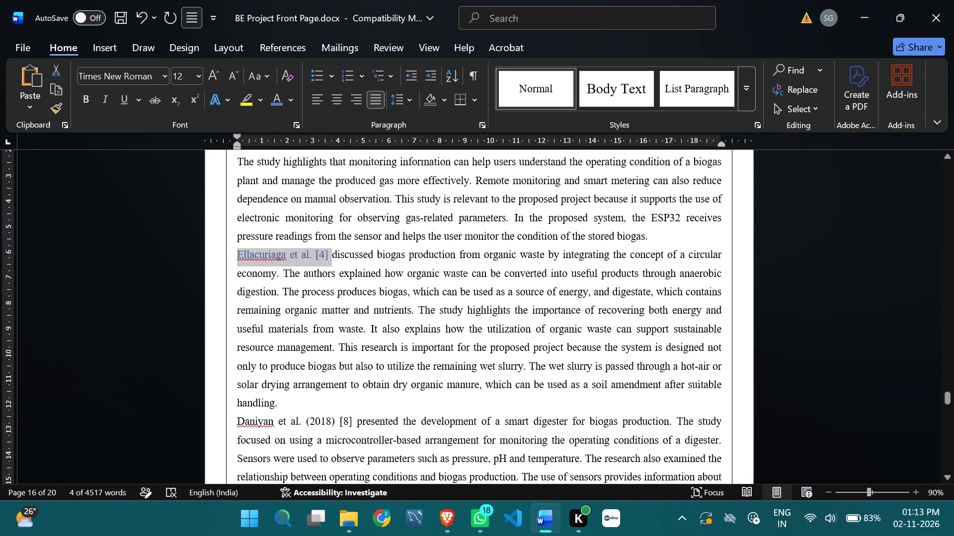
{"action": "scroll", "coordinate": [383, 303], "scroll_direction": "down", "scroll_amount": 2}
{"action": "scroll", "coordinate": [332, 344], "scroll_direction": "down", "scroll_amount": 2}
{"action": "left_click_drag", "start_coordinate": [333, 296], "coordinate": [308, 297]}
{"action": "key", "text": "BackSpace"}
{"action": "left_click_drag", "start_coordinate": [317, 293], "coordinate": [274, 297]}
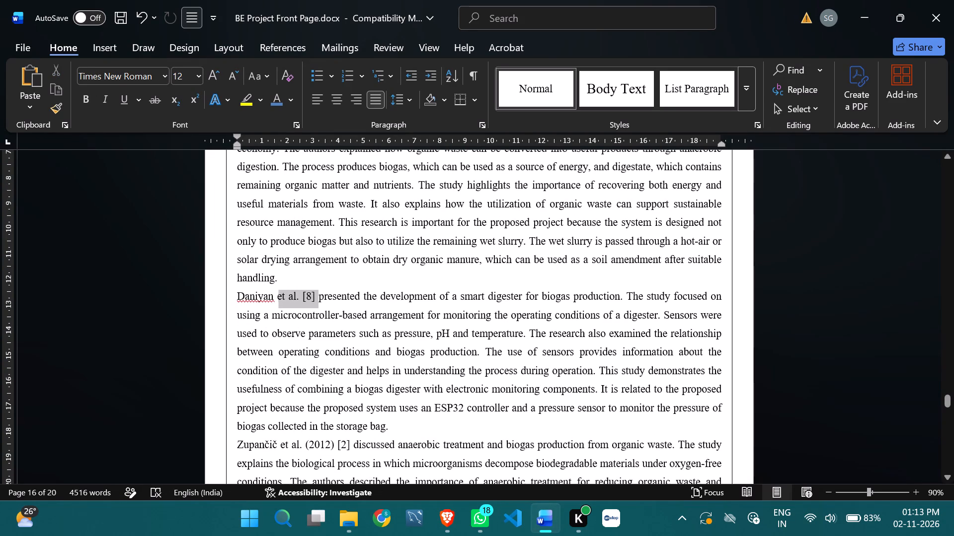
{"action": "left_click_drag", "start_coordinate": [274, 297], "coordinate": [247, 291]}
{"action": "left_click", "coordinate": [332, 267]}
Remove the year (2012) from the Zupančič et al. [2] citation and colour the citation blue.
{"action": "scroll", "coordinate": [324, 305], "scroll_direction": "down", "scroll_amount": 5}
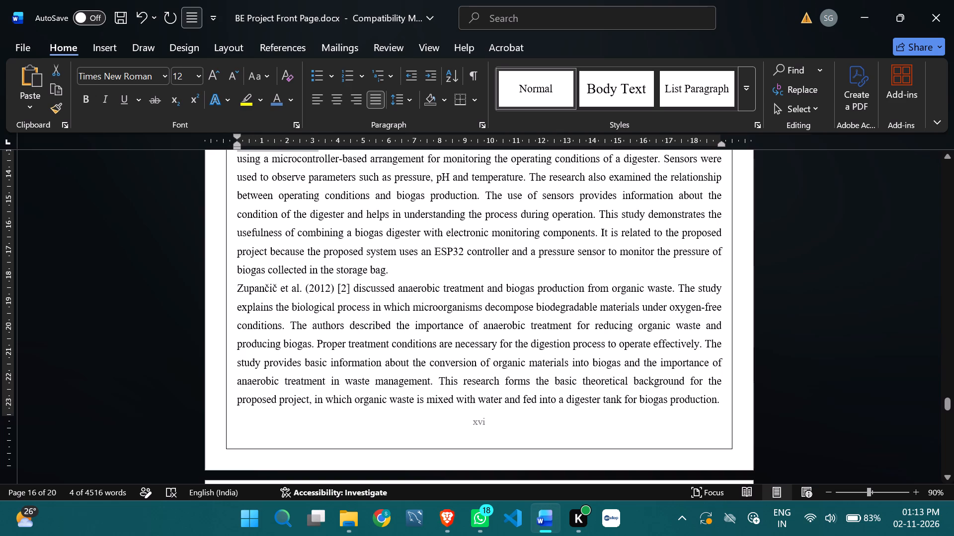
{"action": "left_click_drag", "start_coordinate": [333, 285], "coordinate": [305, 285]}
{"action": "key", "text": "BackSpace"}
{"action": "left_click_drag", "start_coordinate": [318, 287], "coordinate": [253, 287]}
{"action": "left_click", "coordinate": [345, 267]}
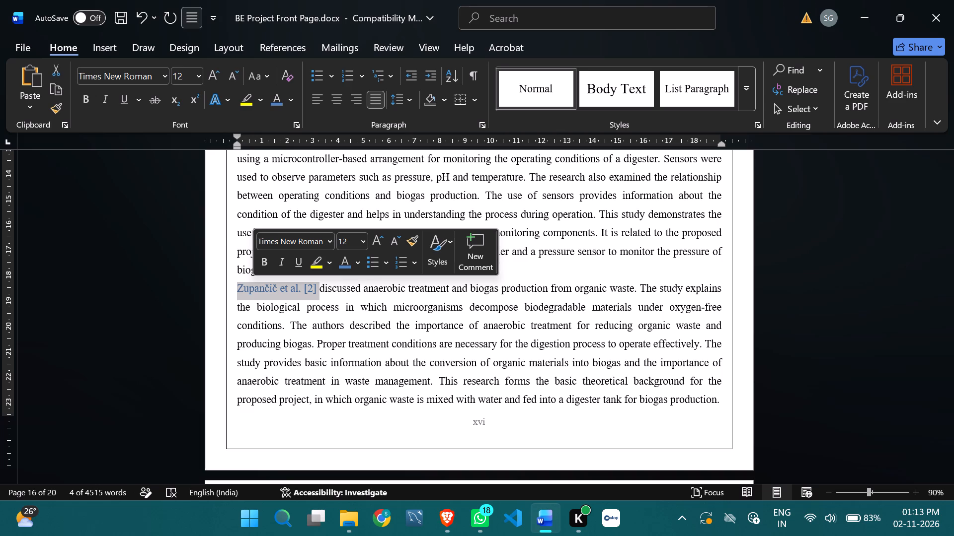
{"action": "left_click", "coordinate": [694, 305]}
Remove the year (2025) from the Swami et al. [10] citation and colour the citation blue.
{"action": "scroll", "coordinate": [694, 305], "scroll_direction": "down", "scroll_amount": 3}
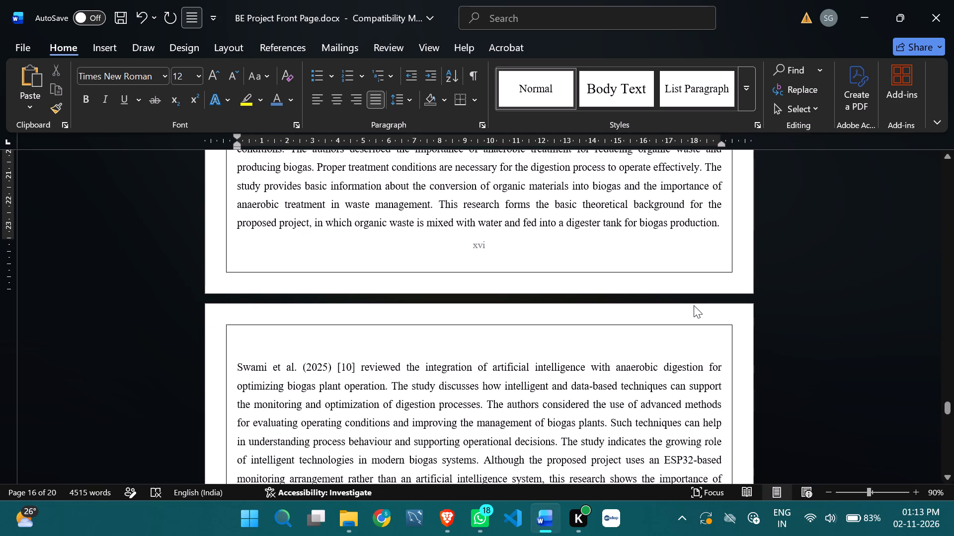
{"action": "scroll", "coordinate": [694, 305], "scroll_direction": "down", "scroll_amount": 3}
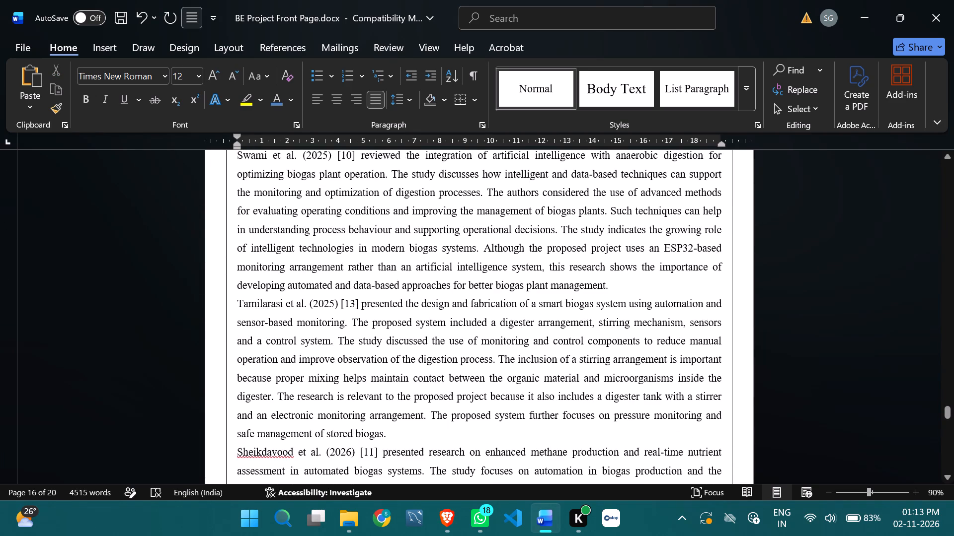
{"action": "scroll", "coordinate": [694, 305], "scroll_direction": "down", "scroll_amount": 1}
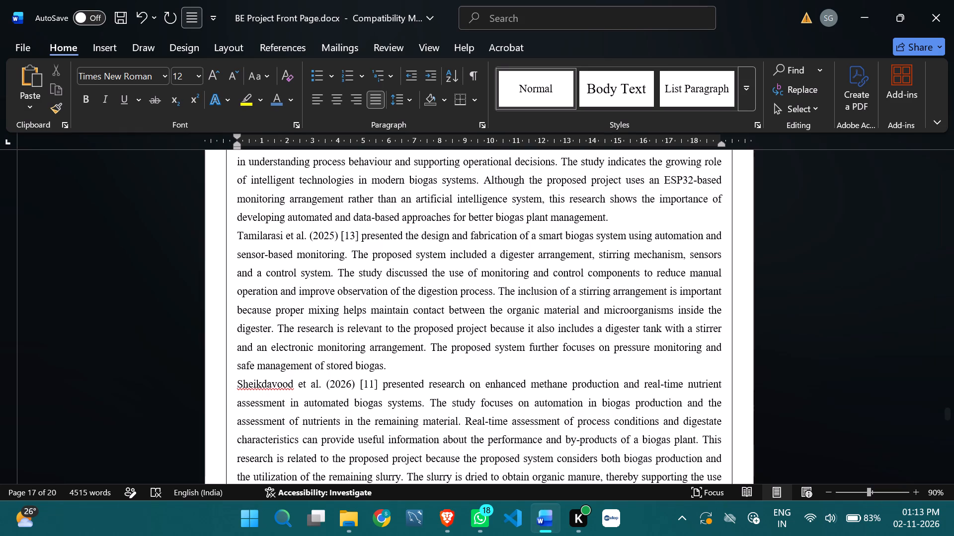
{"action": "scroll", "coordinate": [694, 305], "scroll_direction": "up", "scroll_amount": 1}
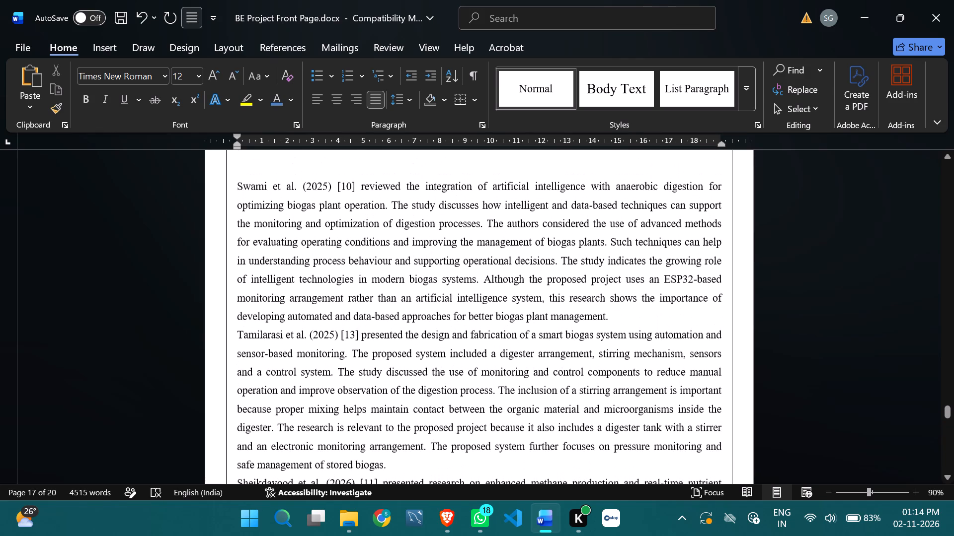
{"action": "scroll", "coordinate": [694, 305], "scroll_direction": "up", "scroll_amount": 6}
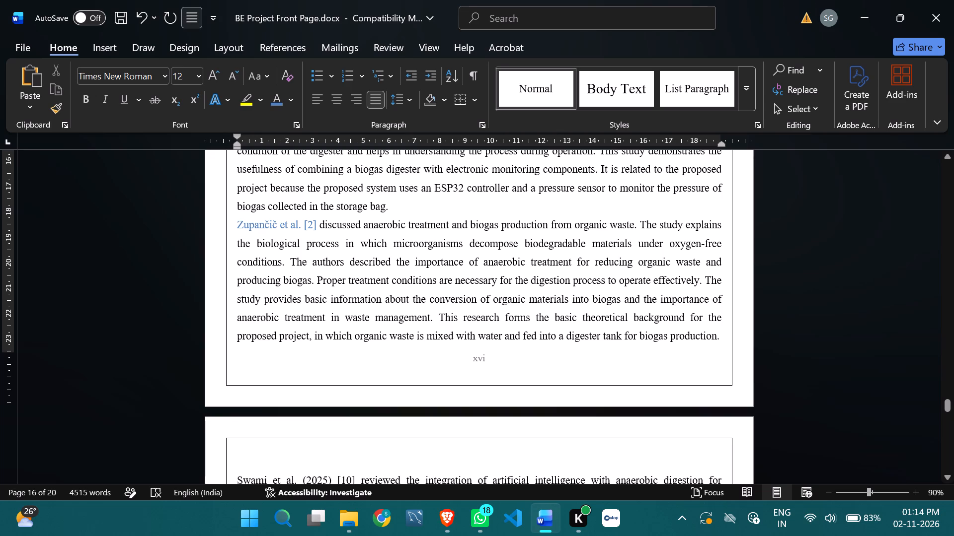
{"action": "scroll", "coordinate": [348, 371], "scroll_direction": "down", "scroll_amount": 4}
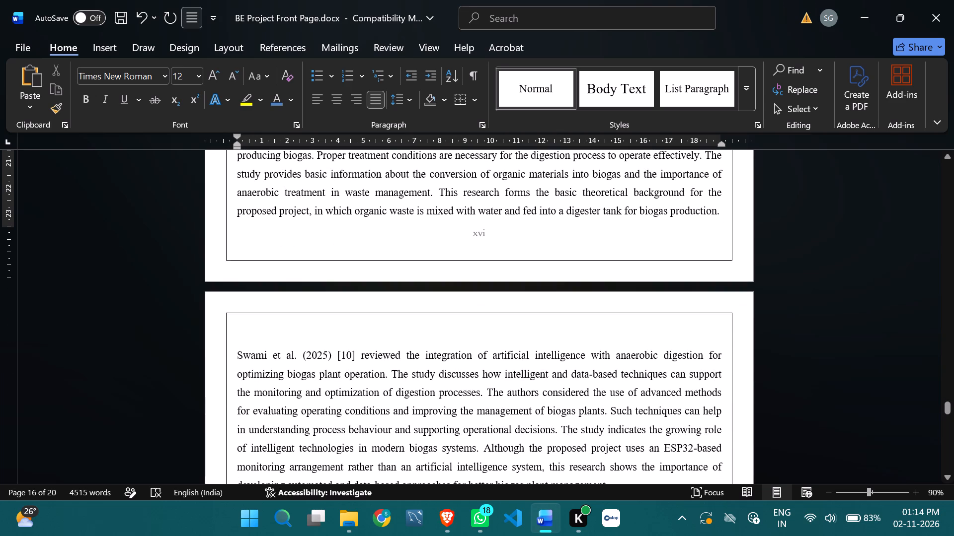
{"action": "left_click_drag", "start_coordinate": [330, 351], "coordinate": [302, 356]}
{"action": "key", "text": "BackSpace"}
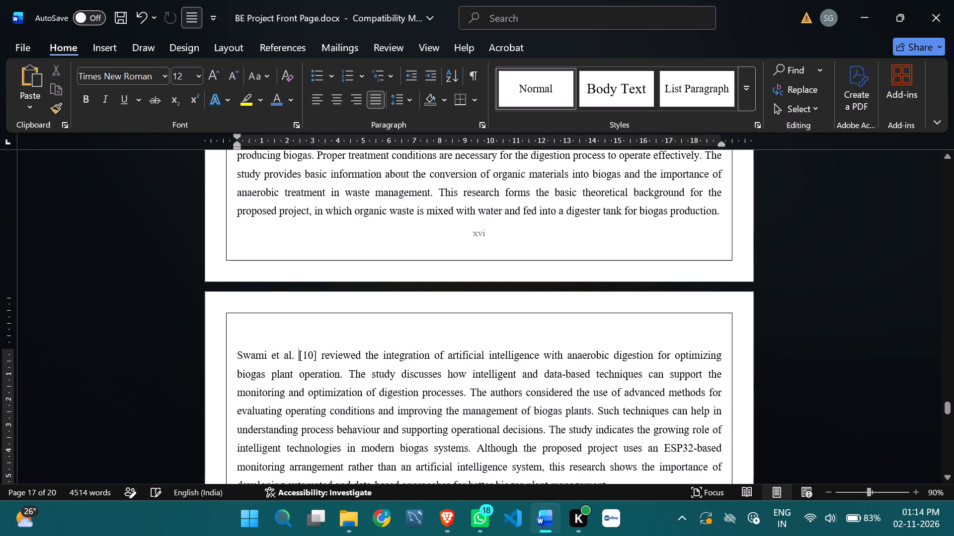
{"action": "left_click_drag", "start_coordinate": [317, 351], "coordinate": [280, 350]}
{"action": "left_click_drag", "start_coordinate": [280, 350], "coordinate": [245, 350]}
{"action": "left_click", "coordinate": [332, 321]}
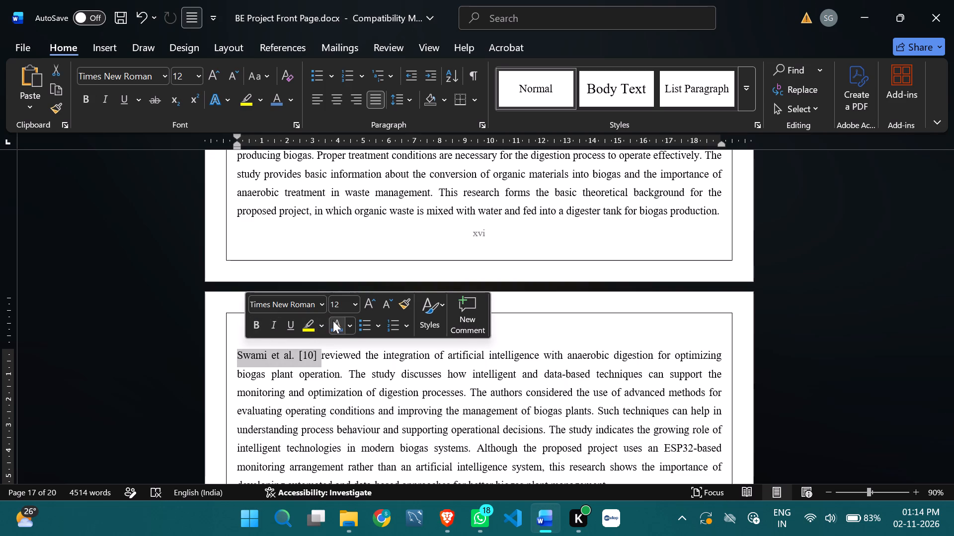
Remove the year (2025) from the Tamilarasi et al. [13] citation and colour the citation blue.
{"action": "scroll", "coordinate": [350, 375], "scroll_direction": "down", "scroll_amount": 6}
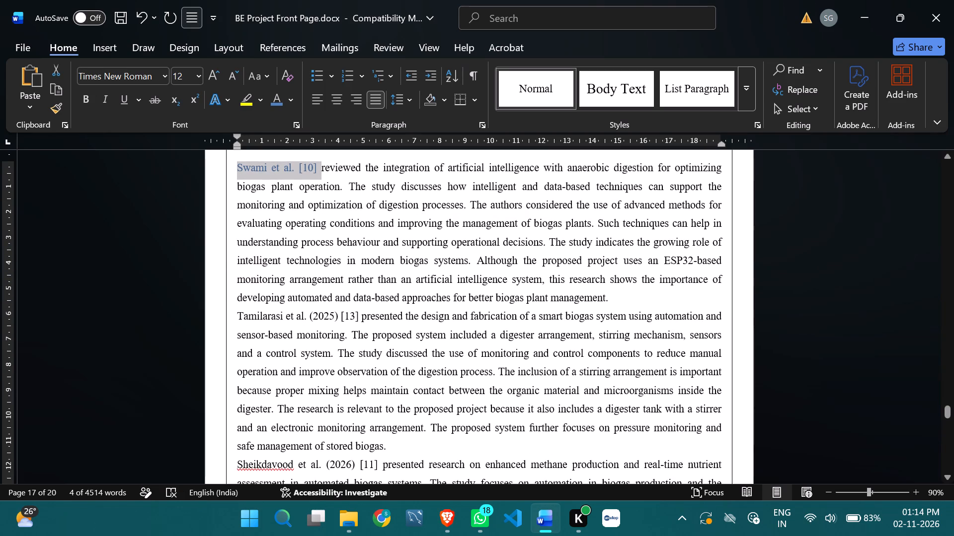
{"action": "left_click_drag", "start_coordinate": [337, 316], "coordinate": [310, 312]}
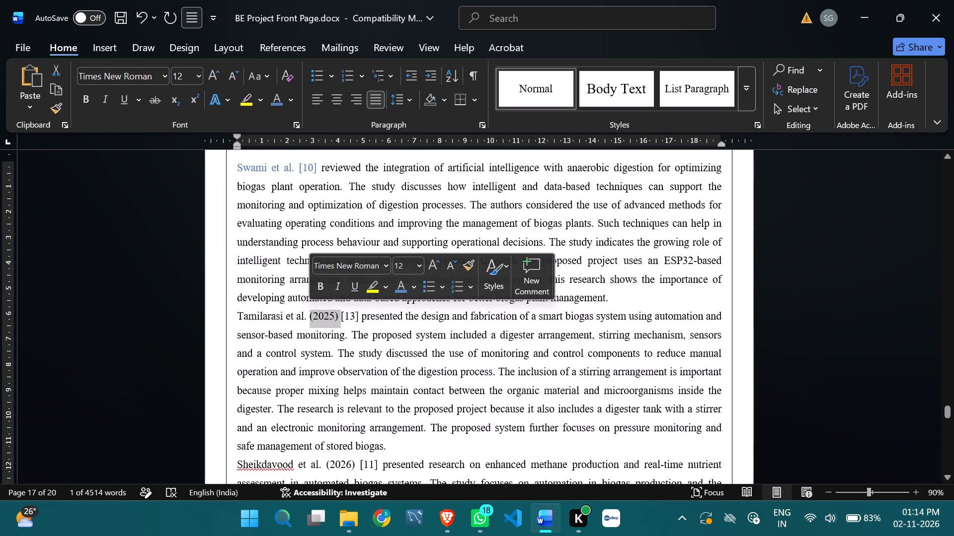
{"action": "key", "text": "BackSpace"}
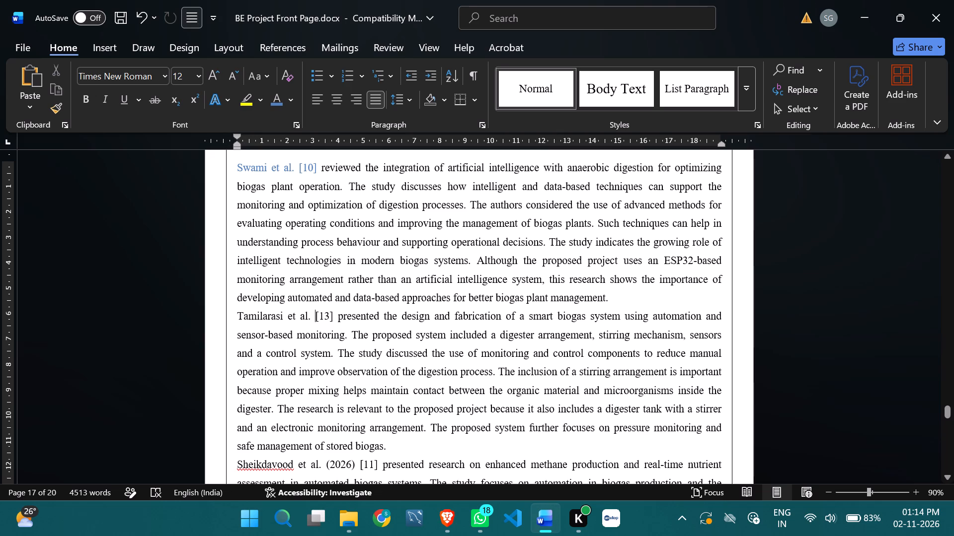
{"action": "left_click_drag", "start_coordinate": [334, 315], "coordinate": [256, 321]}
{"action": "left_click", "coordinate": [340, 297]}
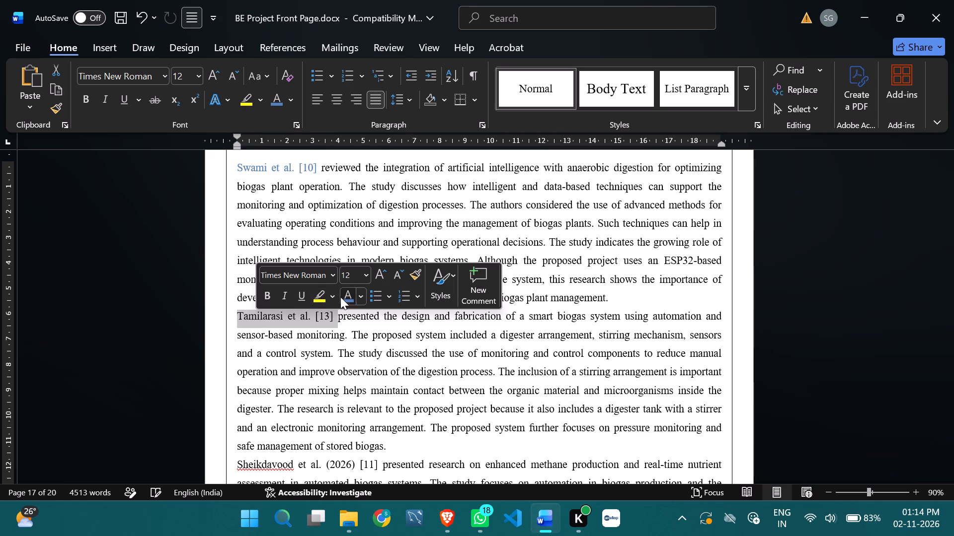
Remove the year (2026) from the Sheikdavood et al. [11] citation and colour the citation blue.
{"action": "scroll", "coordinate": [327, 381], "scroll_direction": "down", "scroll_amount": 4}
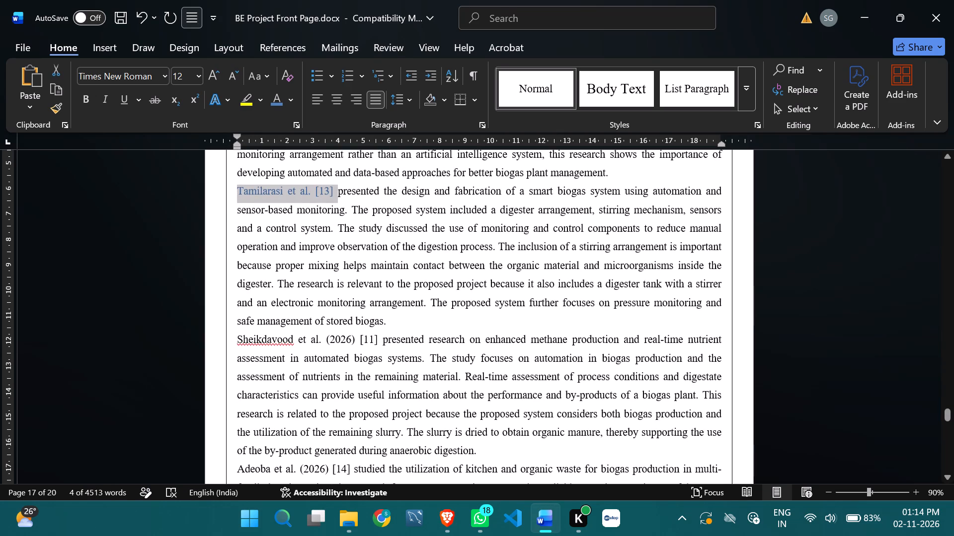
{"action": "left_click_drag", "start_coordinate": [356, 336], "coordinate": [326, 338]}
{"action": "key", "text": "BackSpace"}
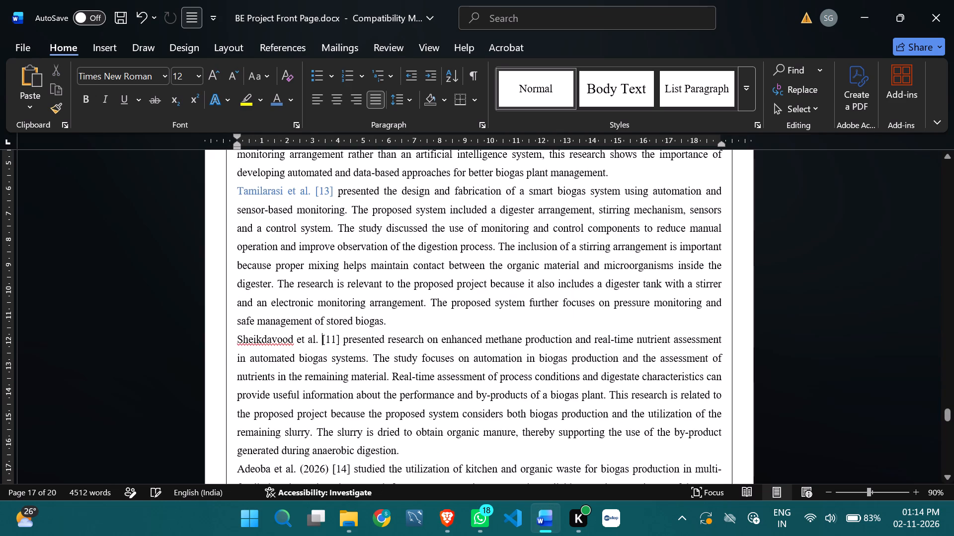
{"action": "left_click_drag", "start_coordinate": [342, 337], "coordinate": [232, 337]}
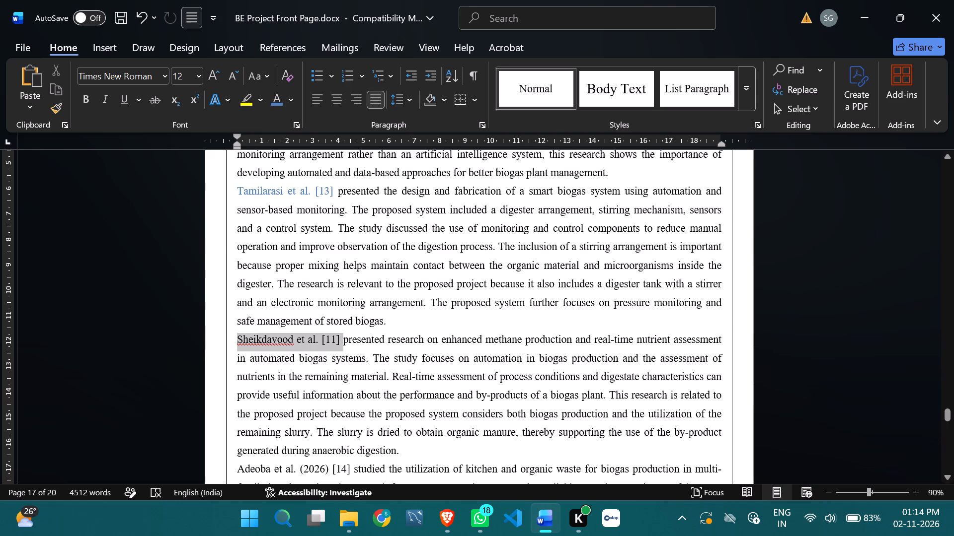
{"action": "left_click_drag", "start_coordinate": [232, 337], "coordinate": [231, 336]}
{"action": "left_click", "coordinate": [323, 306]}
Remove the year (2026) from the Adeoba et al. [14] citation and colour the citation blue.
{"action": "scroll", "coordinate": [336, 395], "scroll_direction": "down", "scroll_amount": 5}
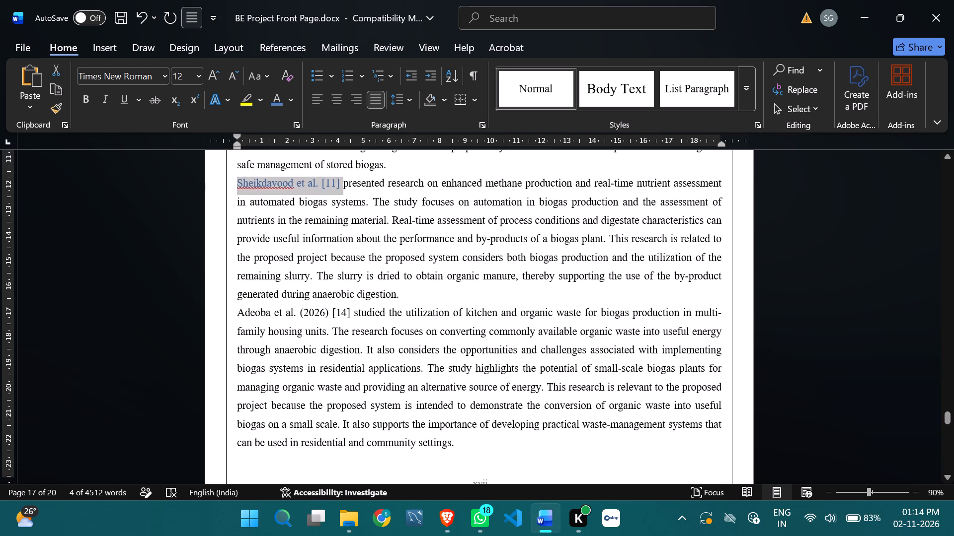
{"action": "left_click_drag", "start_coordinate": [327, 312], "coordinate": [300, 312]}
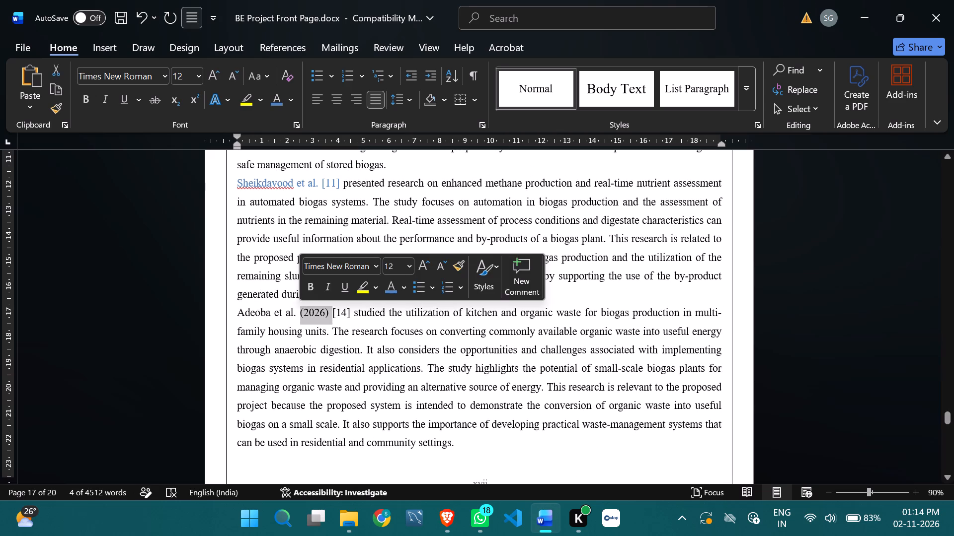
{"action": "key", "text": "BackSpace"}
{"action": "left_click_drag", "start_coordinate": [317, 312], "coordinate": [299, 312]}
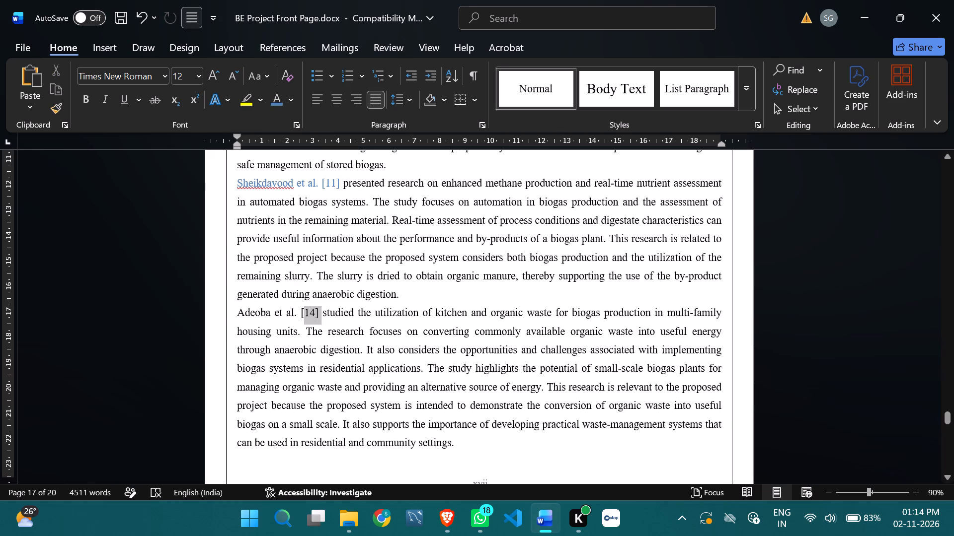
{"action": "left_click_drag", "start_coordinate": [299, 312], "coordinate": [251, 309]}
{"action": "left_click", "coordinate": [340, 280]}
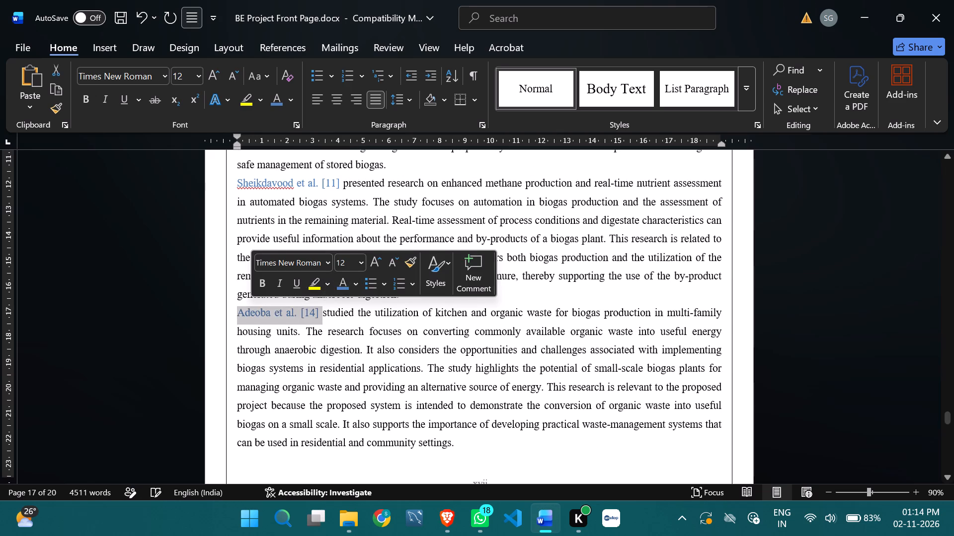
Look back over the section 2.2 citations and save the report document.
{"action": "scroll", "coordinate": [328, 378], "scroll_direction": "down", "scroll_amount": 10}
{"action": "scroll", "coordinate": [334, 372], "scroll_direction": "up", "scroll_amount": 9}
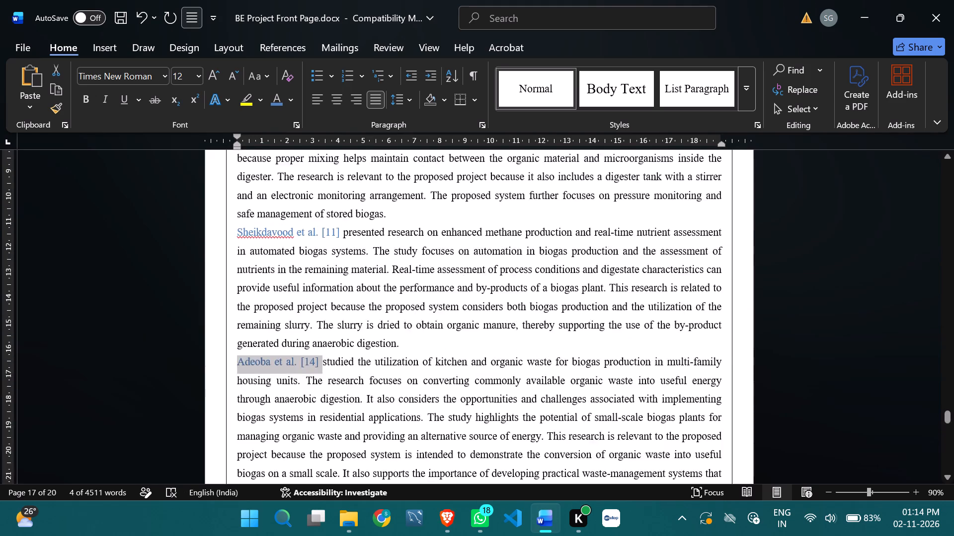
{"action": "scroll", "coordinate": [334, 372], "scroll_direction": "up", "scroll_amount": 20}
{"action": "scroll", "coordinate": [334, 372], "scroll_direction": "up", "scroll_amount": 6}
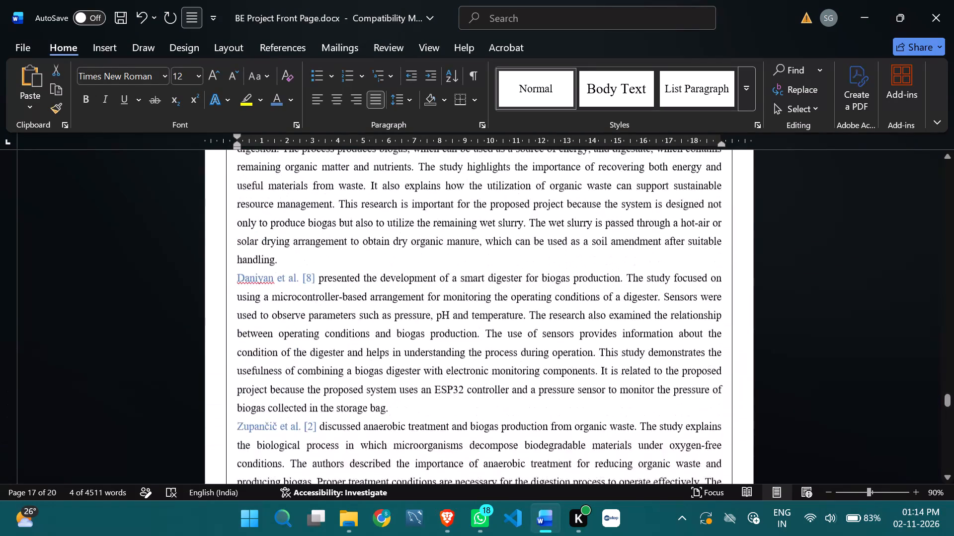
{"action": "scroll", "coordinate": [334, 372], "scroll_direction": "up", "scroll_amount": 20}
{"action": "scroll", "coordinate": [334, 372], "scroll_direction": "up", "scroll_amount": 6}
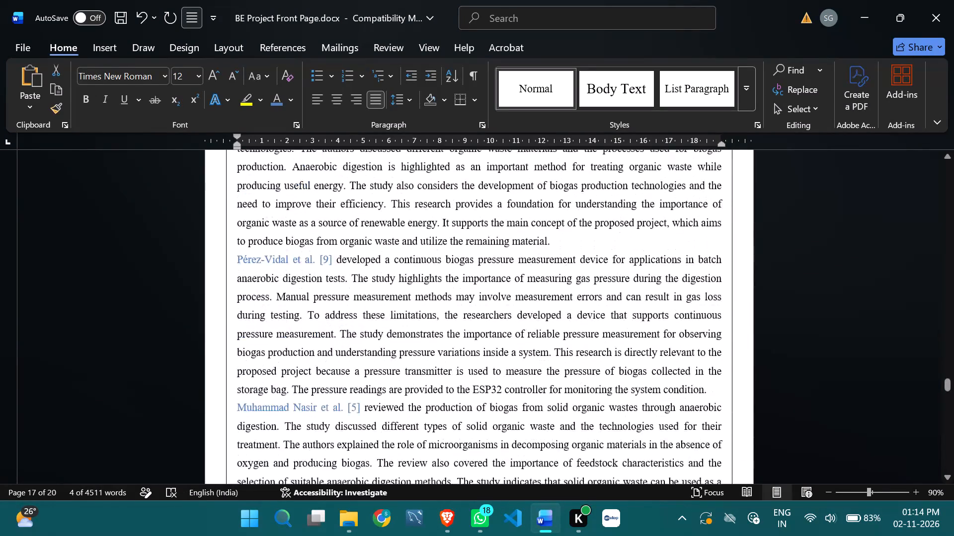
{"action": "key", "text": "ctrl+s"}
{"action": "scroll", "coordinate": [333, 372], "scroll_direction": "down", "scroll_amount": 10}
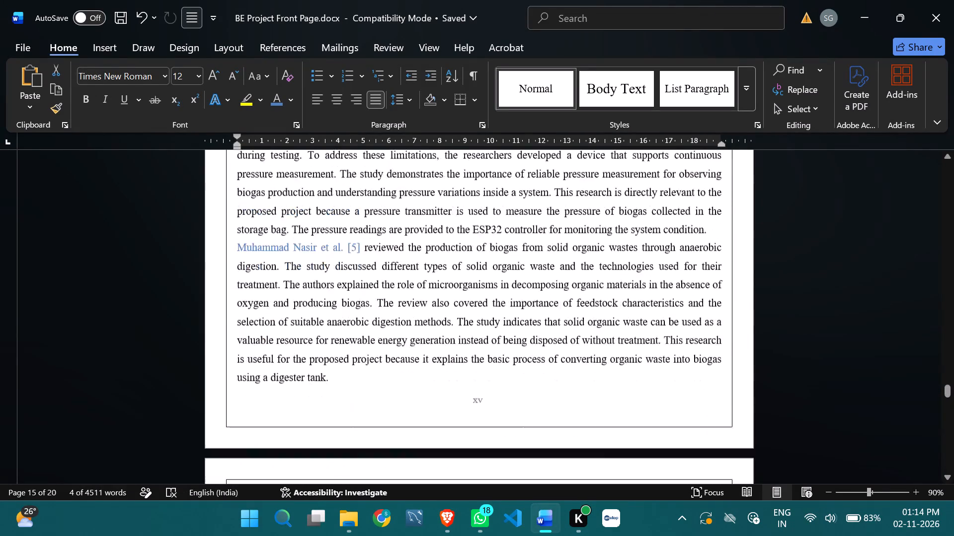
{"action": "scroll", "coordinate": [337, 371], "scroll_direction": "down", "scroll_amount": 7}
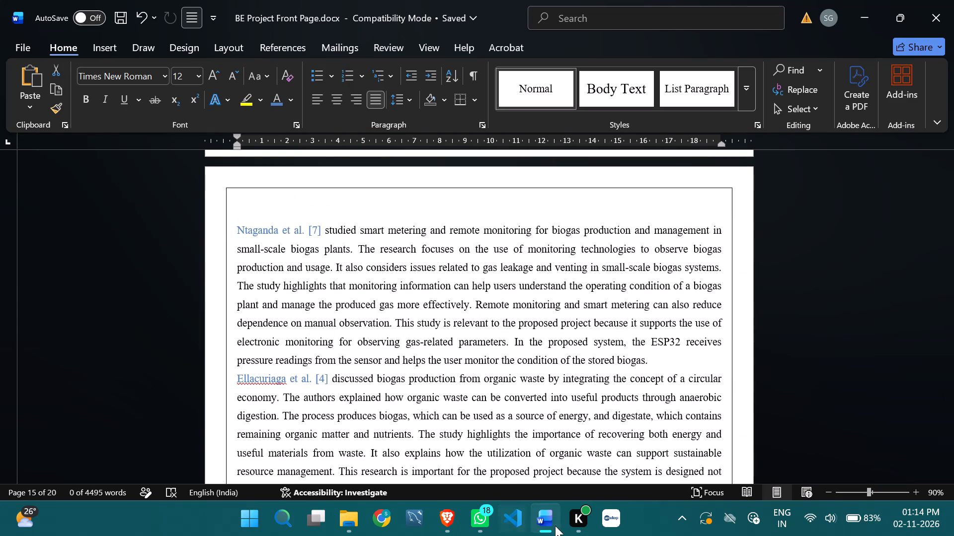
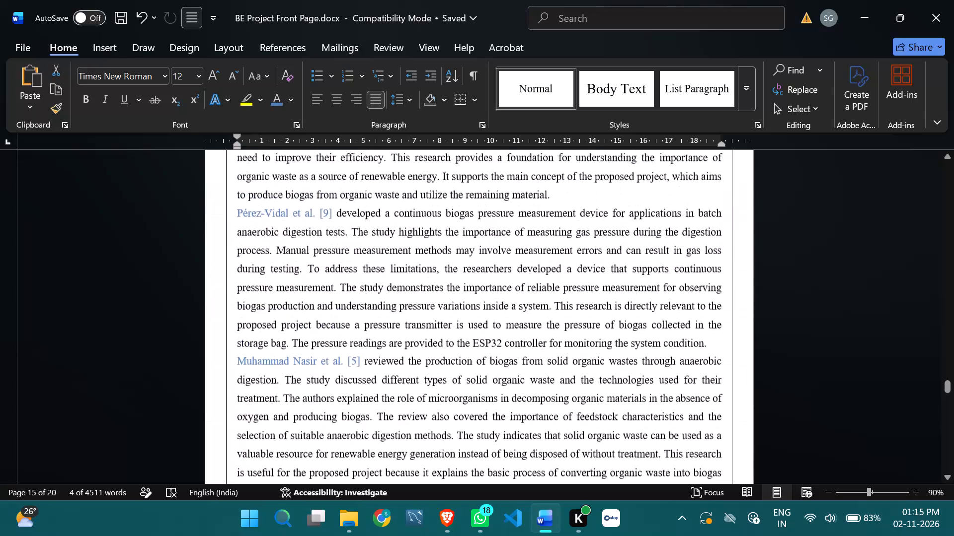
Justify the body paragraph under the 2.1 Introduction heading.
{"action": "scroll", "coordinate": [386, 320], "scroll_direction": "up", "scroll_amount": 8}
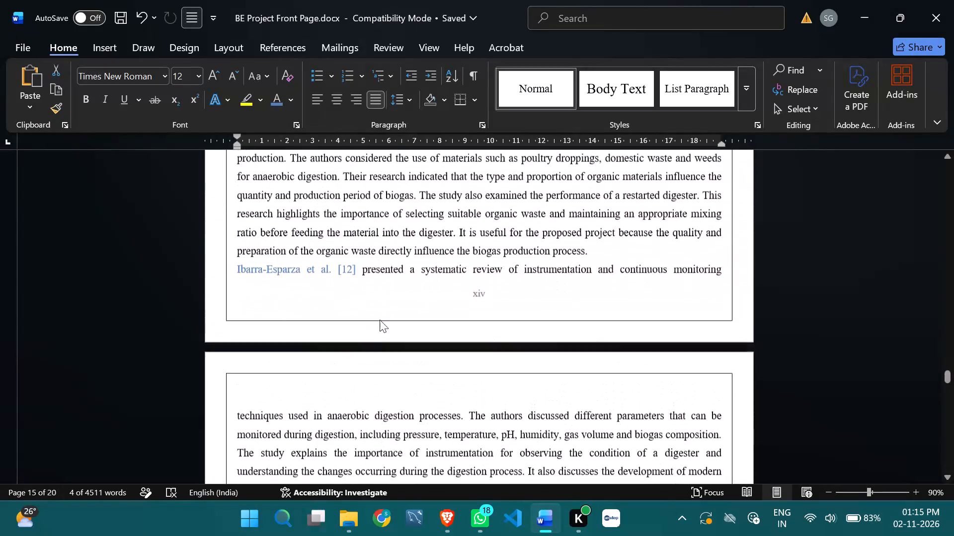
{"action": "scroll", "coordinate": [380, 320], "scroll_direction": "up", "scroll_amount": 12}
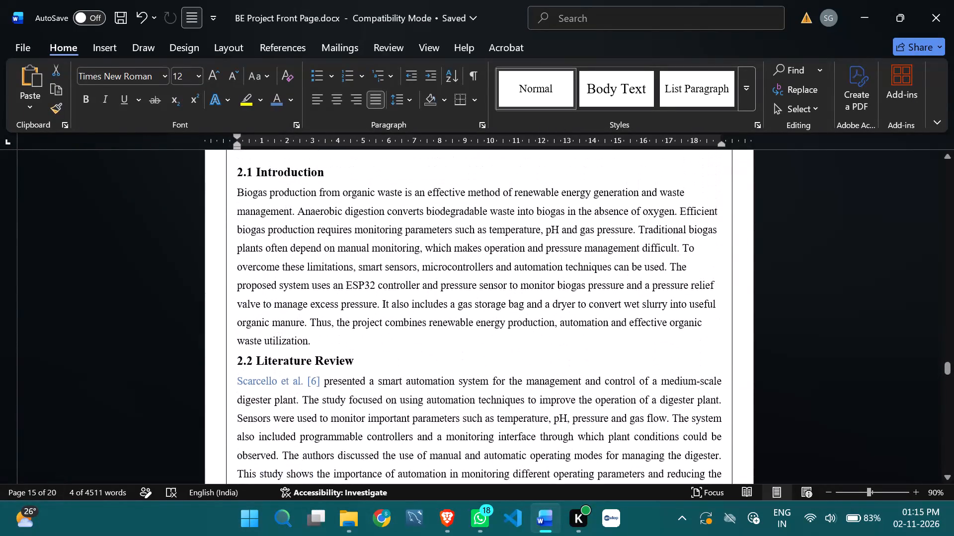
{"action": "scroll", "coordinate": [372, 322], "scroll_direction": "up", "scroll_amount": 1}
{"action": "left_click_drag", "start_coordinate": [239, 223], "coordinate": [585, 364]}
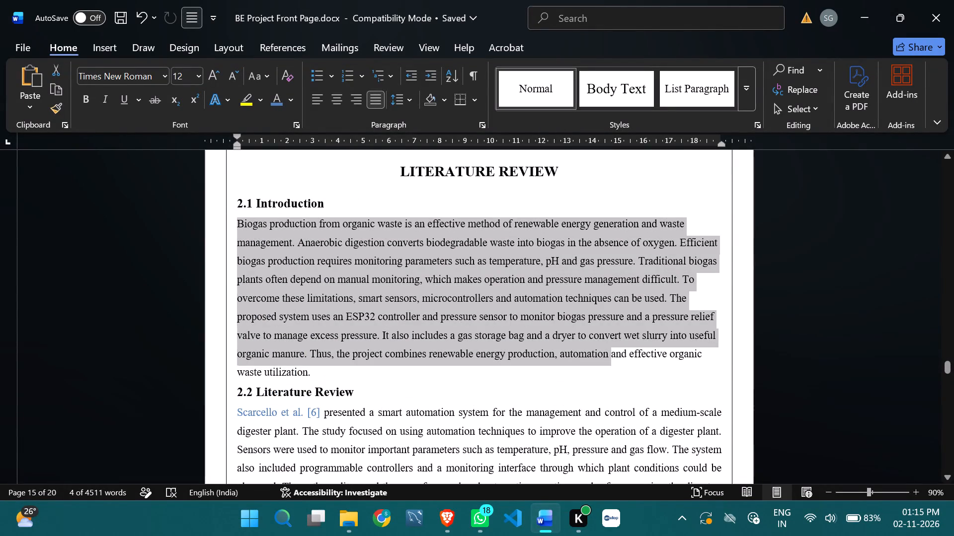
{"action": "left_click_drag", "start_coordinate": [585, 364], "coordinate": [579, 374]}
{"action": "left_click", "coordinate": [378, 92]}
{"action": "left_click", "coordinate": [471, 302]}
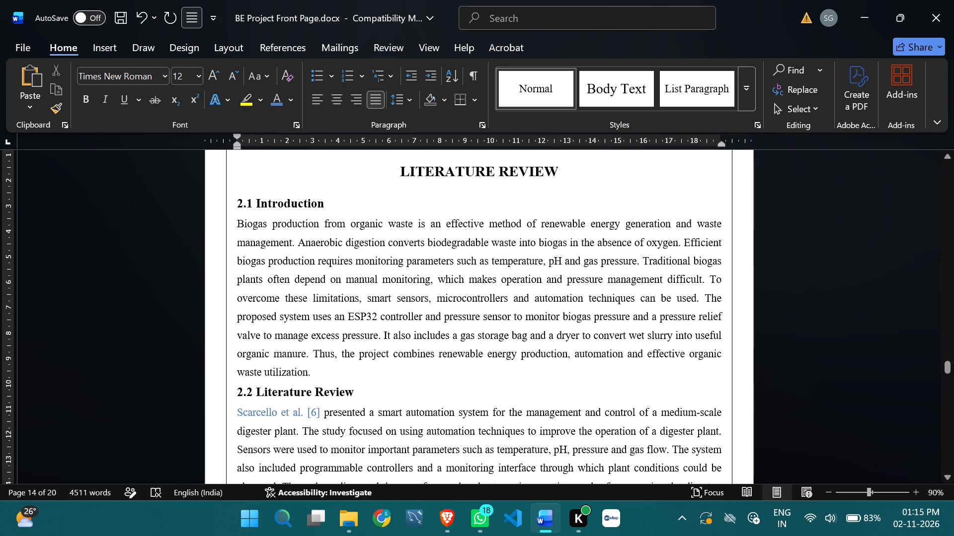
Select the Chapter 2 text from 2.1 Introduction through the Adeoba et al. [14] paragraph and move its right indent inward to about 18.5 cm.
{"action": "left_click_drag", "start_coordinate": [236, 199], "coordinate": [470, 501]}
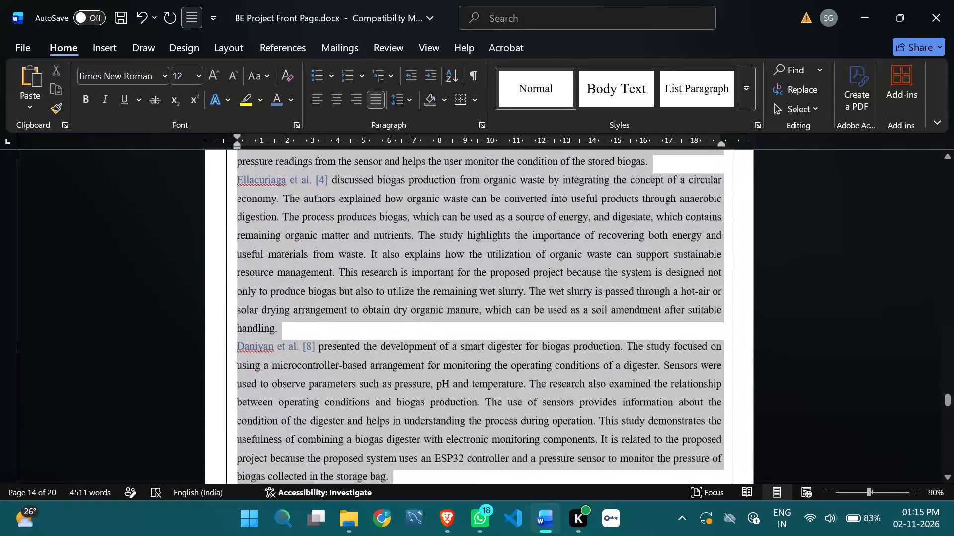
{"action": "left_click_drag", "start_coordinate": [470, 501], "coordinate": [485, 462]}
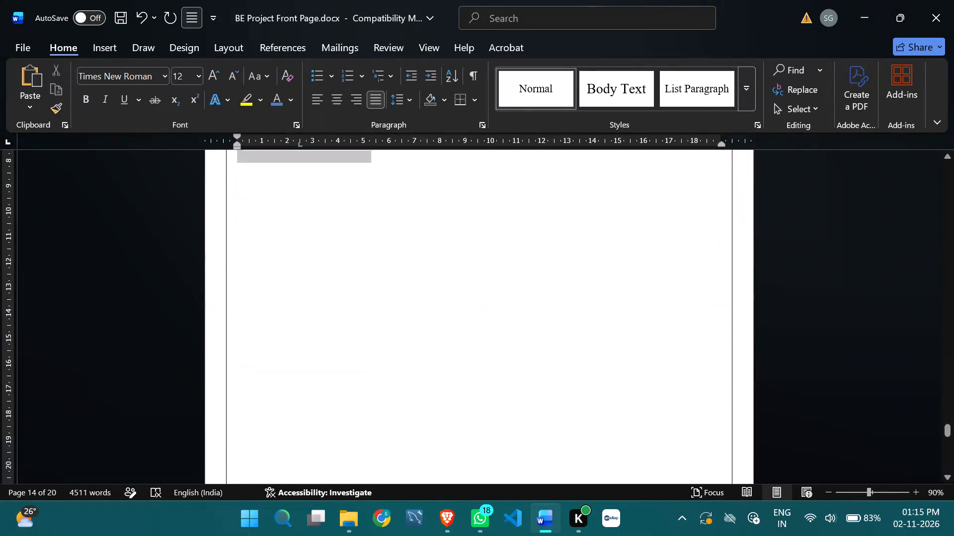
{"action": "left_click_drag", "start_coordinate": [485, 462], "coordinate": [519, 348]}
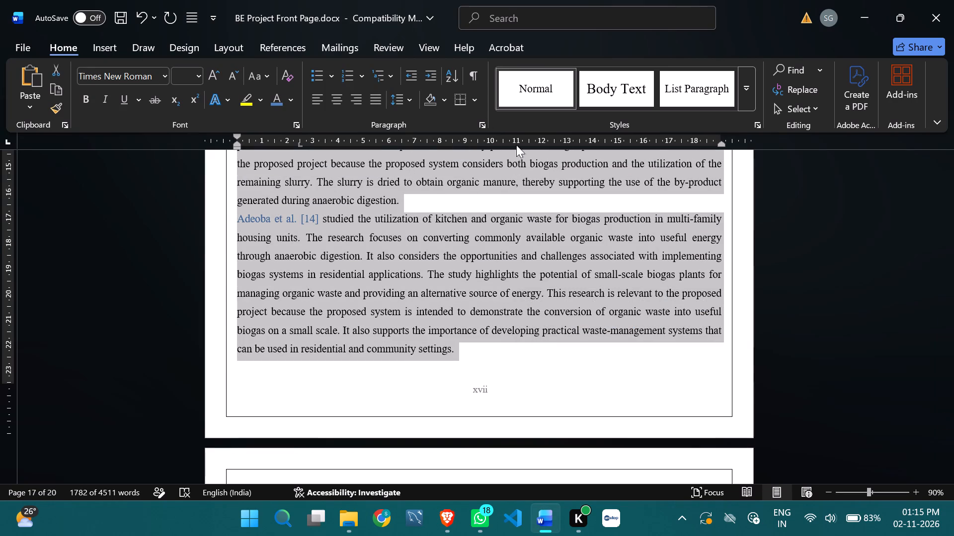
{"action": "left_click_drag", "start_coordinate": [719, 142], "coordinate": [713, 143]}
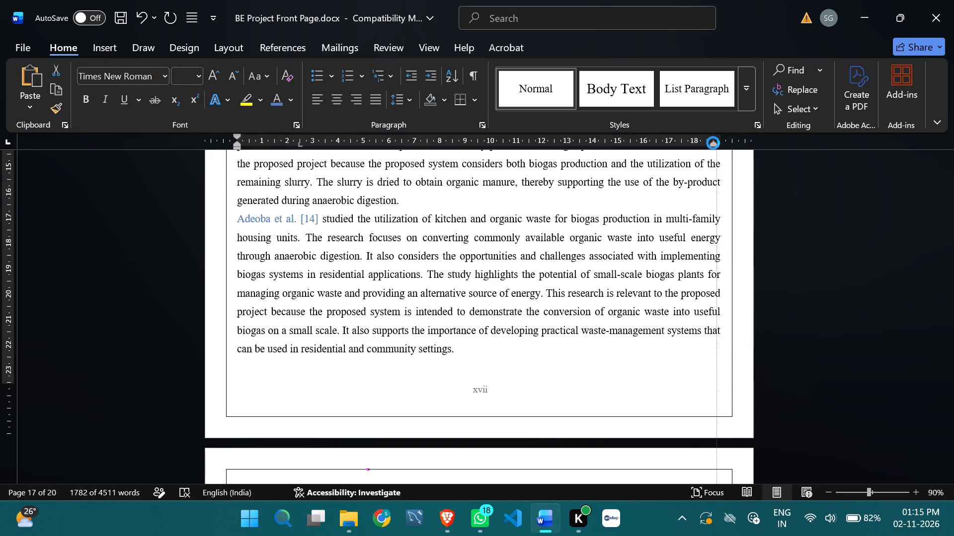
{"action": "left_click_drag", "start_coordinate": [713, 143], "coordinate": [710, 144]}
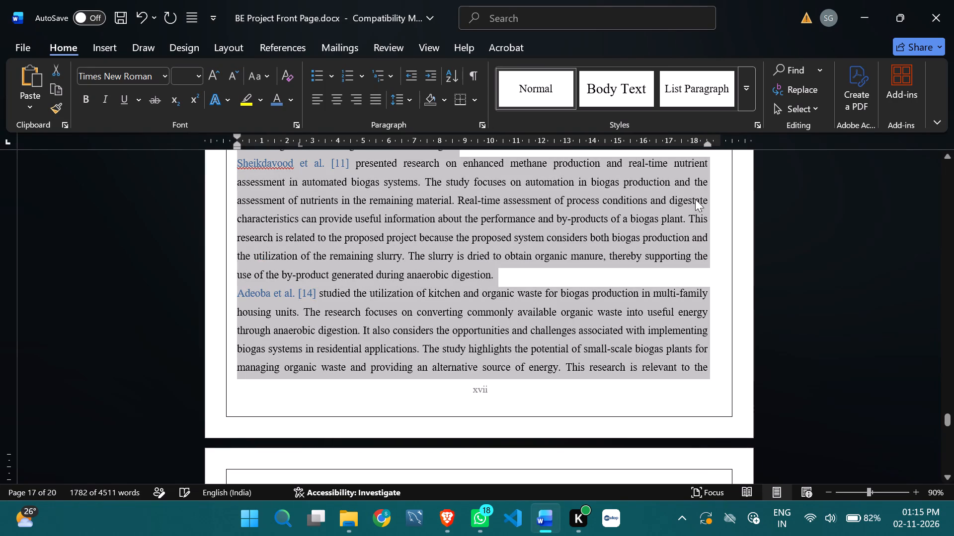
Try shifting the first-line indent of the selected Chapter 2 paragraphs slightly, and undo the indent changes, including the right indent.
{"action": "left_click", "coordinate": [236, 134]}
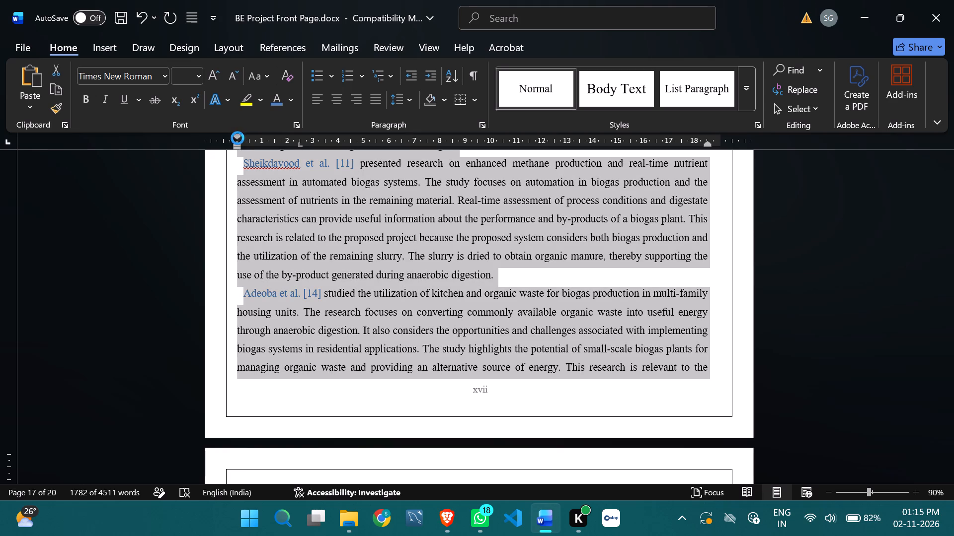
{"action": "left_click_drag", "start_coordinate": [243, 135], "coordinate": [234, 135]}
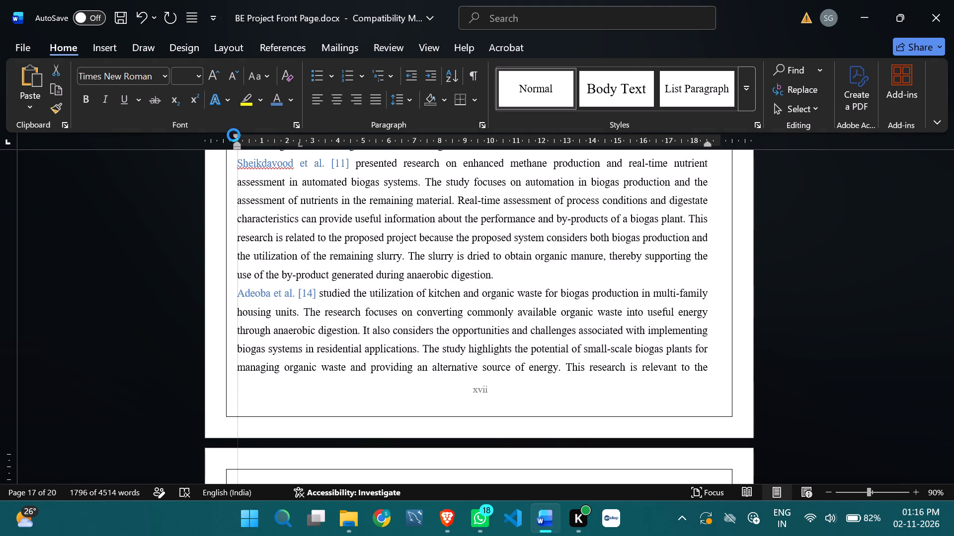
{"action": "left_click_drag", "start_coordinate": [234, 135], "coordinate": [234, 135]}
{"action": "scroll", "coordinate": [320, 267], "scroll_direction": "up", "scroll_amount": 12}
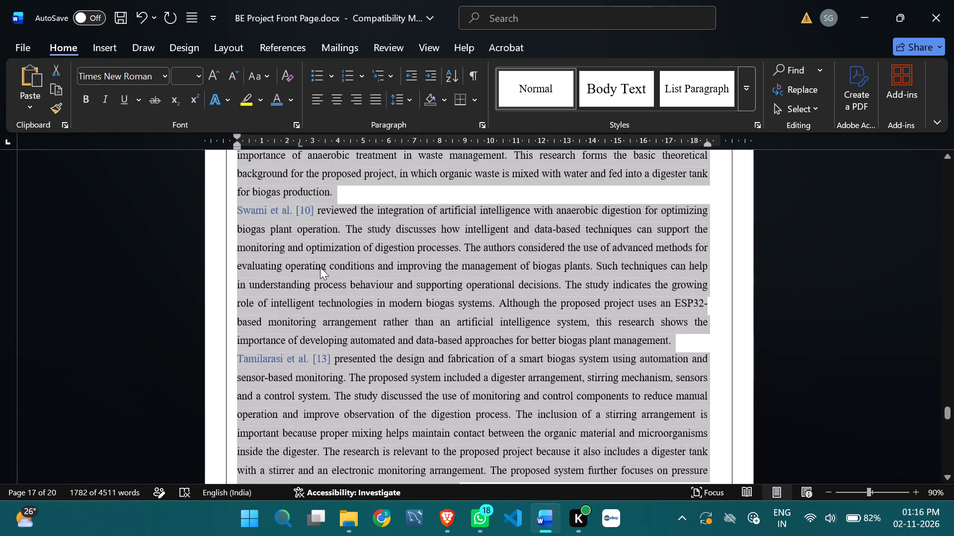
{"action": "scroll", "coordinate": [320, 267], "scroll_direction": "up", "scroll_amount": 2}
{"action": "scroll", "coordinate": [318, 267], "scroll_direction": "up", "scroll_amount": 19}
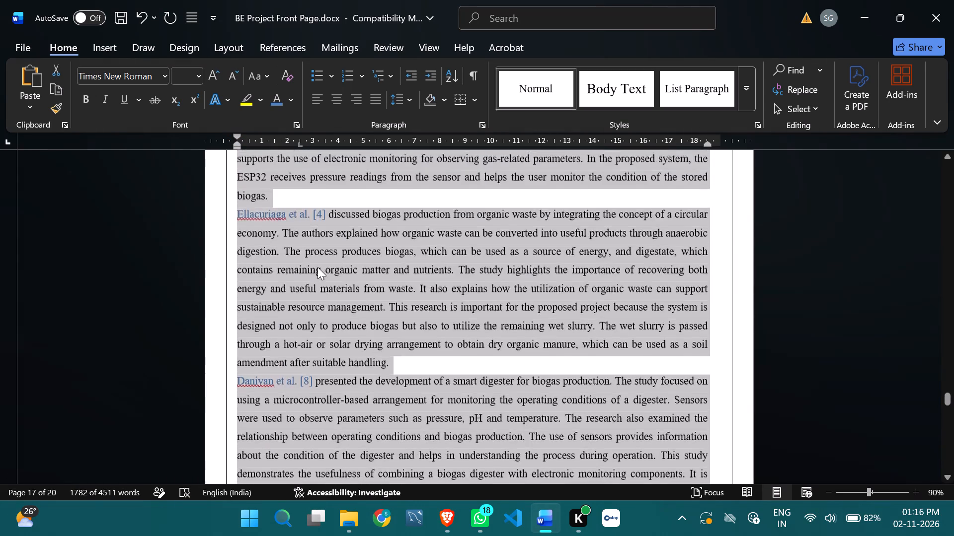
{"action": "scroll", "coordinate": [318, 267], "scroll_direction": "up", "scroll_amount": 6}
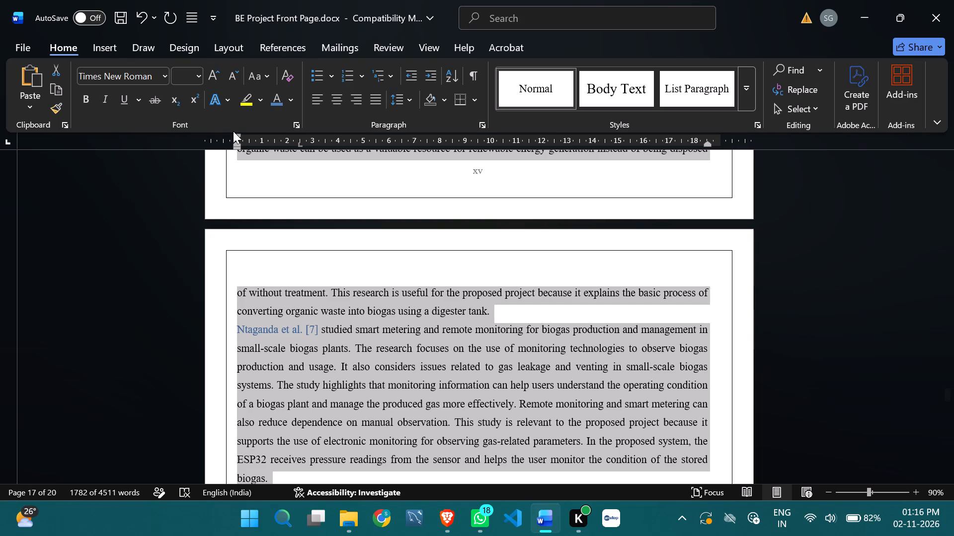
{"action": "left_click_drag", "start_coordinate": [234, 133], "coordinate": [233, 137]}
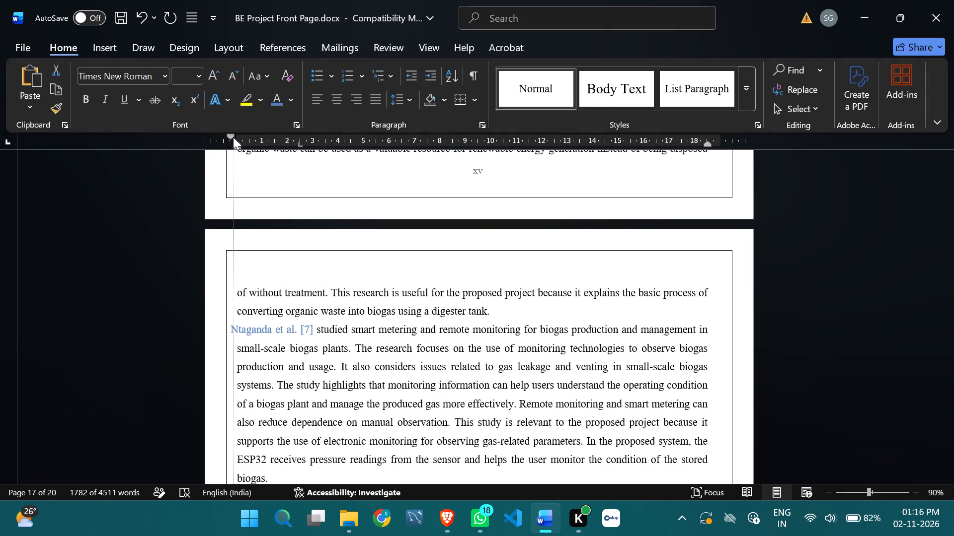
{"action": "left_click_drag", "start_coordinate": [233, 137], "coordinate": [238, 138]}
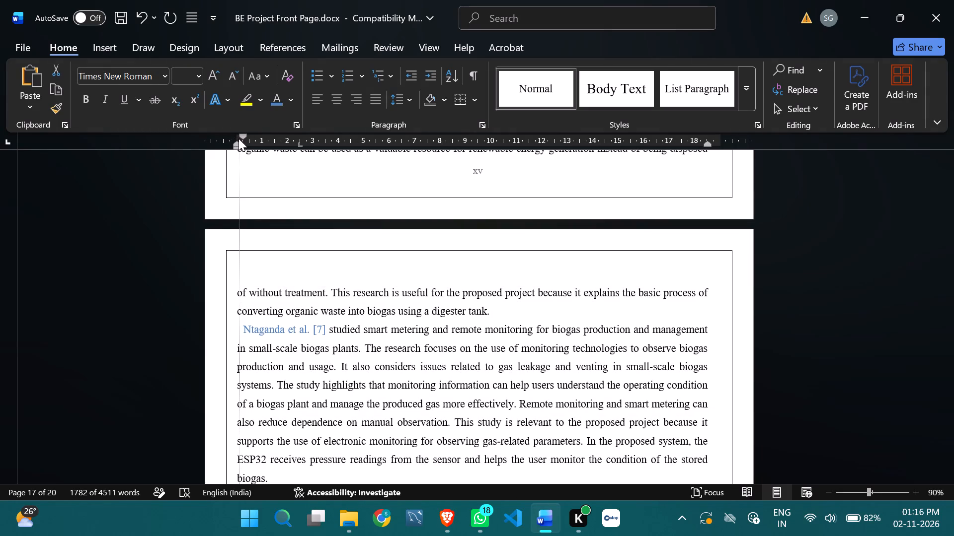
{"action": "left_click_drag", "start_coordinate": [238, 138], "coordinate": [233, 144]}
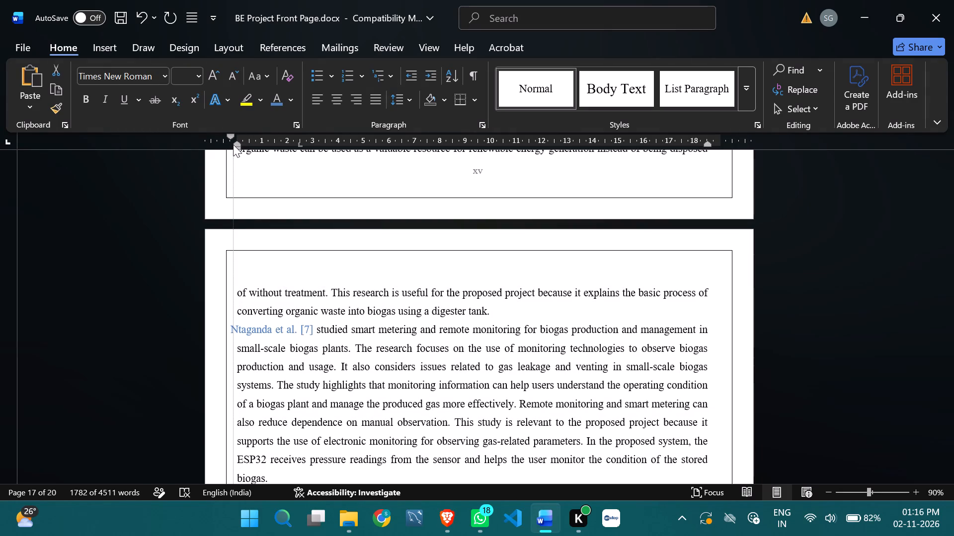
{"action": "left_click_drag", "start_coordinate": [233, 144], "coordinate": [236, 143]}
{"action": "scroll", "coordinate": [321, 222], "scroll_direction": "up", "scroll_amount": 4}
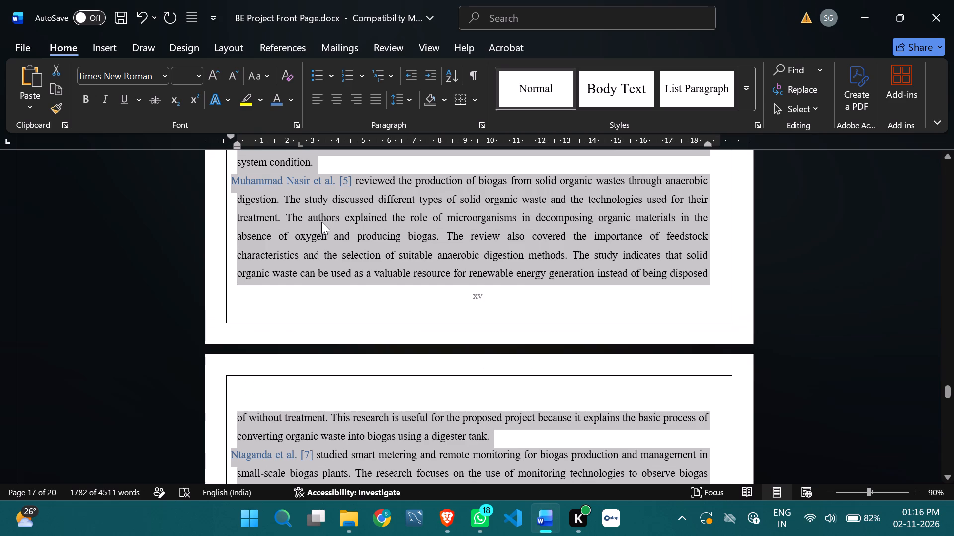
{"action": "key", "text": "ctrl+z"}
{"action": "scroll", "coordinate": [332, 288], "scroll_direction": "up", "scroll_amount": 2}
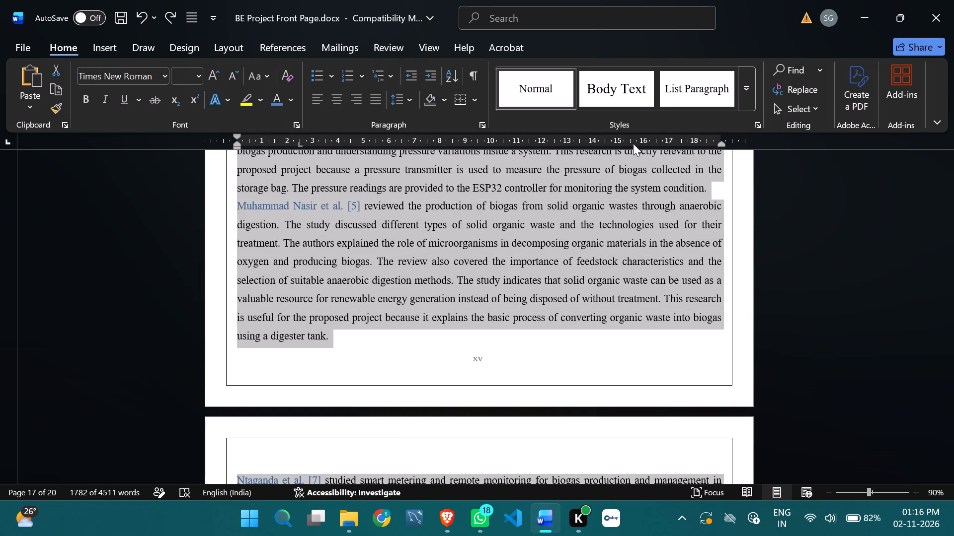
Set the right indent of the selected Chapter 2 text to about 18.5 cm again and save the document.
{"action": "left_click_drag", "start_coordinate": [720, 142], "coordinate": [710, 146]}
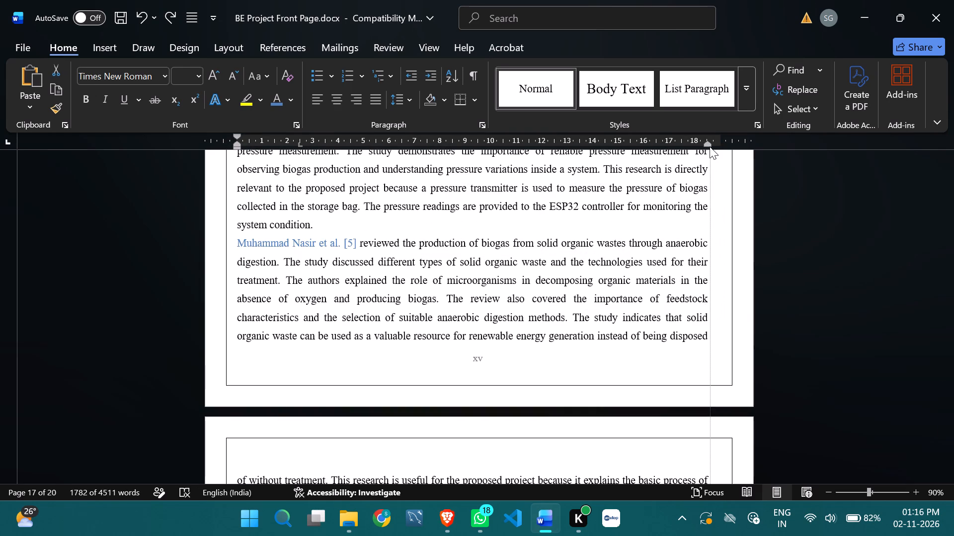
{"action": "left_click_drag", "start_coordinate": [710, 146], "coordinate": [710, 147]}
{"action": "scroll", "coordinate": [842, 297], "scroll_direction": "up", "scroll_amount": 3}
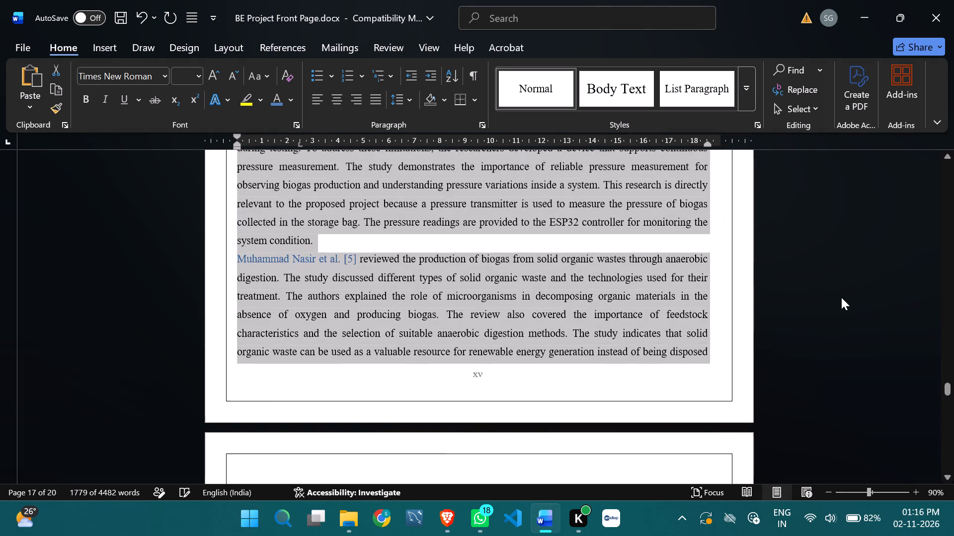
{"action": "scroll", "coordinate": [841, 297], "scroll_direction": "up", "scroll_amount": 1}
{"action": "scroll", "coordinate": [421, 329], "scroll_direction": "up", "scroll_amount": 5}
{"action": "left_click", "coordinate": [818, 271]}
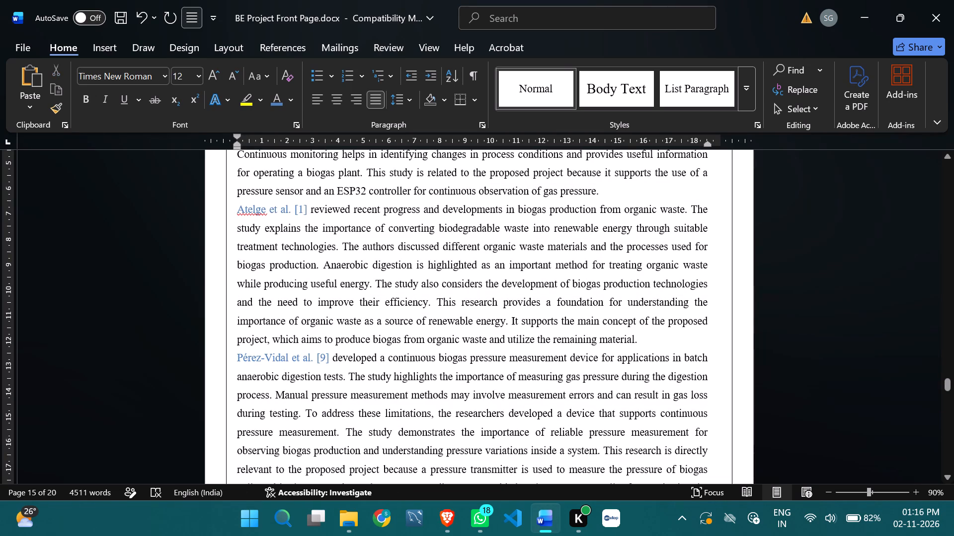
{"action": "key", "text": "ctrl+s"}
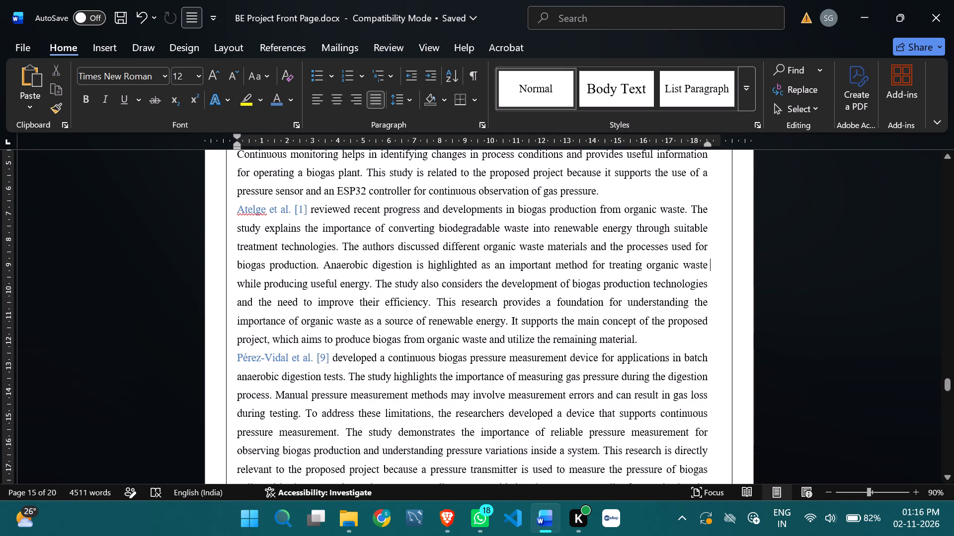